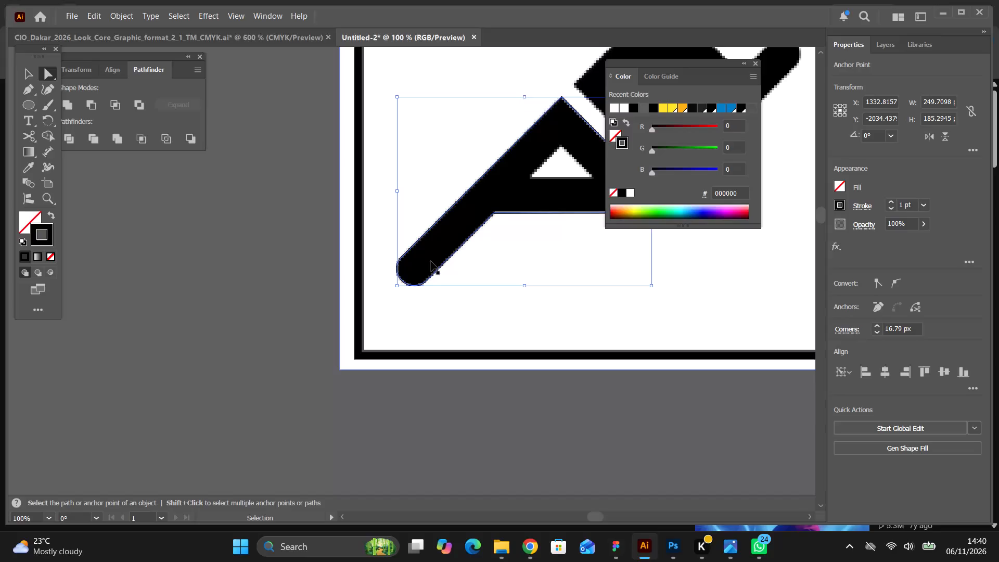
Trace the triangular white cutout in the runner's leg as a closed three-point path with the Pen tool.
{"action": "key", "text": "ctrl+equal"}
{"action": "scroll", "coordinate": [552, 359], "scroll_direction": "up", "scroll_amount": 4}
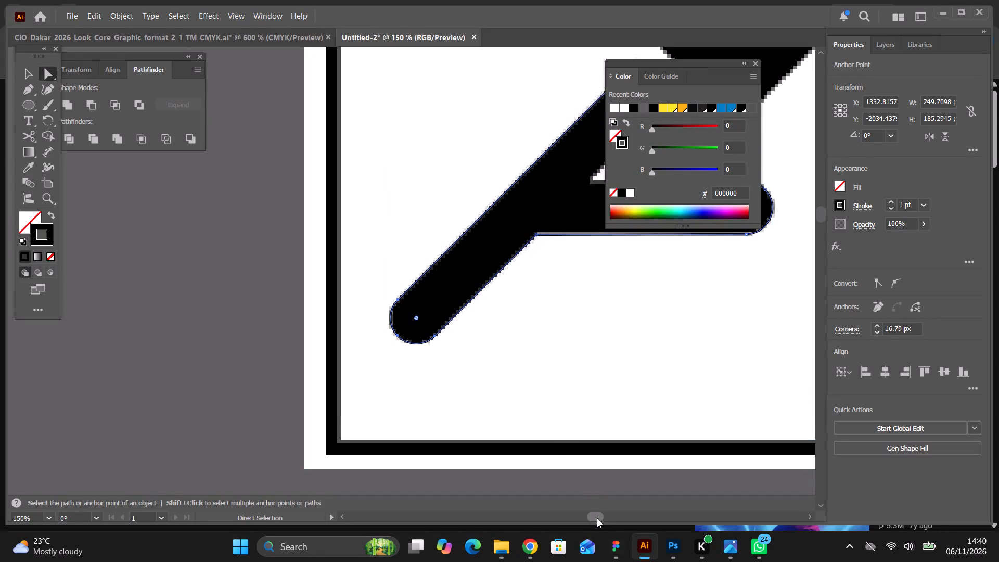
{"action": "left_click", "coordinate": [595, 520]}
{"action": "scroll", "coordinate": [526, 325], "scroll_direction": "up", "scroll_amount": 7}
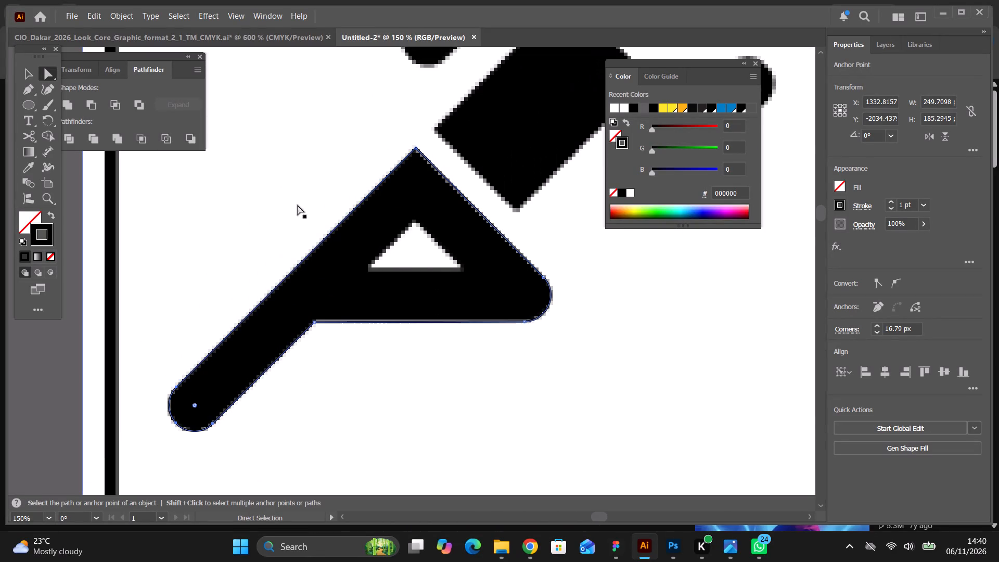
{"action": "left_click", "coordinate": [25, 88]}
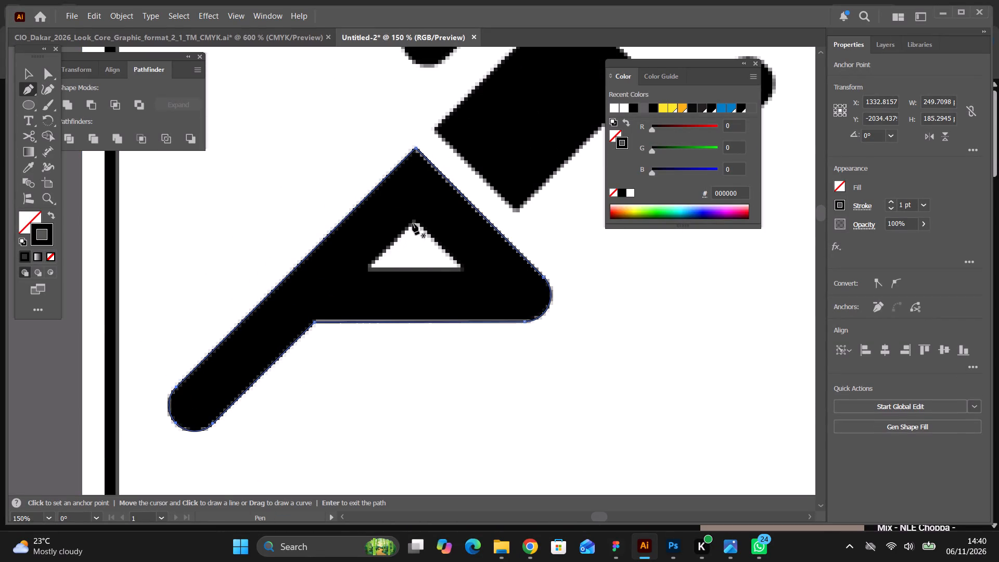
{"action": "left_click", "coordinate": [413, 220]}
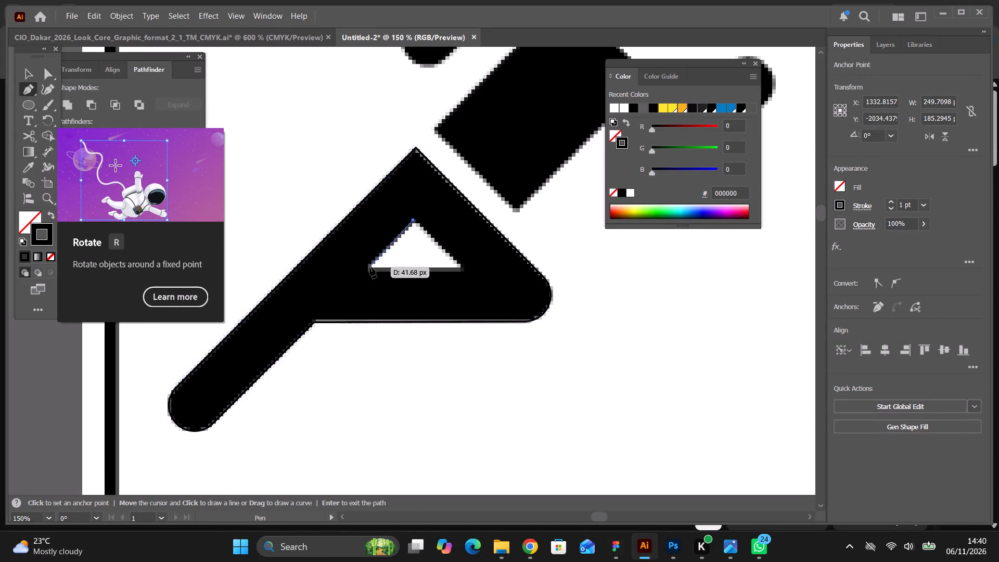
{"action": "left_click", "coordinate": [367, 269]}
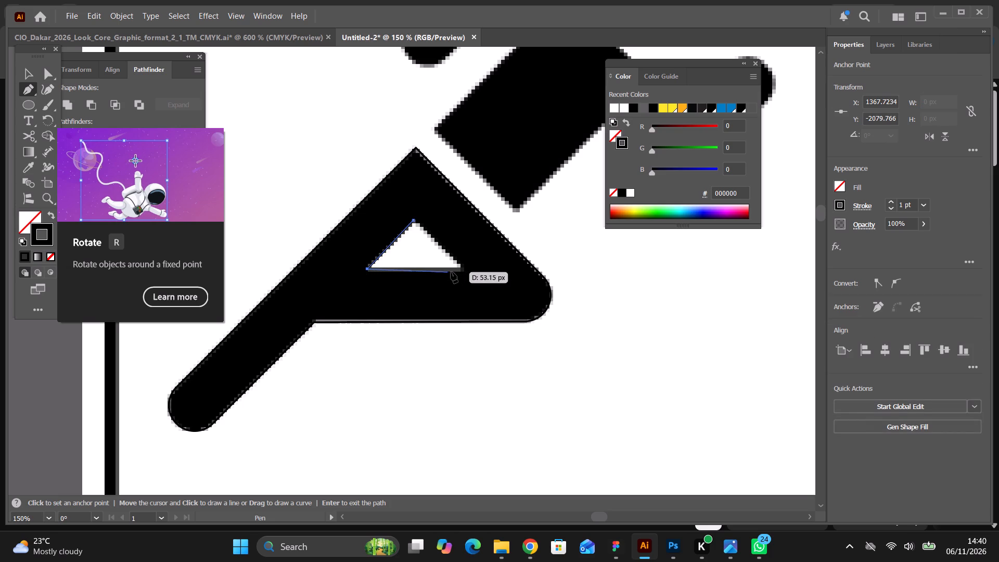
{"action": "left_click", "coordinate": [464, 270]}
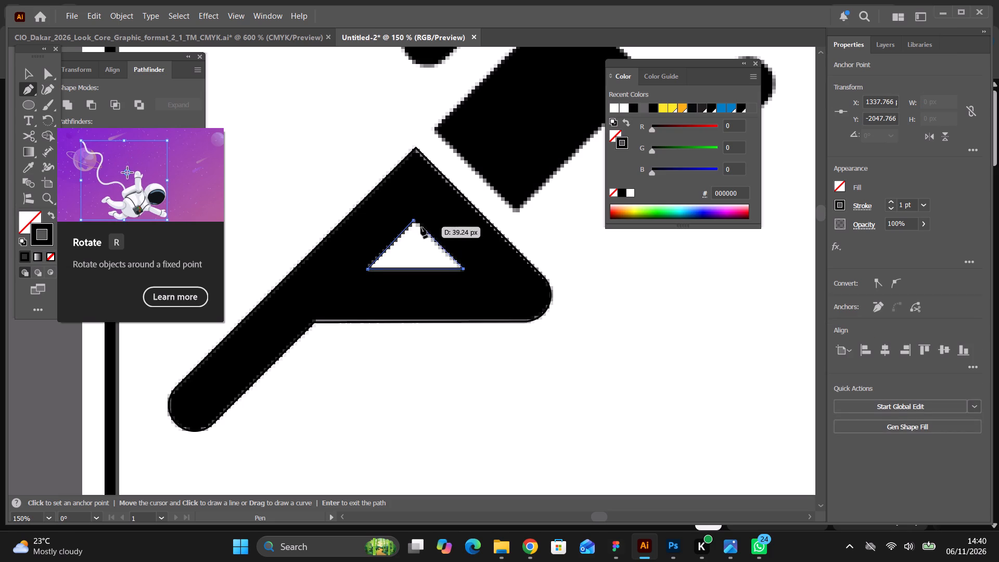
{"action": "left_click", "coordinate": [415, 221]}
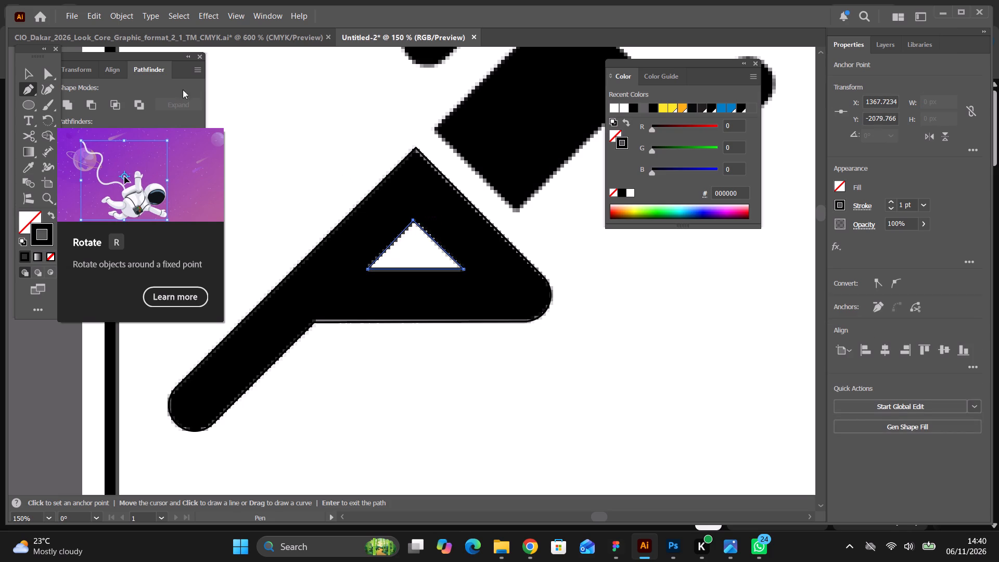
{"action": "left_click", "coordinate": [47, 75]}
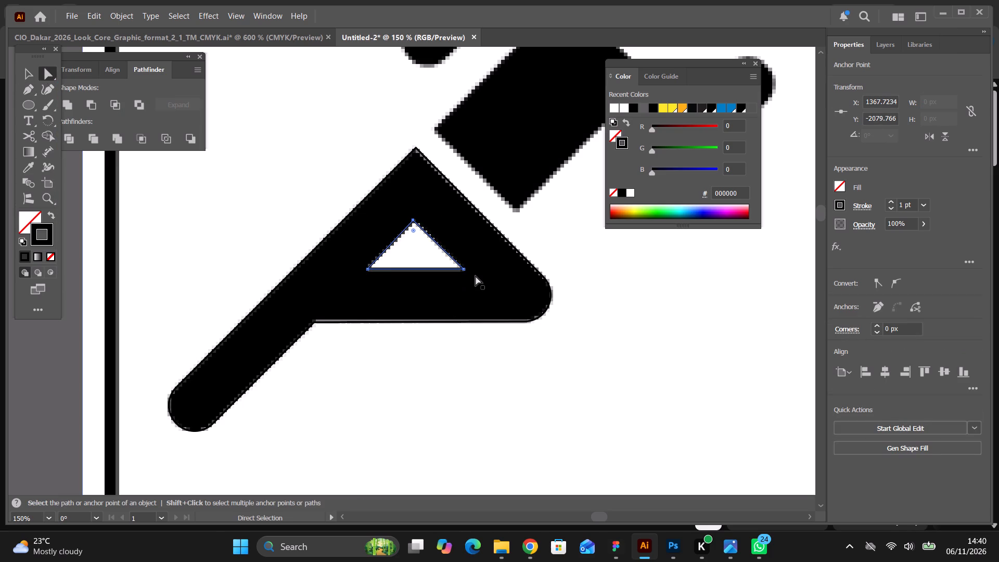
Start a Pen path at the torso's lower rear corner and trace the rear arm with straight segments up to its elbow peak.
{"action": "scroll", "coordinate": [476, 276], "scroll_direction": "up", "scroll_amount": 5}
{"action": "scroll", "coordinate": [449, 242], "scroll_direction": "up", "scroll_amount": 6}
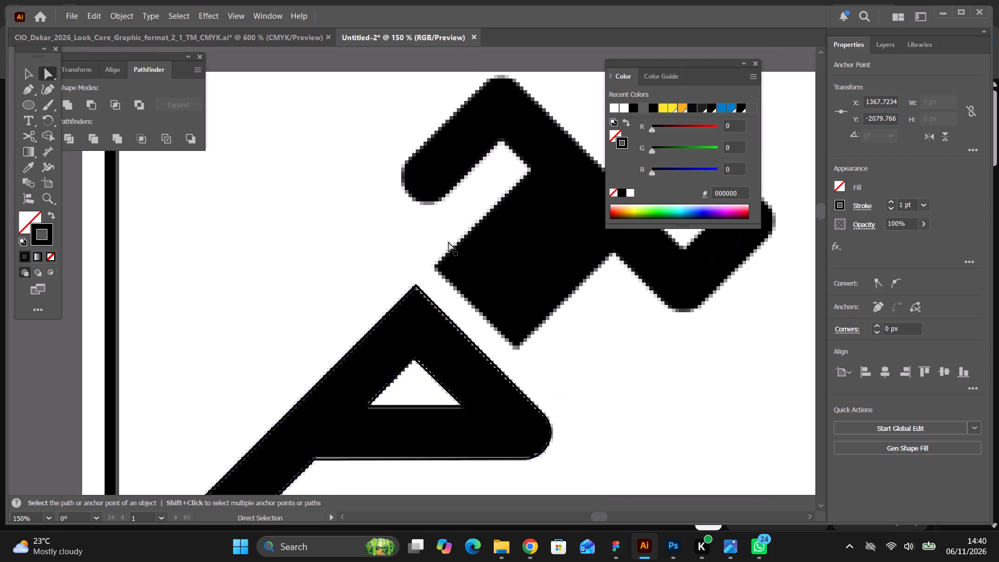
{"action": "scroll", "coordinate": [449, 242], "scroll_direction": "up", "scroll_amount": 7}
{"action": "scroll", "coordinate": [395, 221], "scroll_direction": "up", "scroll_amount": 3}
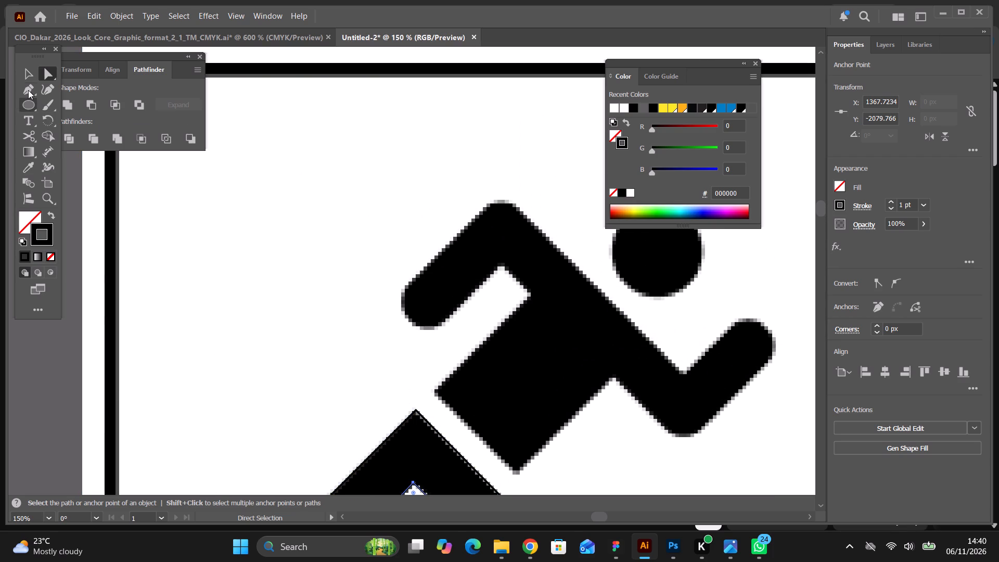
{"action": "left_click", "coordinate": [28, 90]}
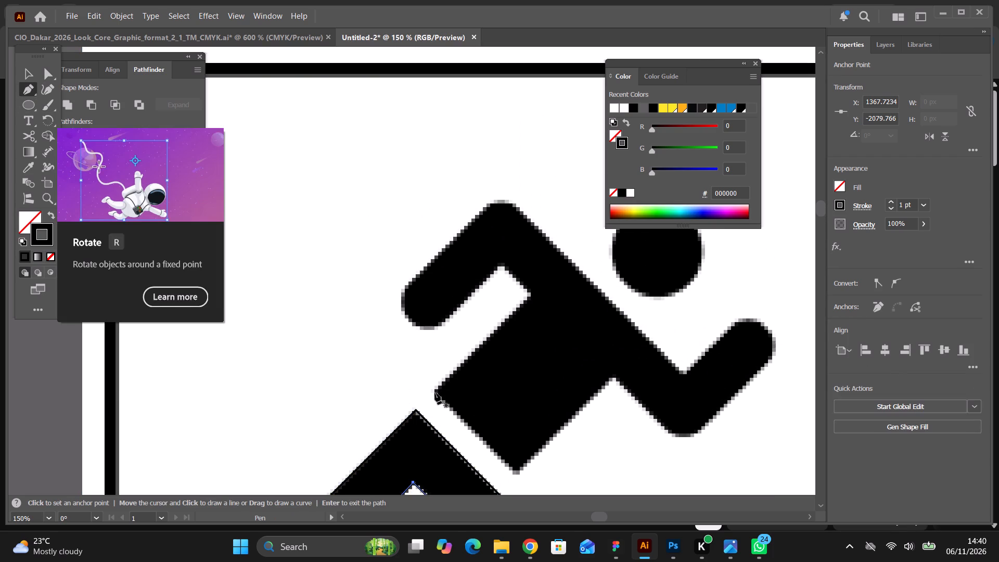
{"action": "left_click", "coordinate": [435, 393]}
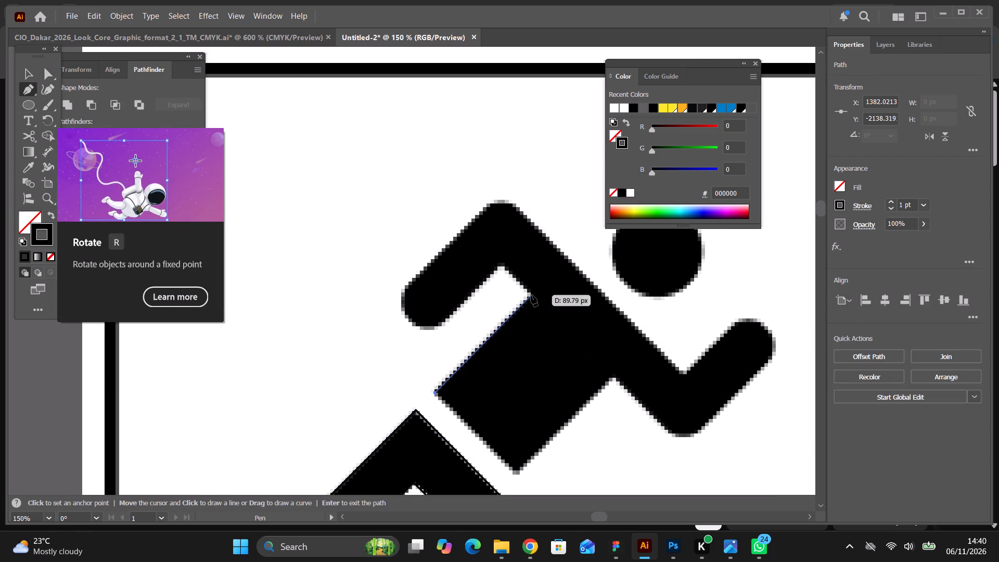
{"action": "left_click", "coordinate": [532, 294]}
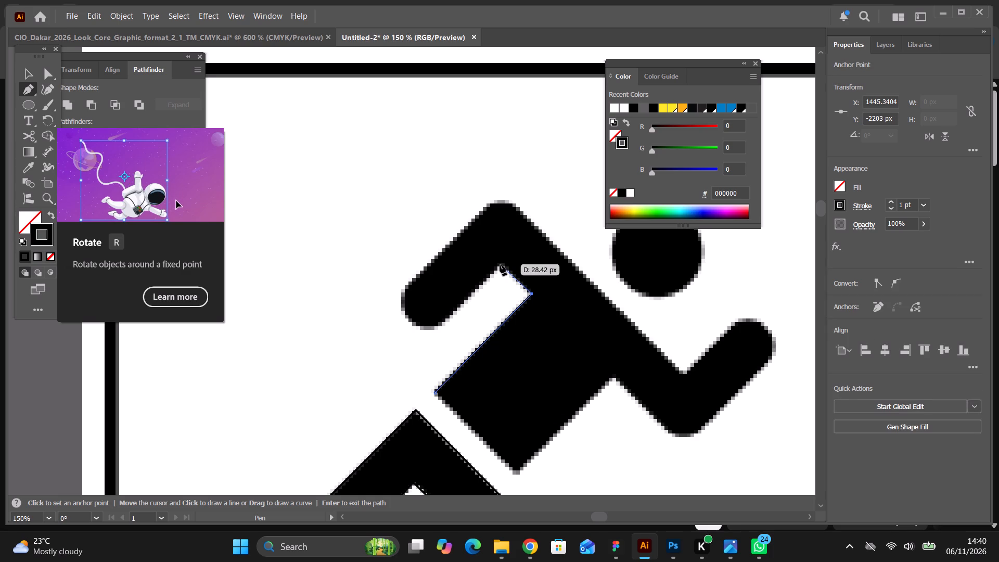
{"action": "left_click", "coordinate": [500, 264]}
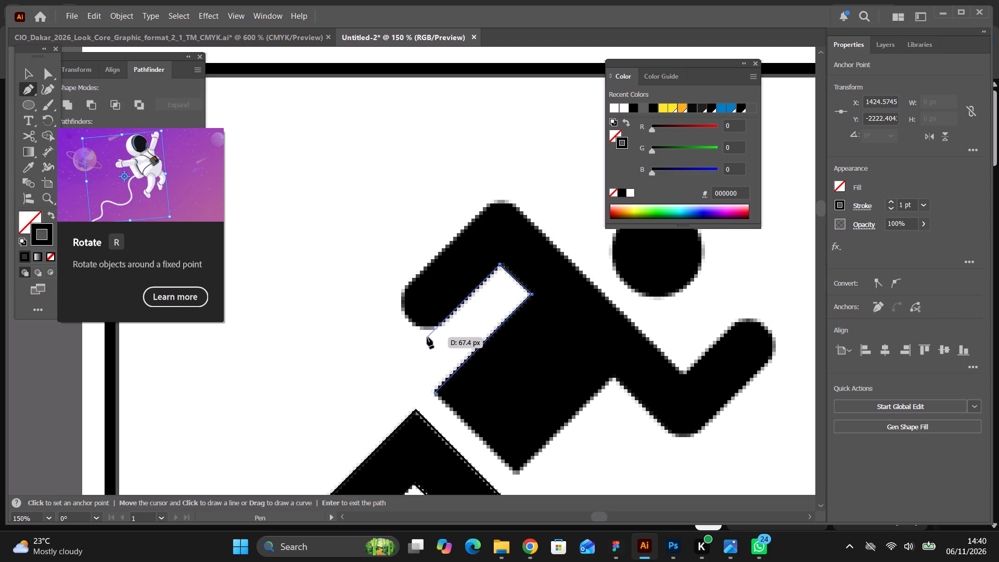
{"action": "left_click", "coordinate": [427, 337]}
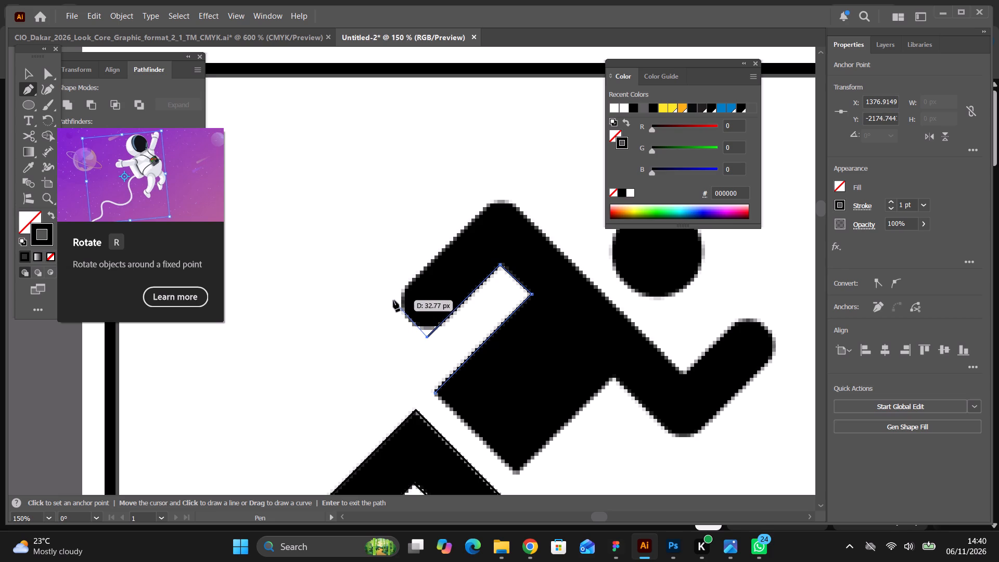
{"action": "left_click", "coordinate": [393, 300]}
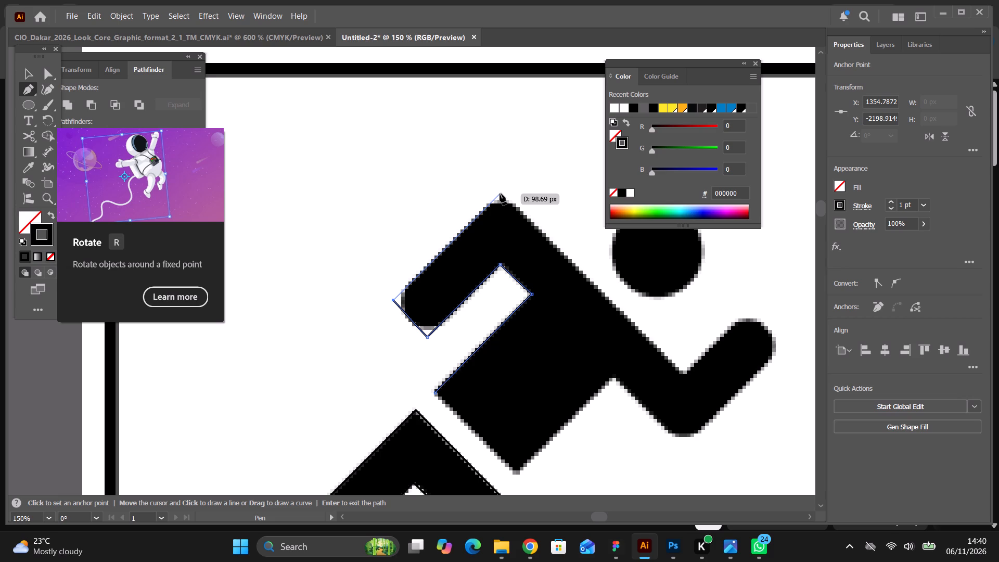
{"action": "left_click", "coordinate": [501, 193]}
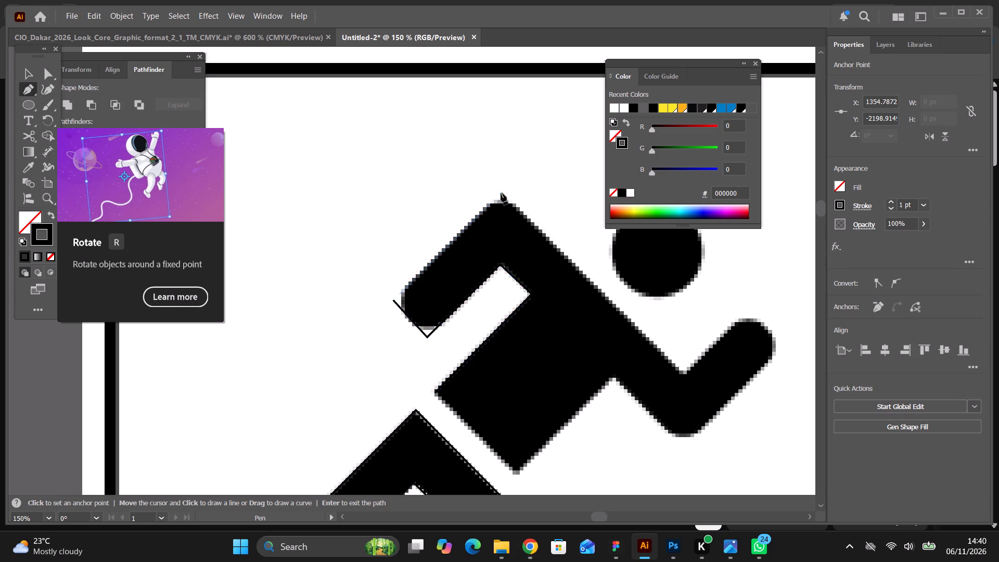
Continue the path along the shoulder, around the bent front arm and down the torso, closing it at the starting point.
{"action": "left_click", "coordinate": [684, 377]}
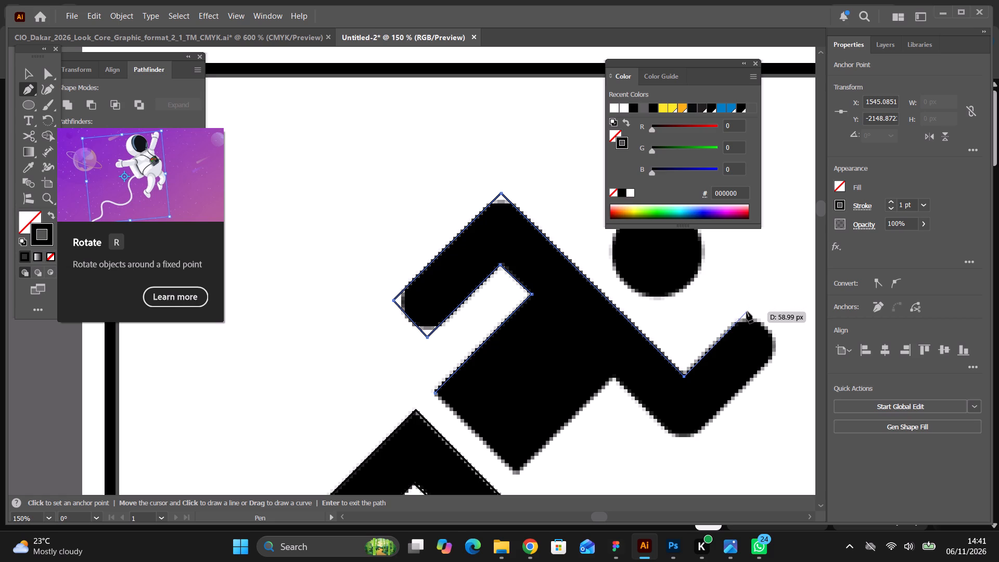
{"action": "left_click", "coordinate": [747, 312]}
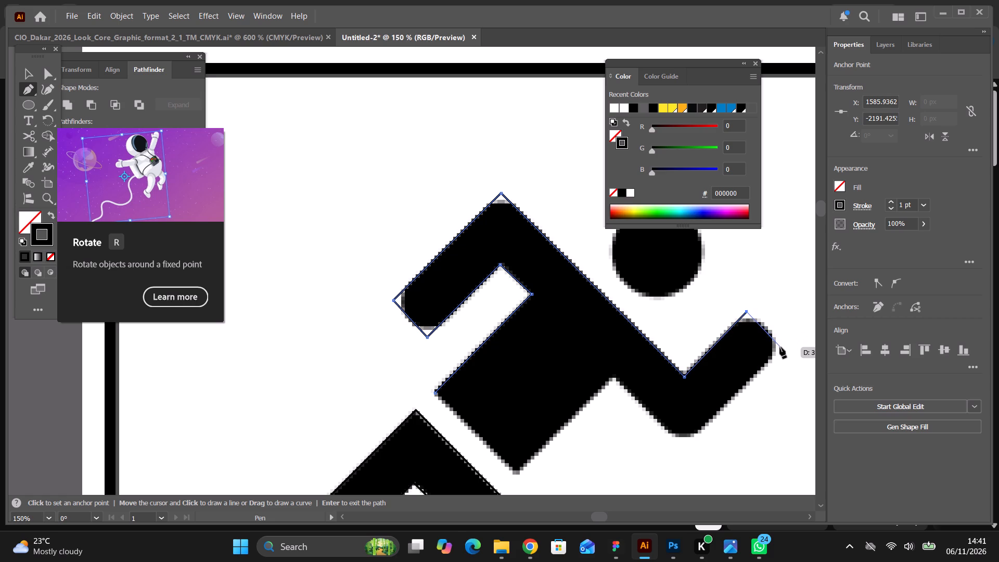
{"action": "left_click", "coordinate": [779, 346]}
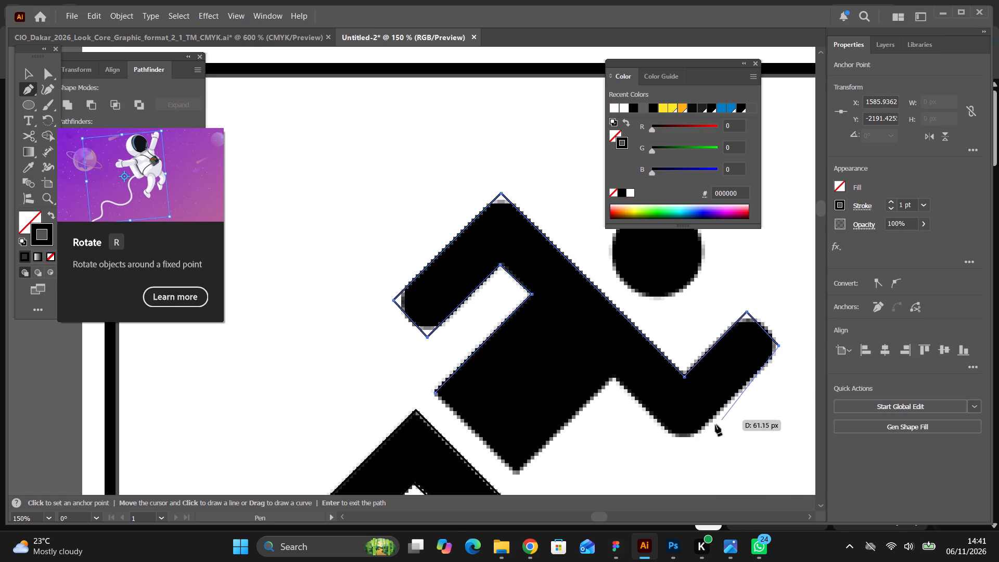
{"action": "left_click", "coordinate": [686, 449]}
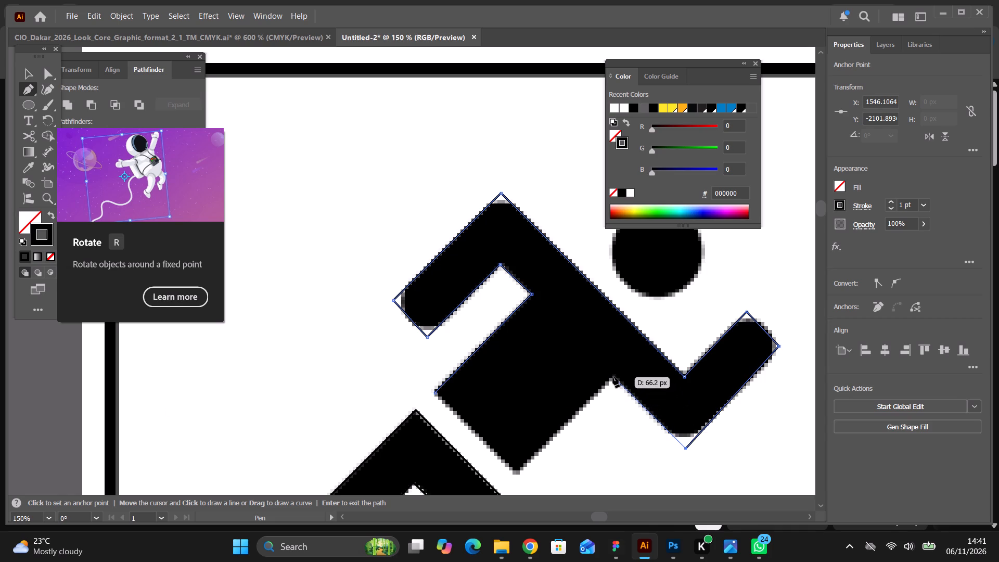
{"action": "left_click", "coordinate": [612, 376]}
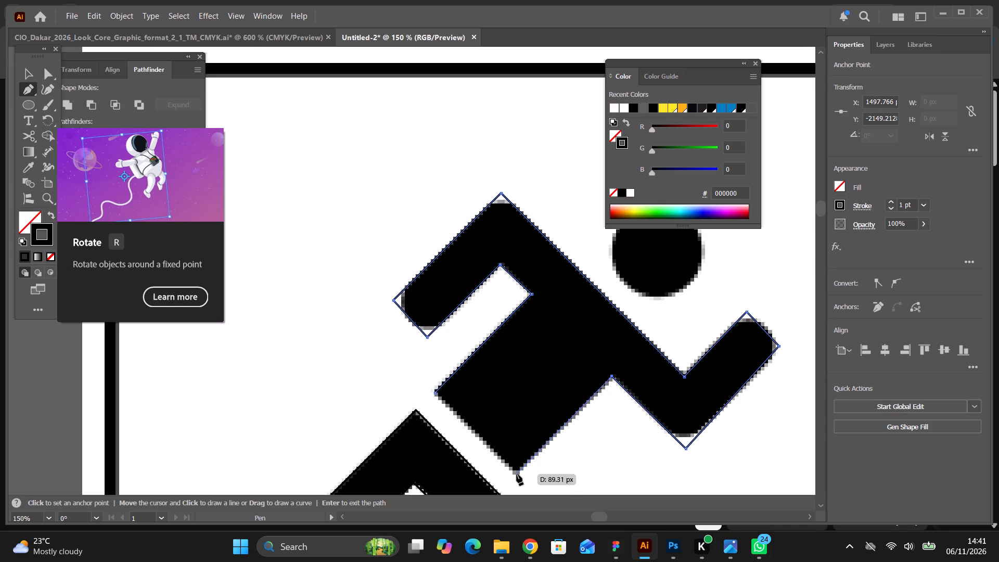
{"action": "left_click", "coordinate": [517, 475]}
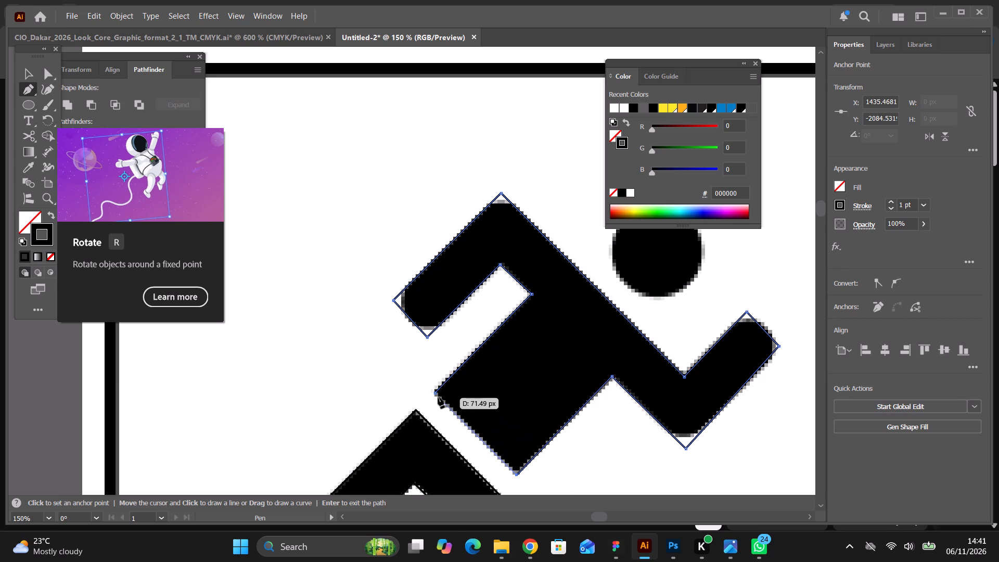
{"action": "left_click", "coordinate": [436, 394]}
Adjust the front hand's outer corner to about X 1608.85, Y -2167.03 px and the elbow corner to about X 1543.87, Y -2104.08 px.
{"action": "scroll", "coordinate": [386, 271], "scroll_direction": "down", "scroll_amount": 4}
{"action": "scroll", "coordinate": [568, 332], "scroll_direction": "up", "scroll_amount": 1}
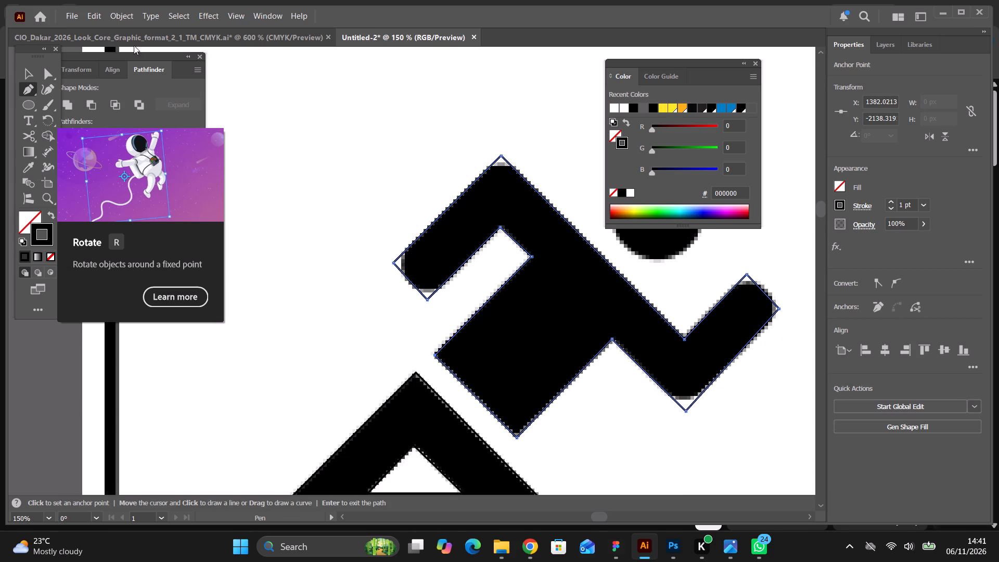
{"action": "left_click", "coordinate": [46, 76]}
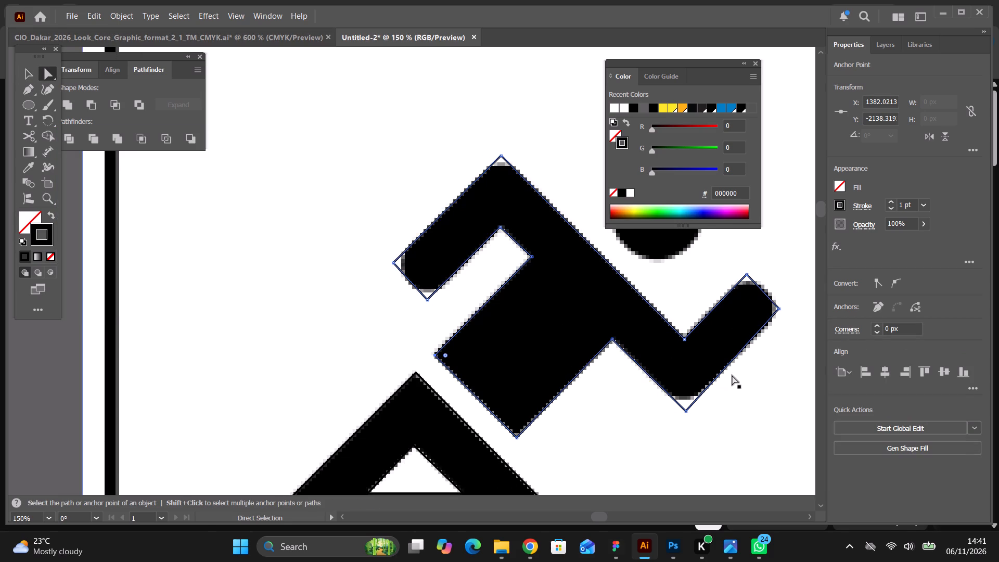
{"action": "left_click", "coordinate": [780, 308]}
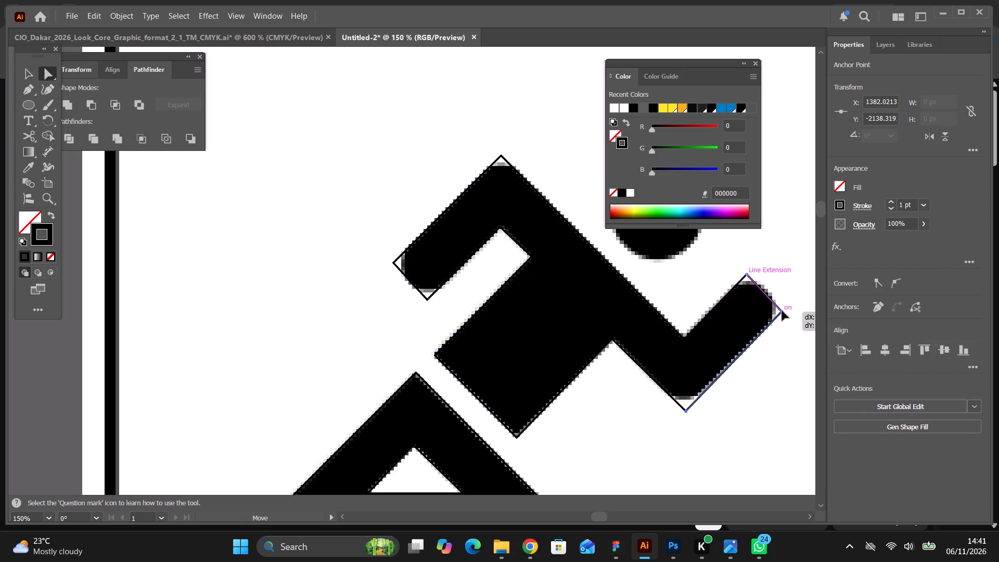
{"action": "left_click", "coordinate": [686, 411]}
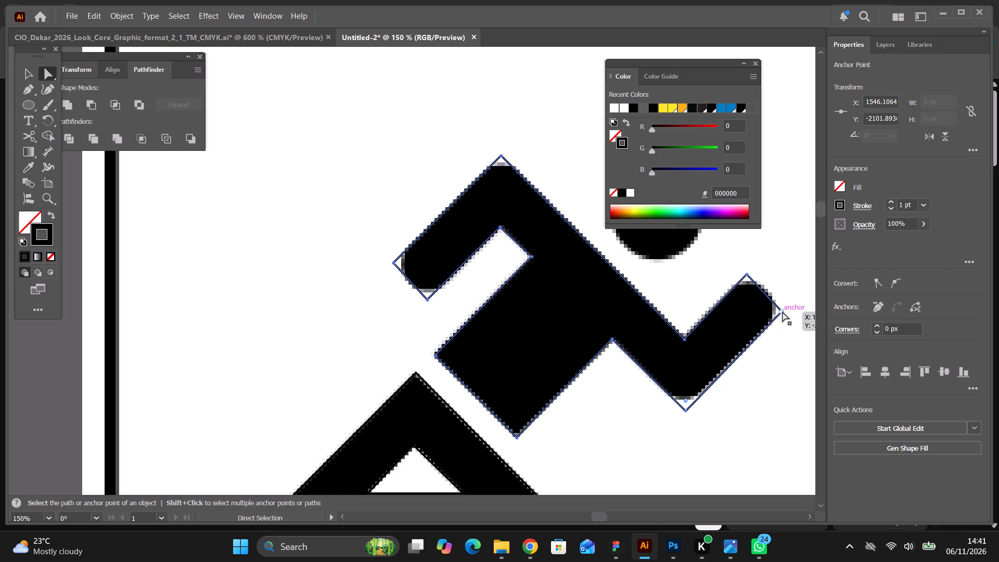
{"action": "left_click", "coordinate": [782, 312]}
{"action": "left_click", "coordinate": [687, 412]}
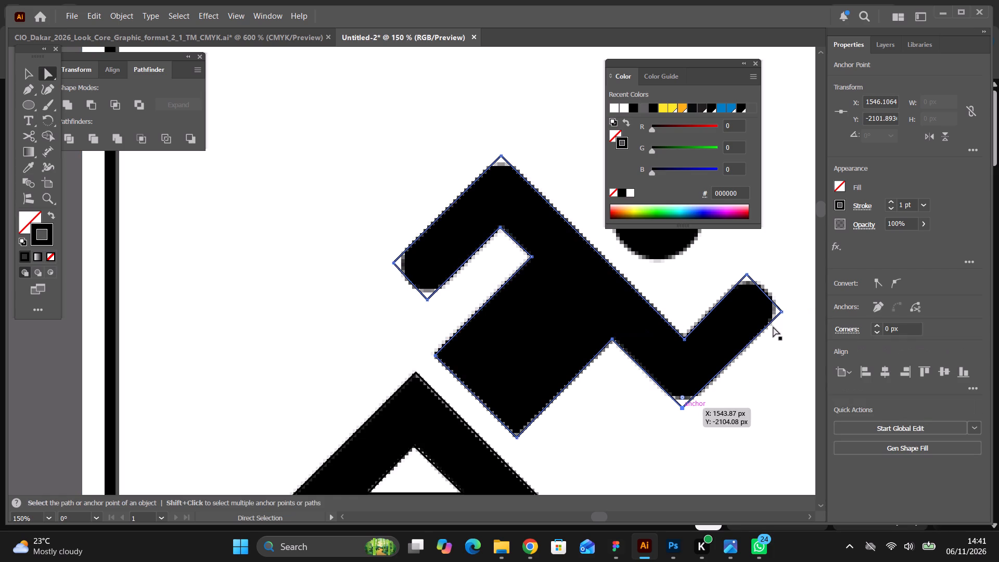
Round both end corners of the front hand together to a radius of about 16.42 px.
{"action": "left_click", "coordinate": [782, 311]}
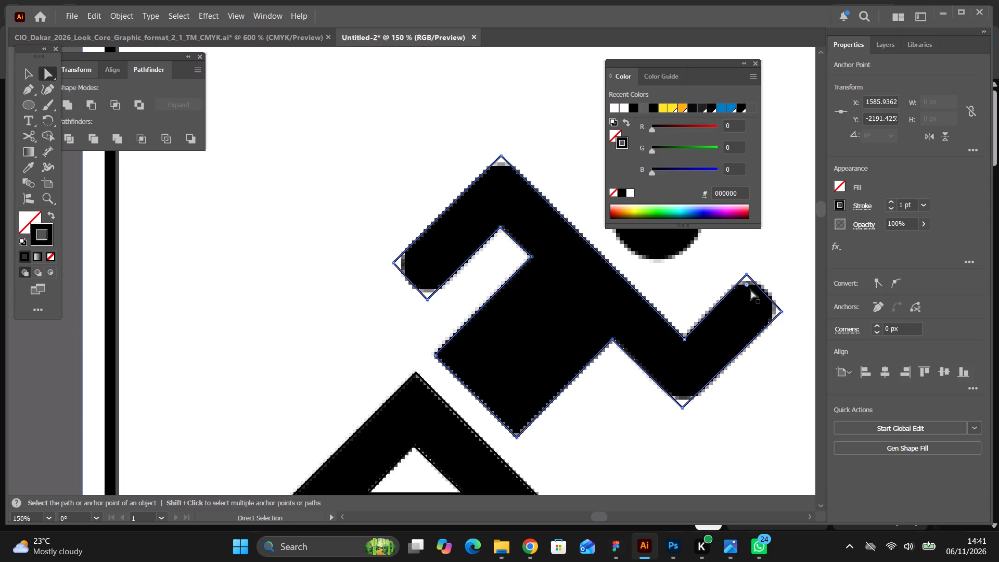
{"action": "double_click", "coordinate": [749, 286]}
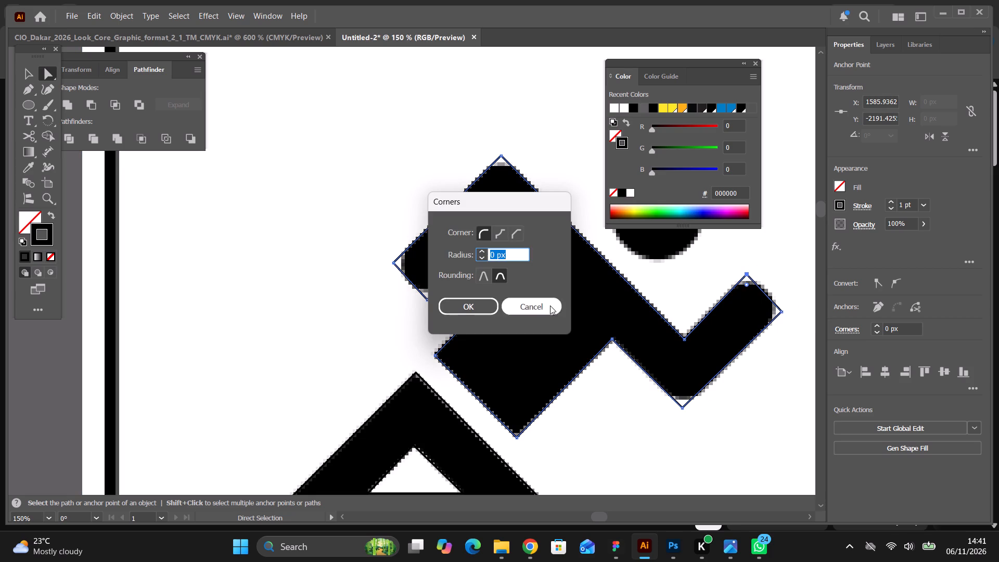
{"action": "left_click", "coordinate": [550, 305]}
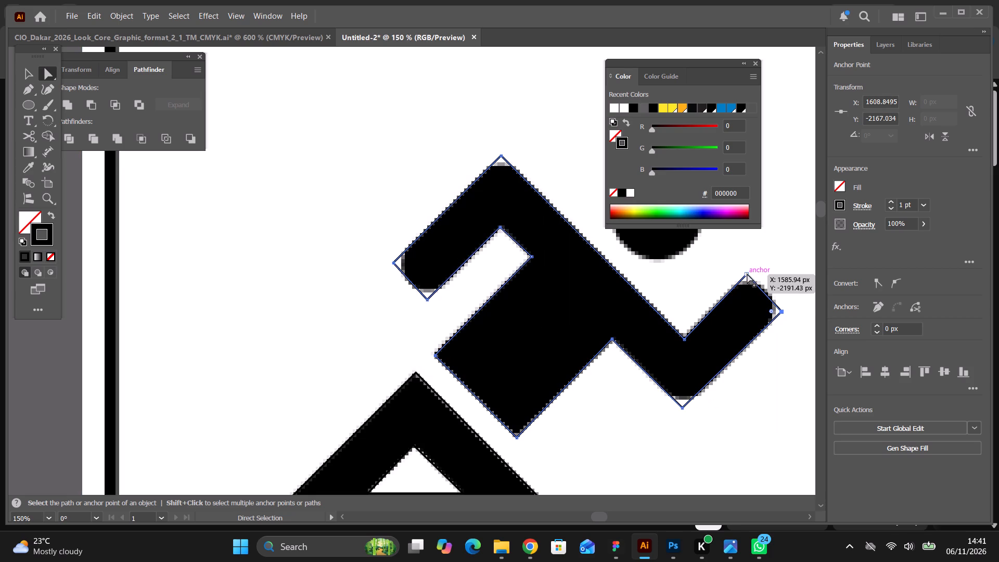
{"action": "left_click", "coordinate": [747, 274], "text": "shift"}
{"action": "left_click_drag", "start_coordinate": [772, 311], "coordinate": [771, 311]}
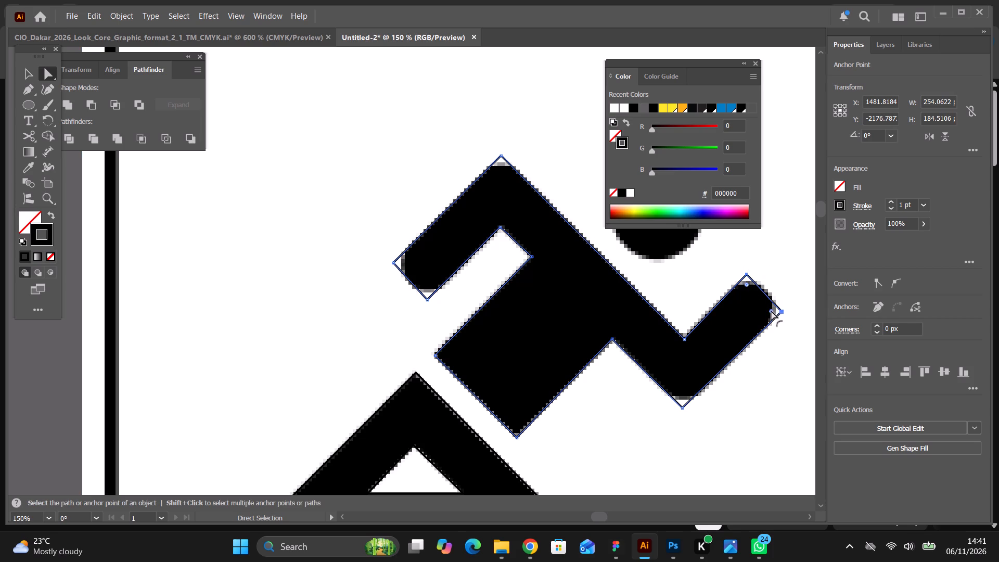
{"action": "left_click_drag", "start_coordinate": [771, 311], "coordinate": [705, 323]}
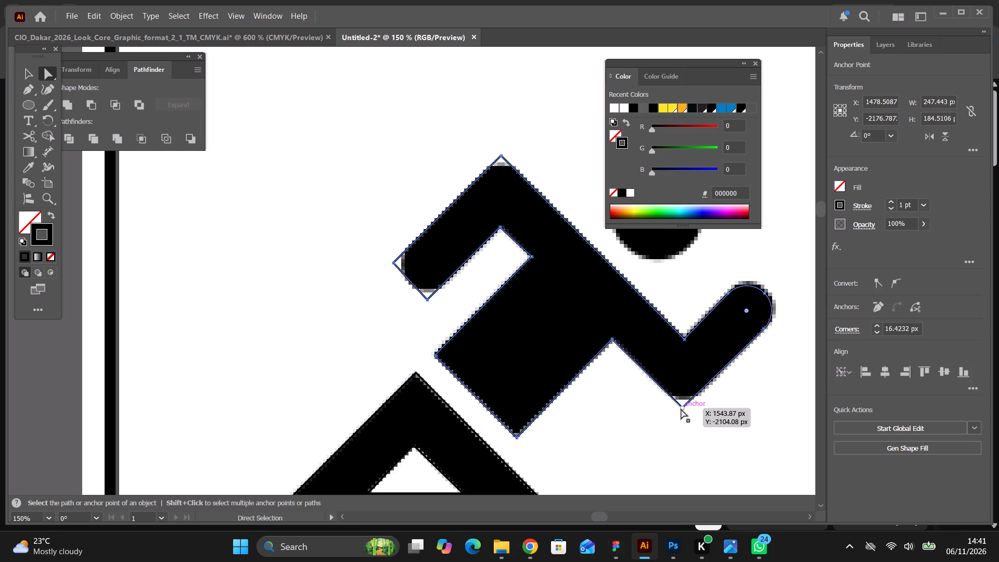
Round the front arm's elbow corner to a radius of about 15.26 px.
{"action": "left_click", "coordinate": [682, 409]}
{"action": "left_click_drag", "start_coordinate": [684, 397], "coordinate": [680, 375]}
Round both end corners of the rear hand together to a radius of about 16.35 px.
{"action": "left_click", "coordinate": [427, 300]}
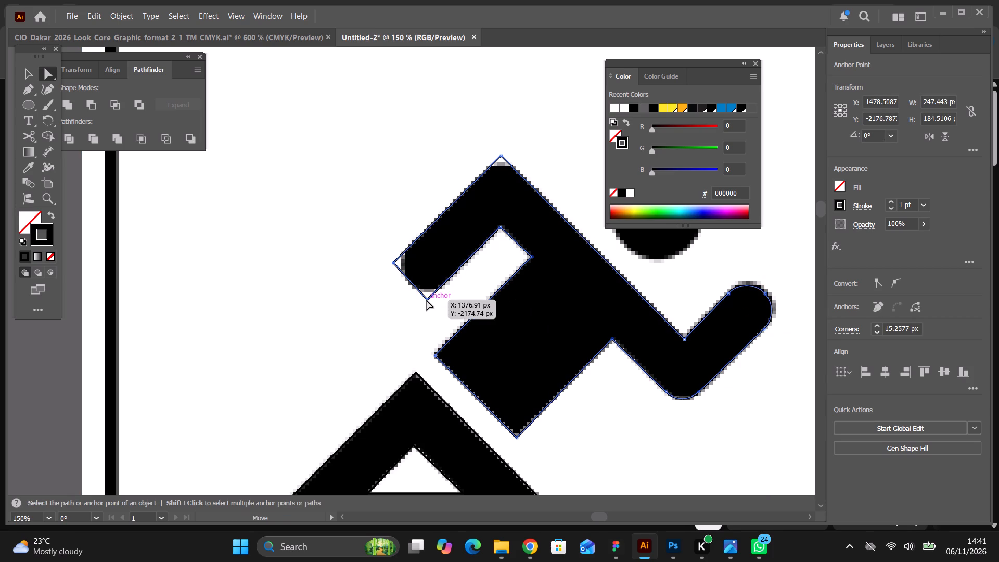
{"action": "left_click", "coordinate": [393, 263], "text": "shift"}
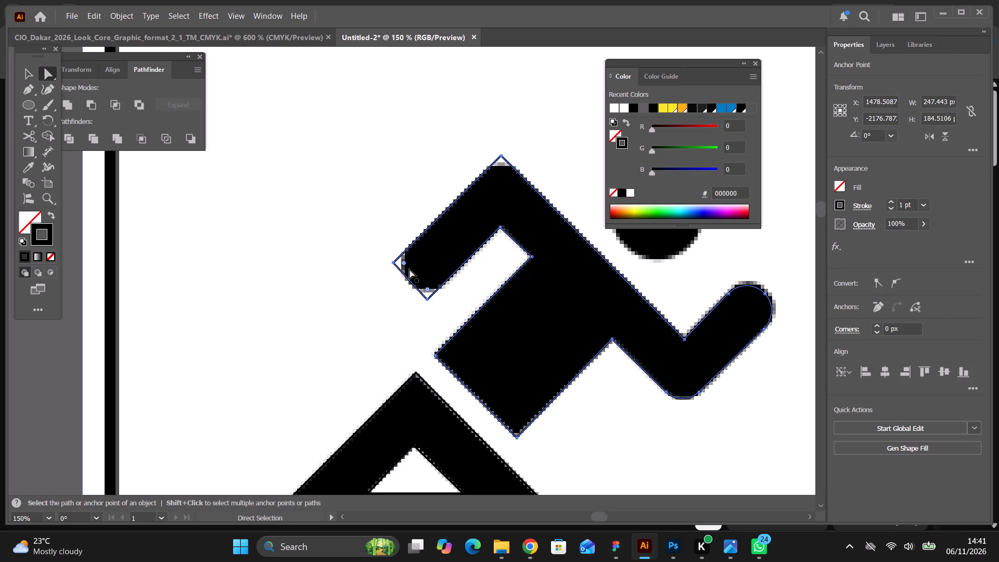
{"action": "left_click_drag", "start_coordinate": [406, 264], "coordinate": [473, 236]}
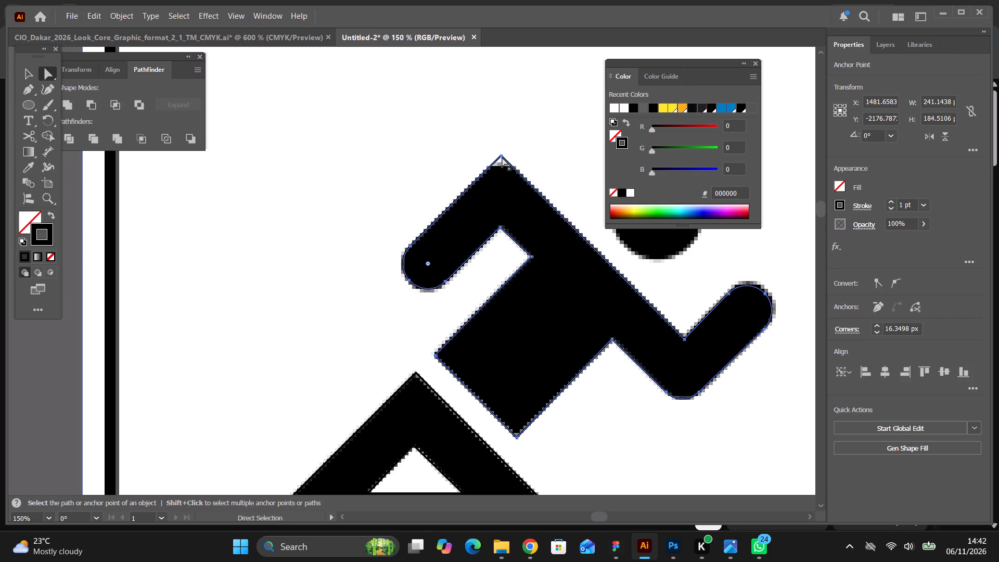
Round the rear arm's outer elbow corner to a radius of about 15.42 px.
{"action": "left_click", "coordinate": [502, 157]}
{"action": "left_click_drag", "start_coordinate": [501, 168], "coordinate": [498, 189]}
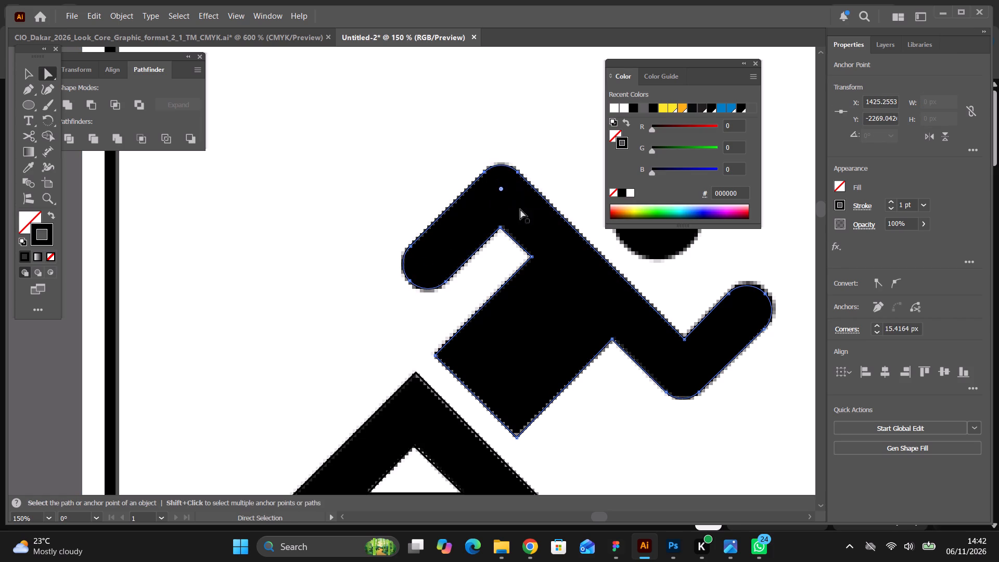
Draw a circle about 57.19 px in diameter over the head and centre it at about X 1527.04, Y -2229.89 px.
{"action": "scroll", "coordinate": [584, 275], "scroll_direction": "down", "scroll_amount": 10}
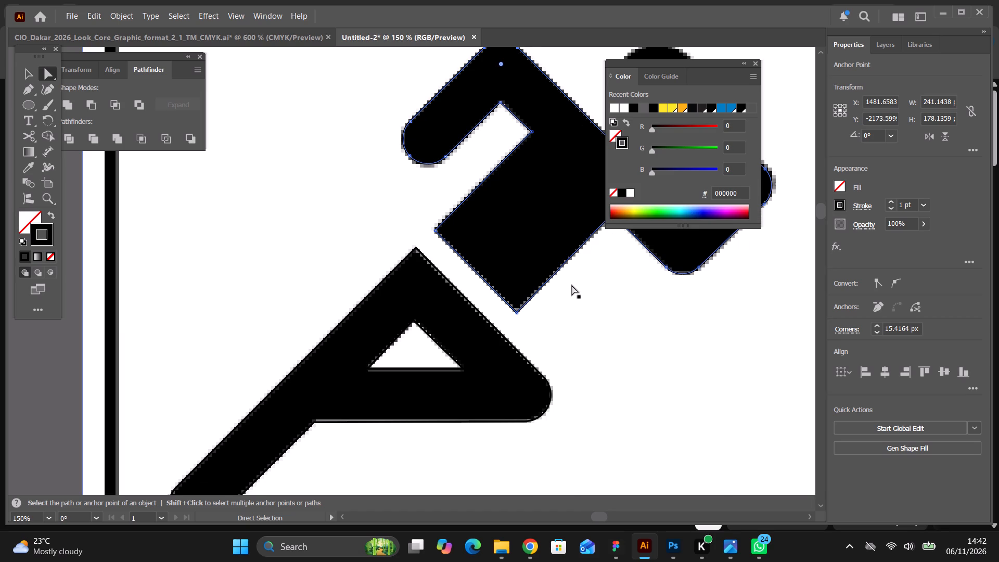
{"action": "scroll", "coordinate": [572, 285], "scroll_direction": "down", "scroll_amount": 5}
{"action": "scroll", "coordinate": [572, 285], "scroll_direction": "up", "scroll_amount": 11}
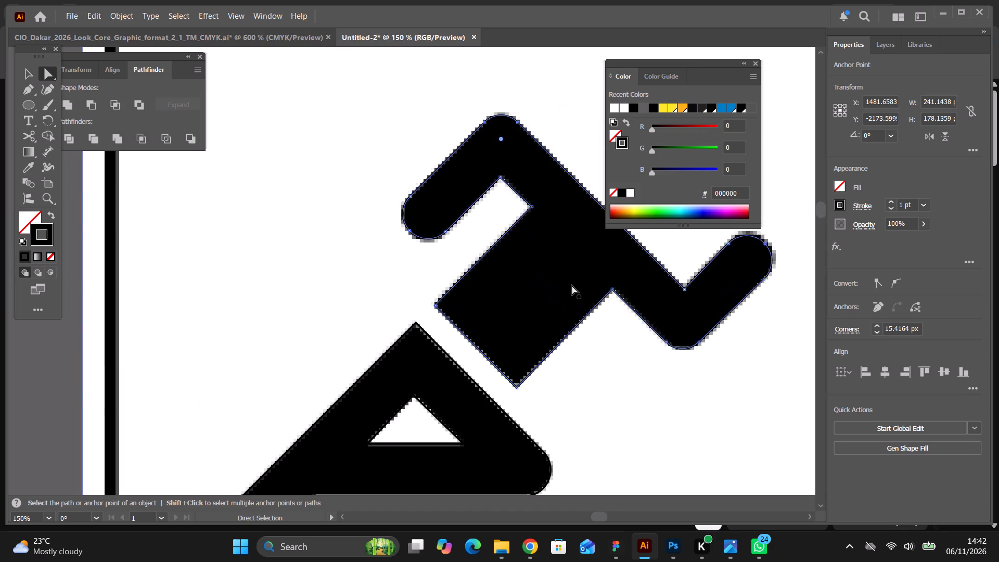
{"action": "scroll", "coordinate": [572, 285], "scroll_direction": "up", "scroll_amount": 11}
{"action": "left_click", "coordinate": [27, 103]}
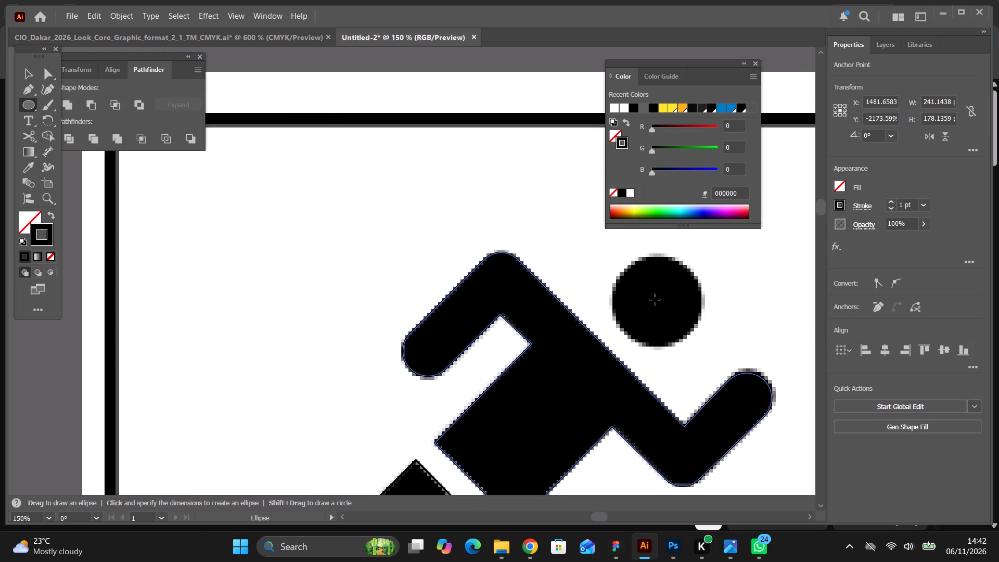
{"action": "left_click_drag", "start_coordinate": [657, 300], "coordinate": [669, 325]}
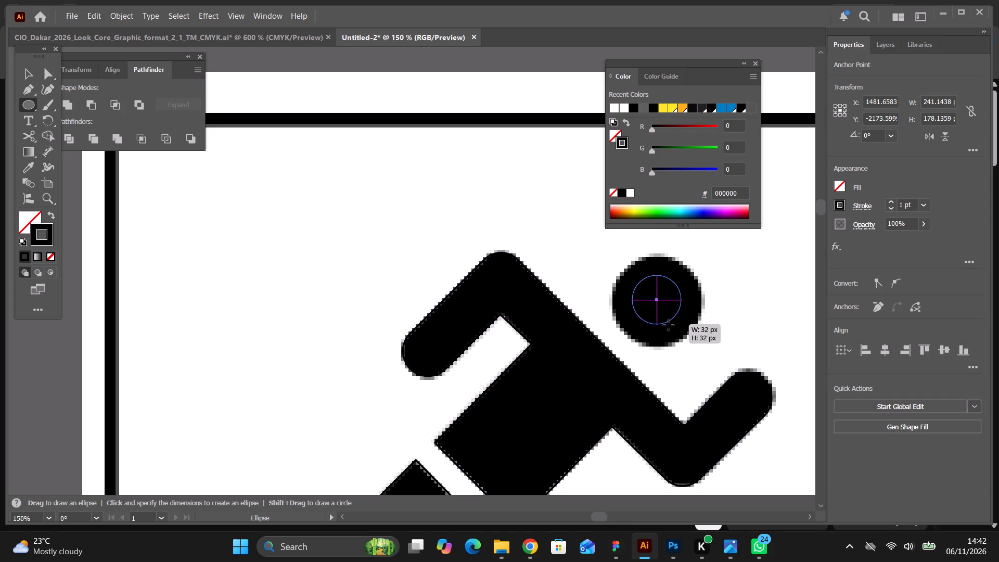
{"action": "left_click_drag", "start_coordinate": [669, 325], "coordinate": [675, 343]}
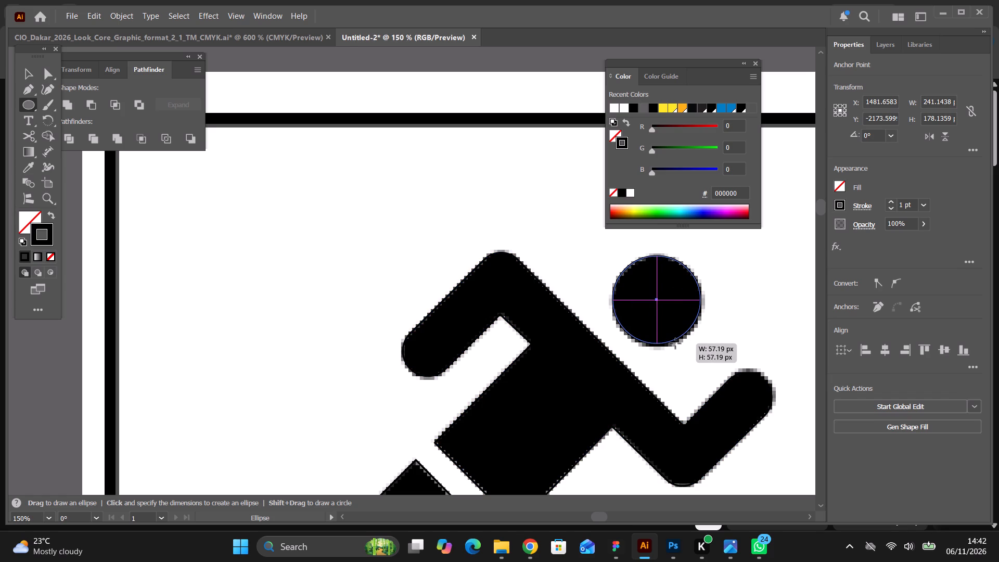
{"action": "left_click", "coordinate": [31, 73]}
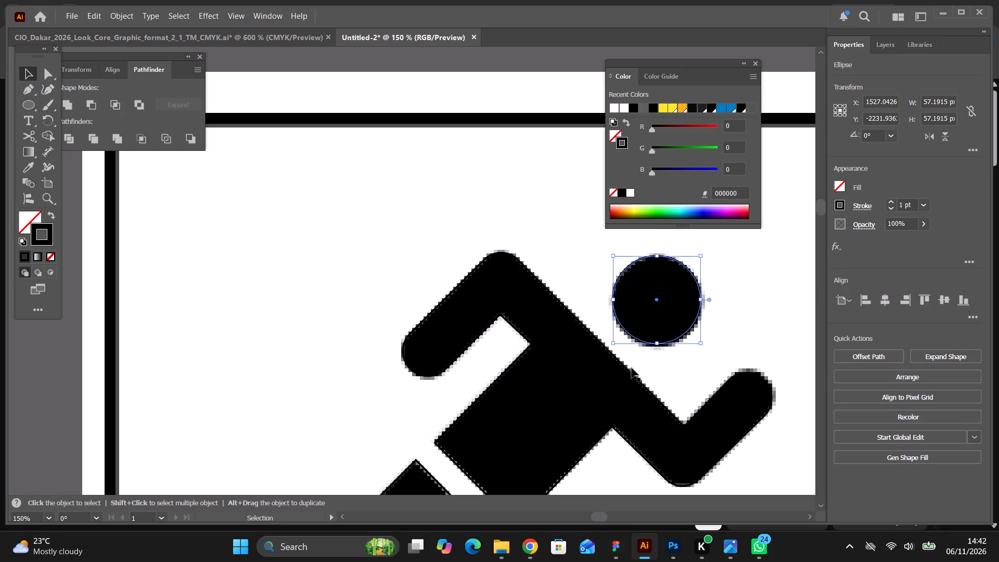
{"action": "left_click", "coordinate": [657, 301]}
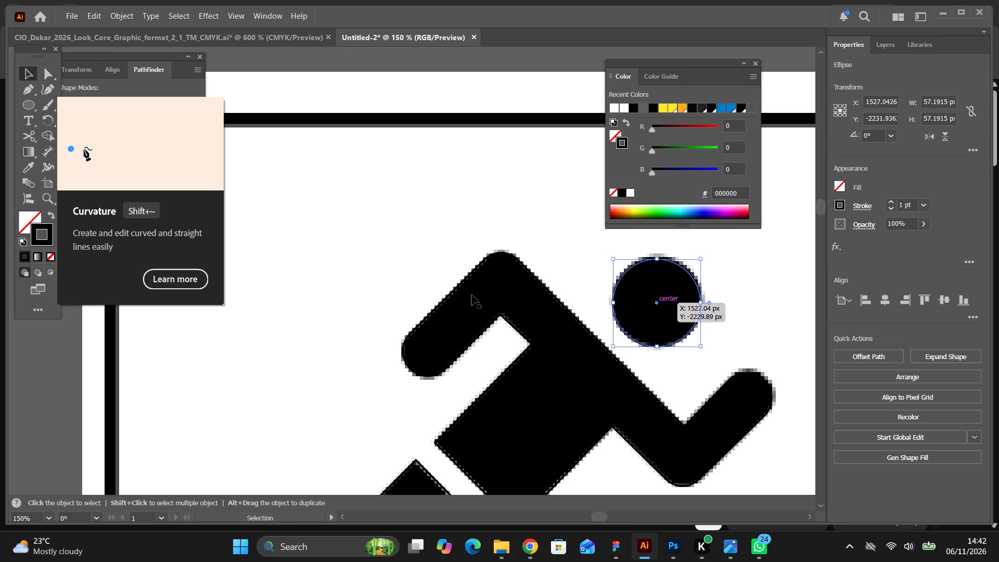
Combine the head, torso, leg and inner triangle paths using the Exclude shape mode.
{"action": "key", "text": "ctrl+minus"}
{"action": "key", "text": "ctrl+minus"}
{"action": "key", "text": "ctrl+minus"}
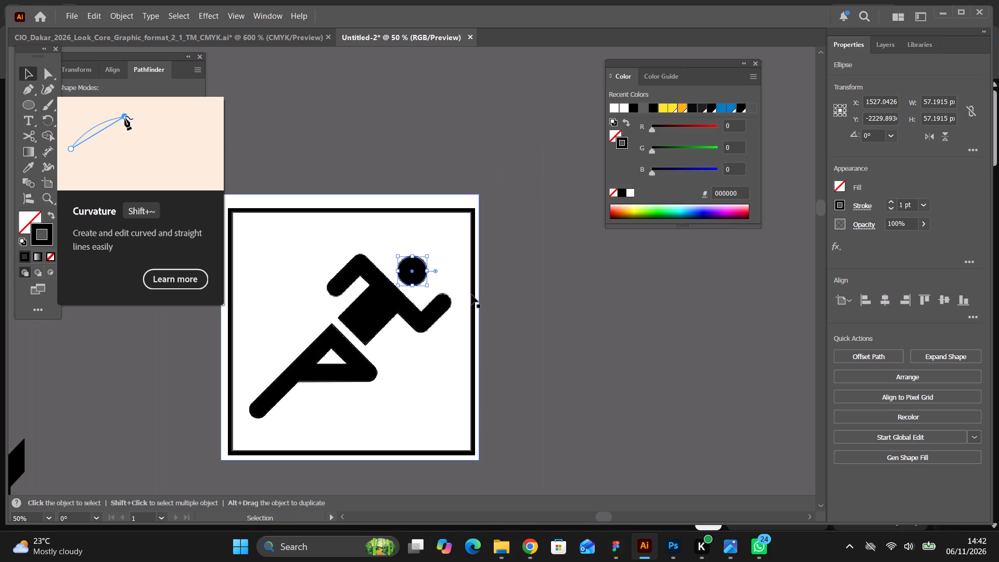
{"action": "left_click", "coordinate": [415, 306], "text": "shift"}
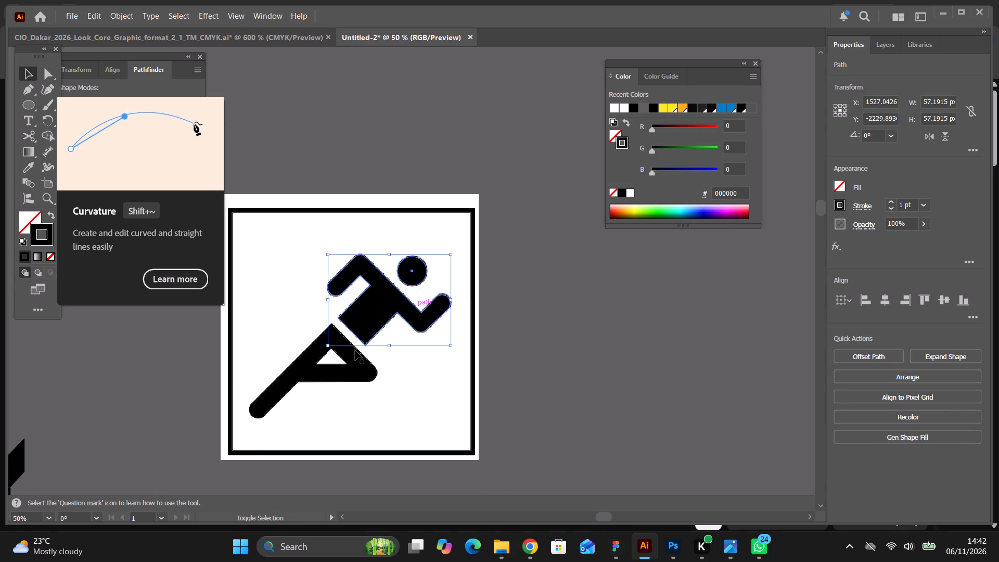
{"action": "left_click", "coordinate": [358, 351], "text": "shift"}
{"action": "left_click", "coordinate": [342, 359], "text": "shift"}
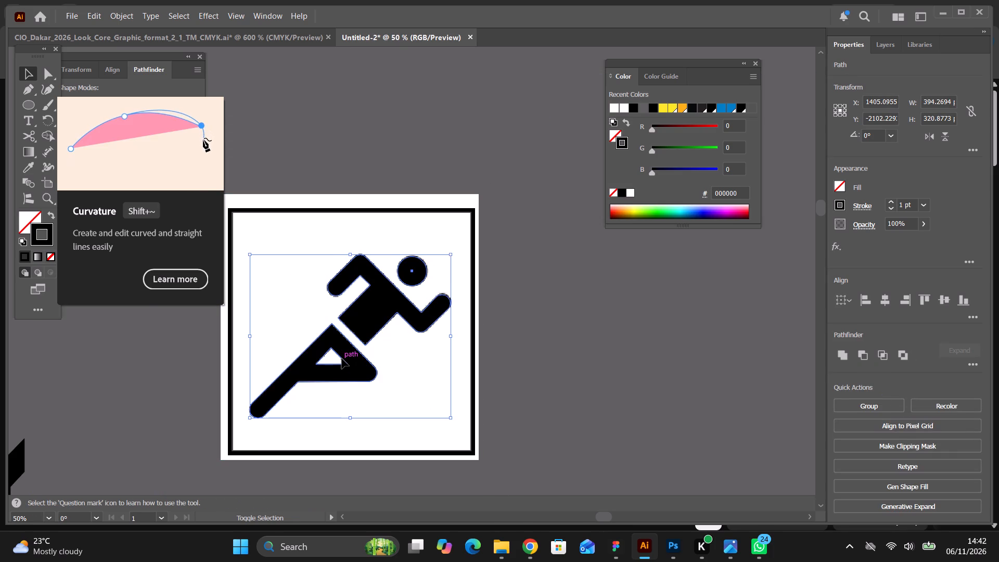
{"action": "left_click", "coordinate": [901, 350]}
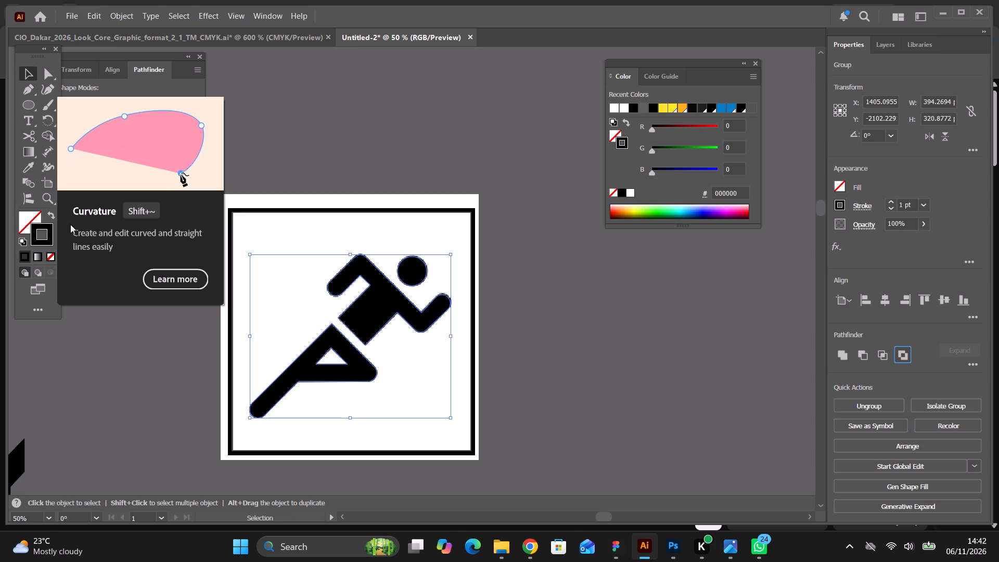
Swap the combined figure's fill and stroke, giving it a black fill and no stroke.
{"action": "left_click", "coordinate": [53, 215]}
Move the traced figure off the reference image to empty canvas at about X 1956.69, Y -1959.75 px.
{"action": "scroll", "coordinate": [386, 290], "scroll_direction": "down", "scroll_amount": 5}
{"action": "left_click_drag", "start_coordinate": [379, 244], "coordinate": [389, 246]}
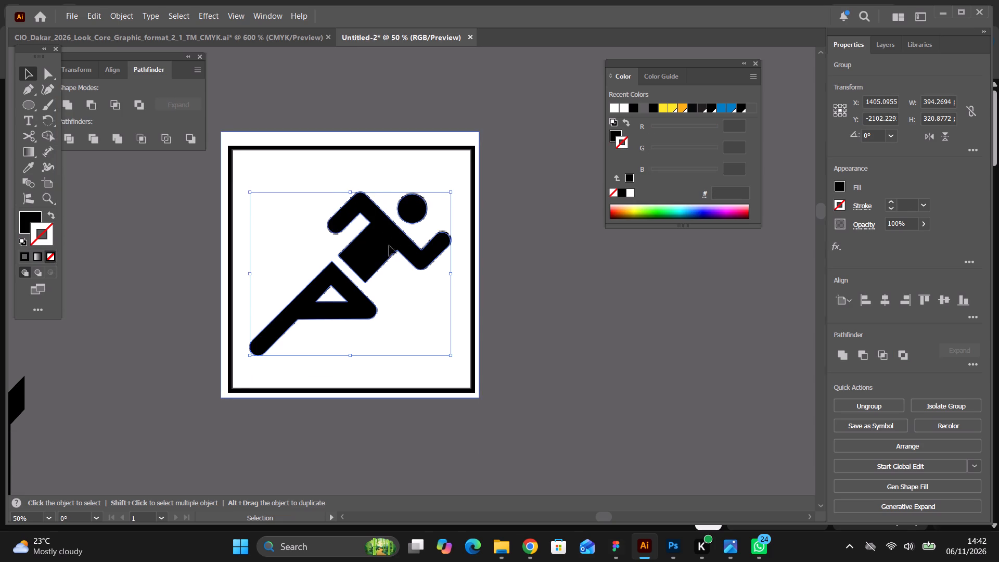
{"action": "left_click_drag", "start_coordinate": [389, 246], "coordinate": [594, 321]}
{"action": "scroll", "coordinate": [594, 322], "scroll_direction": "down", "scroll_amount": 1}
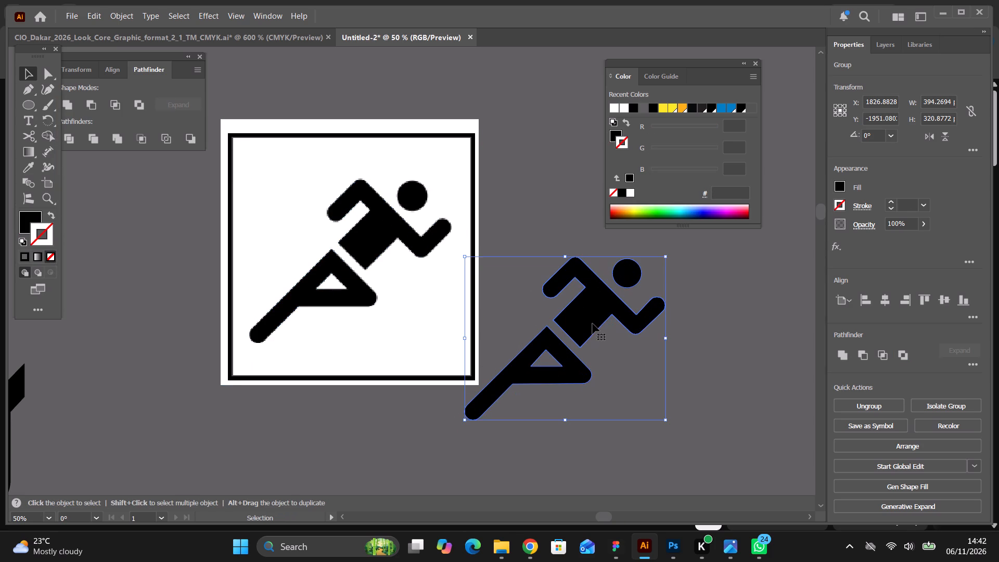
{"action": "left_click_drag", "start_coordinate": [593, 324], "coordinate": [658, 318]}
Delete the pixelated running-figure reference image.
{"action": "left_click", "coordinate": [464, 274]}
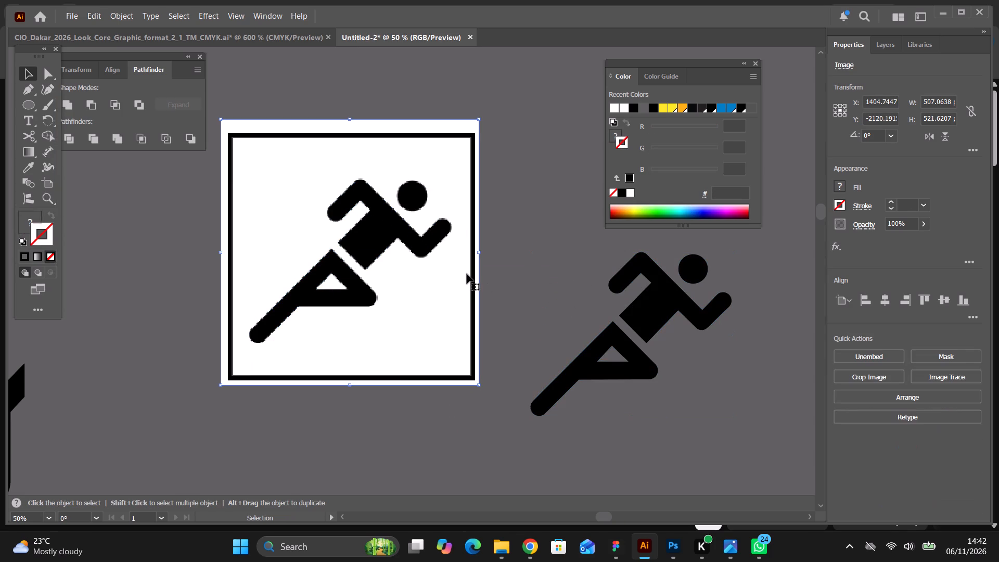
{"action": "key", "text": "BackSpace"}
Copy the finished vector running figure.
{"action": "left_click", "coordinate": [648, 303]}
{"action": "key", "text": "ctrl+c"}
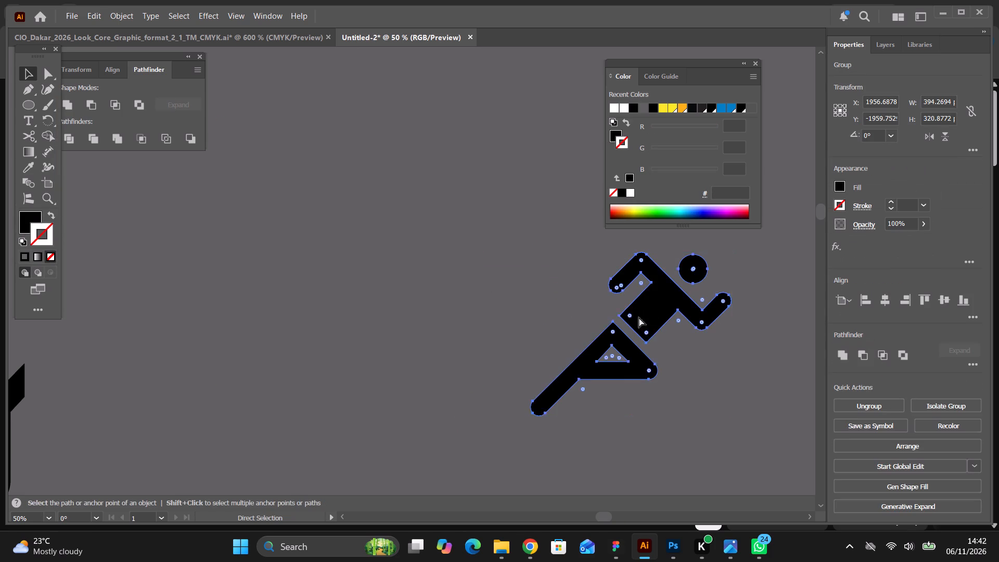
Shift the fencing reference image slightly sideways to about X 1250.28 px, keeping its vertical position.
{"action": "scroll", "coordinate": [553, 353], "scroll_direction": "down", "scroll_amount": 20}
{"action": "scroll", "coordinate": [553, 353], "scroll_direction": "down", "scroll_amount": 1}
{"action": "scroll", "coordinate": [410, 348], "scroll_direction": "down", "scroll_amount": 20}
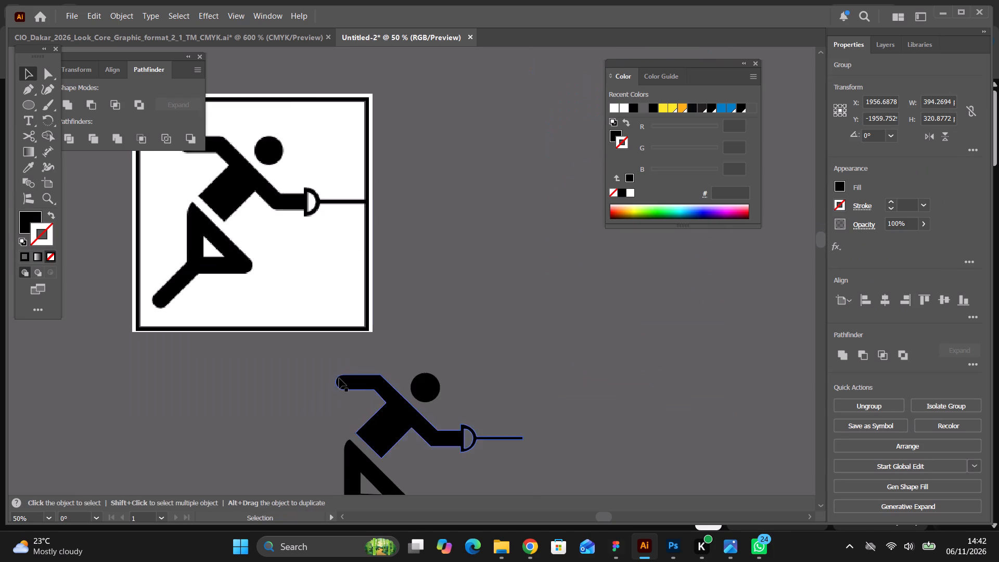
{"action": "scroll", "coordinate": [339, 378], "scroll_direction": "down", "scroll_amount": 20}
{"action": "scroll", "coordinate": [339, 378], "scroll_direction": "down", "scroll_amount": 20}
{"action": "scroll", "coordinate": [339, 378], "scroll_direction": "down", "scroll_amount": 20}
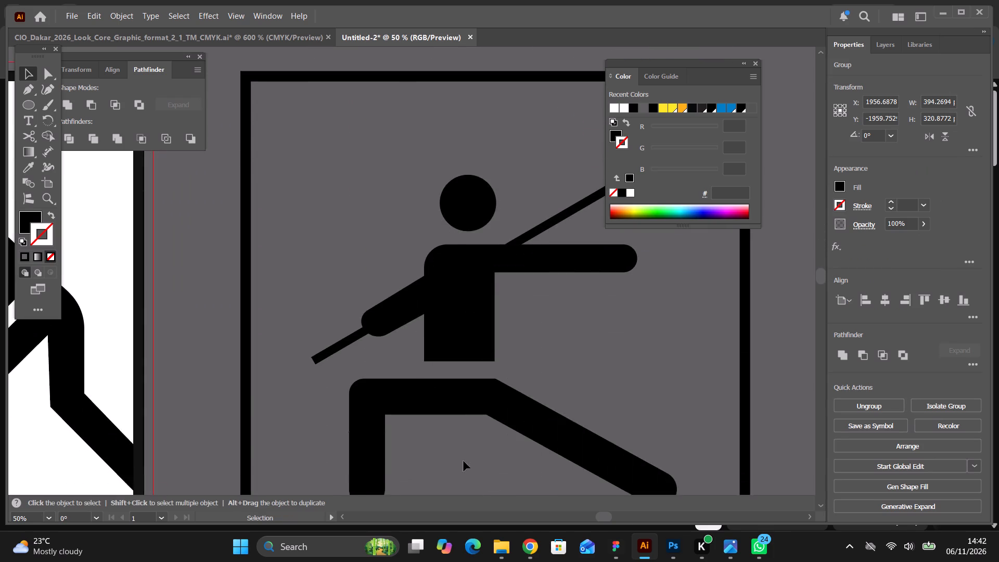
{"action": "scroll", "coordinate": [464, 461], "scroll_direction": "down", "scroll_amount": 5}
{"action": "left_click_drag", "start_coordinate": [604, 518], "coordinate": [579, 515]}
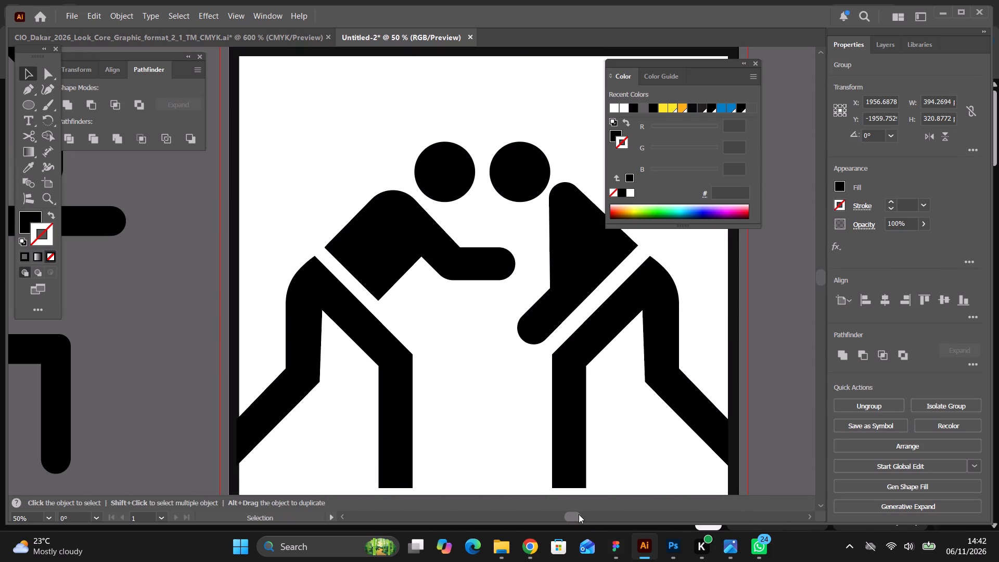
{"action": "key", "text": "ctrl+minus"}
{"action": "key", "text": "ctrl+minus"}
{"action": "scroll", "coordinate": [480, 451], "scroll_direction": "down", "scroll_amount": 2}
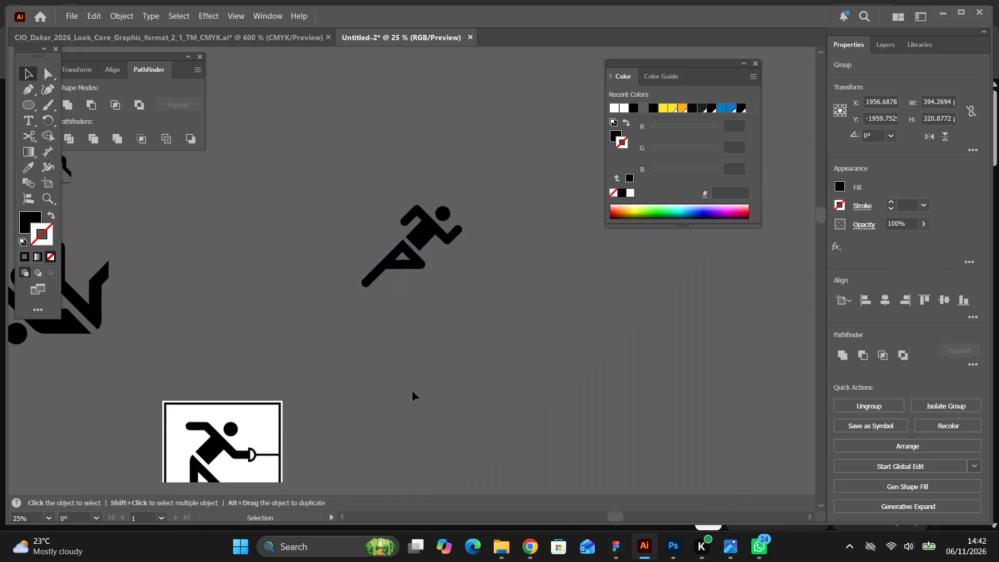
{"action": "scroll", "coordinate": [413, 391], "scroll_direction": "down", "scroll_amount": 10}
{"action": "scroll", "coordinate": [189, 320], "scroll_direction": "down", "scroll_amount": 6}
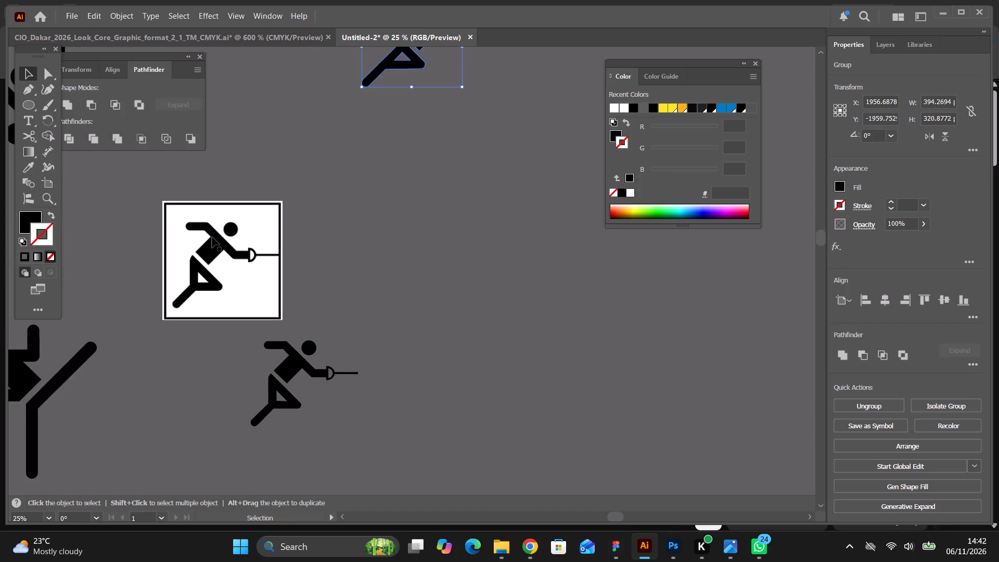
{"action": "left_click", "coordinate": [212, 237]}
{"action": "left_click", "coordinate": [213, 240]}
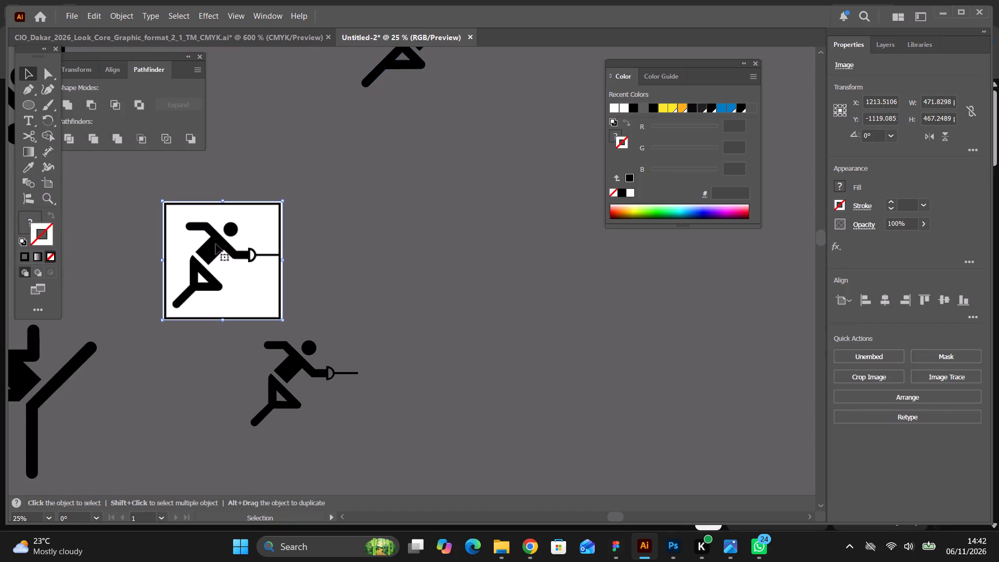
{"action": "left_click_drag", "start_coordinate": [216, 244], "coordinate": [225, 245]}
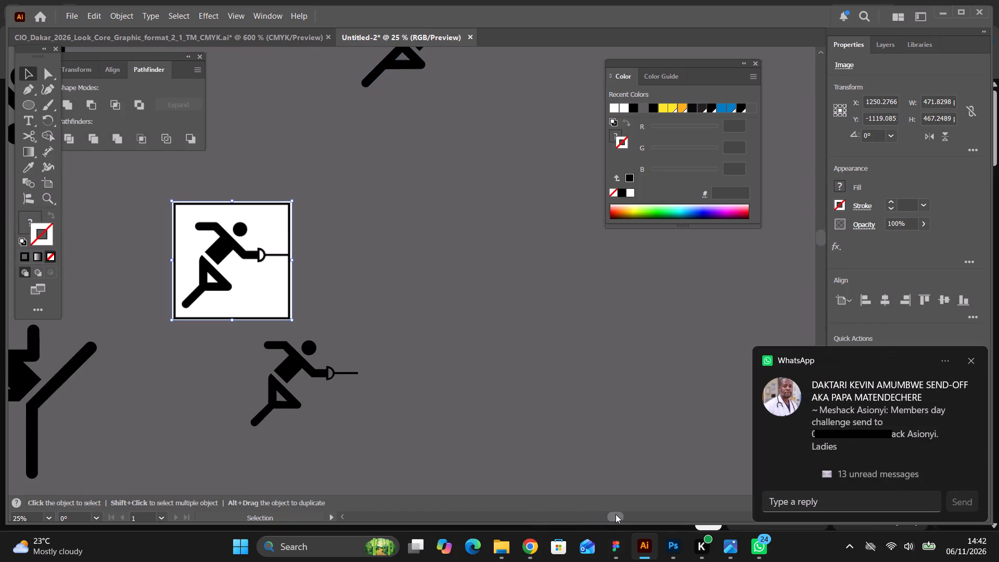
Delete the group of two wrestlers and the dotted ground line inside the white square frame.
{"action": "left_click_drag", "start_coordinate": [616, 514], "coordinate": [590, 511]}
{"action": "scroll", "coordinate": [547, 421], "scroll_direction": "down", "scroll_amount": 18}
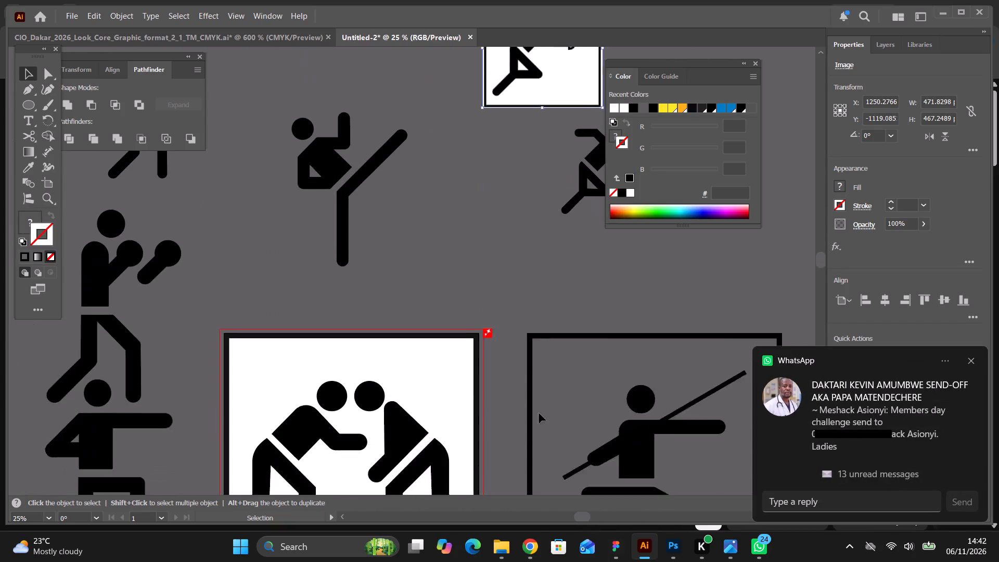
{"action": "scroll", "coordinate": [539, 413], "scroll_direction": "down", "scroll_amount": 13}
{"action": "left_click", "coordinate": [398, 324]}
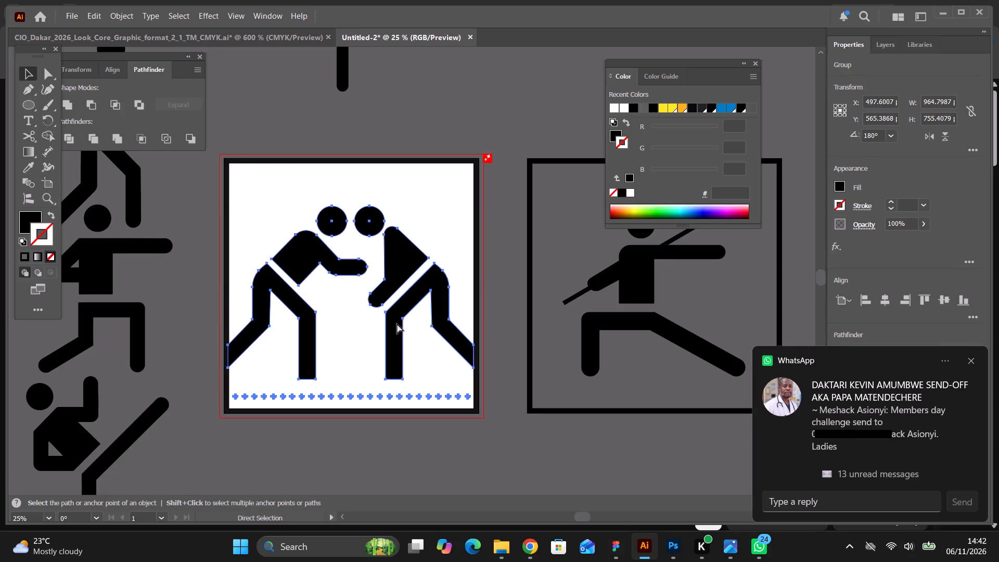
{"action": "key", "text": "ctrl+equal"}
{"action": "key", "text": "ctrl+equal"}
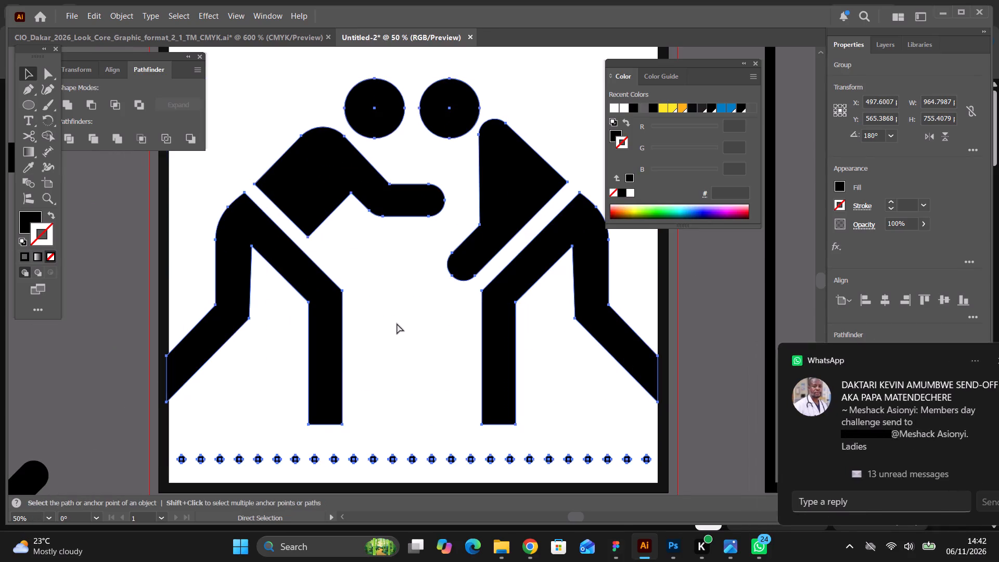
{"action": "key", "text": "ctrl+minus"}
{"action": "scroll", "coordinate": [431, 391], "scroll_direction": "up", "scroll_amount": 11}
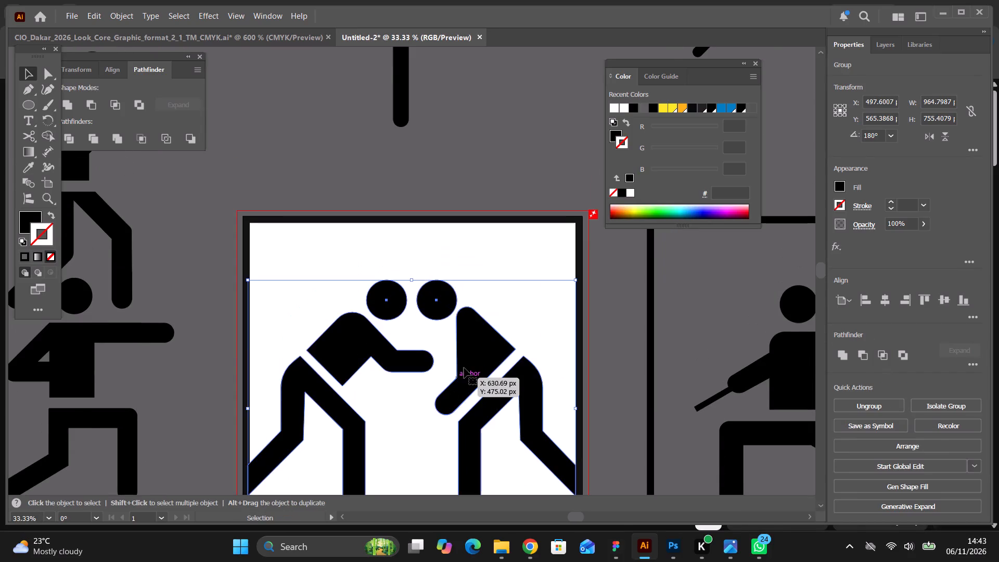
{"action": "scroll", "coordinate": [467, 363], "scroll_direction": "up", "scroll_amount": 3}
{"action": "key", "text": "ctrl+minus"}
{"action": "key", "text": "ctrl+minus"}
{"action": "key", "text": "ctrl+minus"}
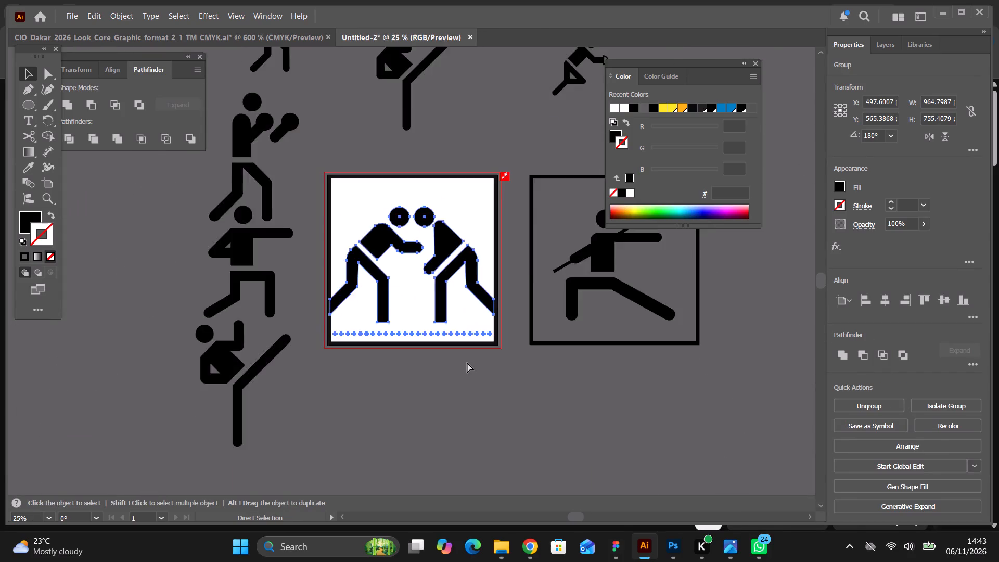
{"action": "key", "text": "ctrl+minus"}
{"action": "scroll", "coordinate": [472, 359], "scroll_direction": "up", "scroll_amount": 6}
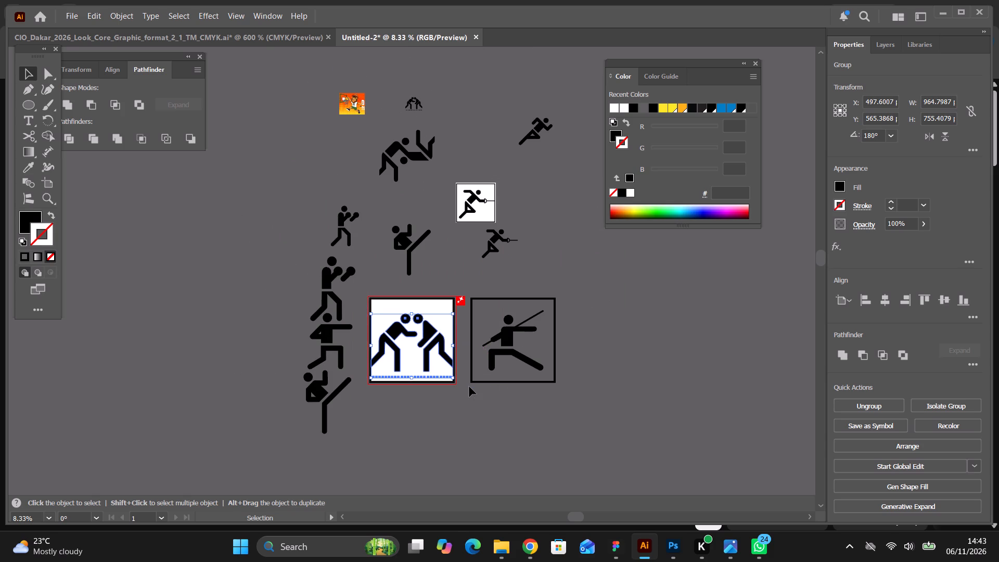
{"action": "key", "text": "BackSpace"}
Paste the copied running figure into the emptied white square frame.
{"action": "key", "text": "ctrl+equal"}
{"action": "key", "text": "ctrl+equal"}
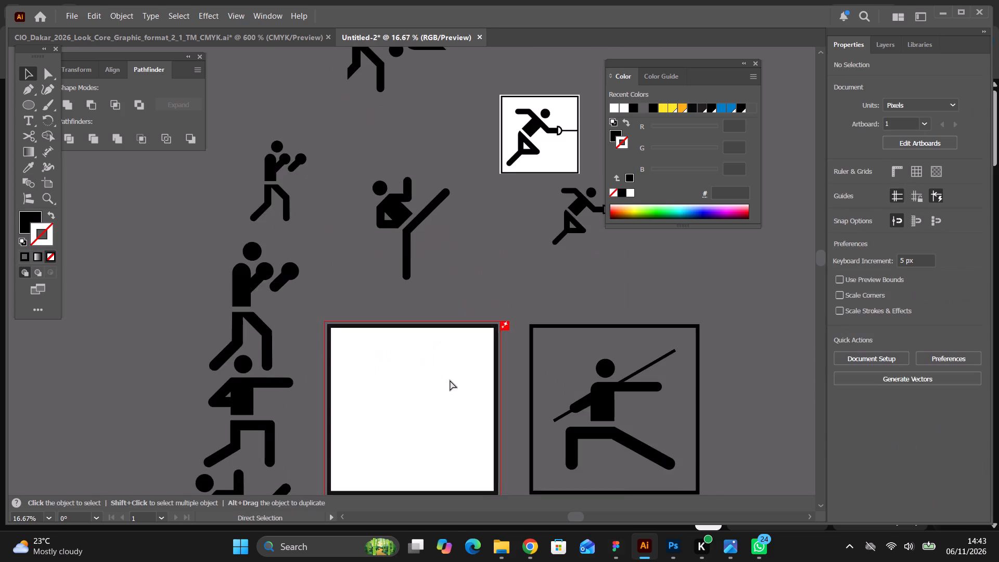
{"action": "key", "text": "ctrl+equal"}
{"action": "scroll", "coordinate": [379, 320], "scroll_direction": "down", "scroll_amount": 13}
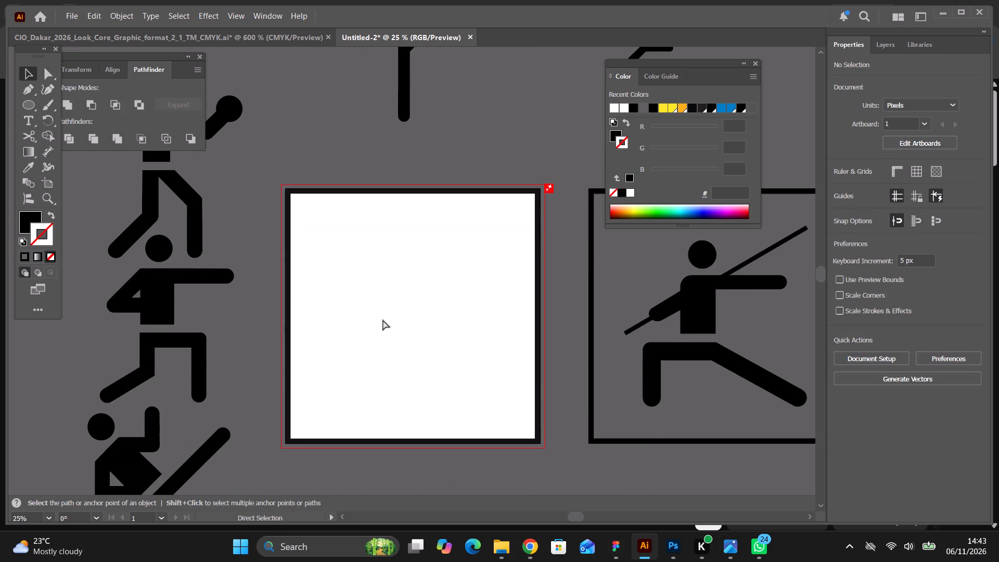
{"action": "key", "text": "ctrl+equal"}
{"action": "scroll", "coordinate": [387, 325], "scroll_direction": "down", "scroll_amount": 2}
{"action": "key", "text": "ctrl+v"}
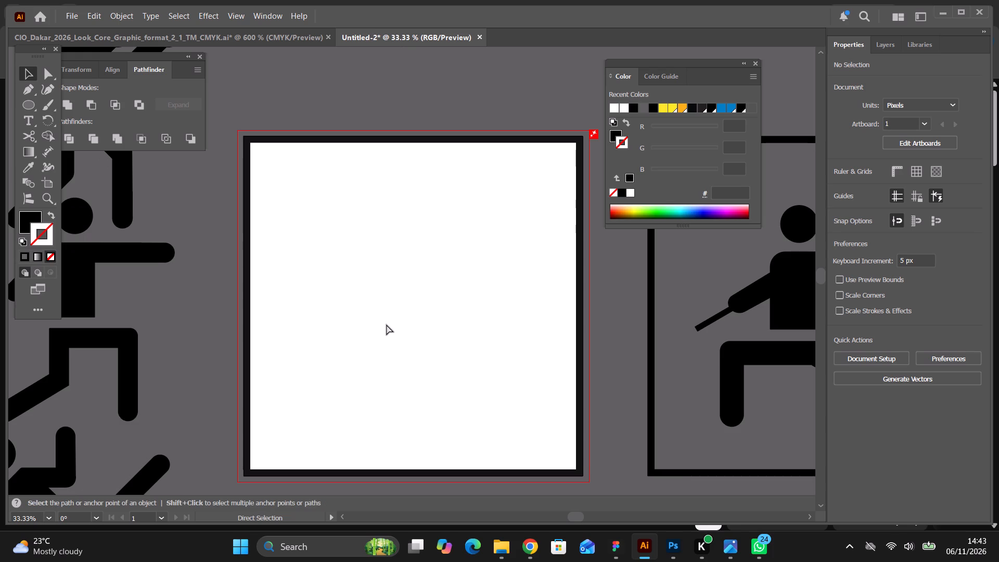
Enlarge the pasted running figure to about 736 × 599 px and move it down toward the middle of the white square frame.
{"action": "left_click_drag", "start_coordinate": [412, 326], "coordinate": [420, 364]}
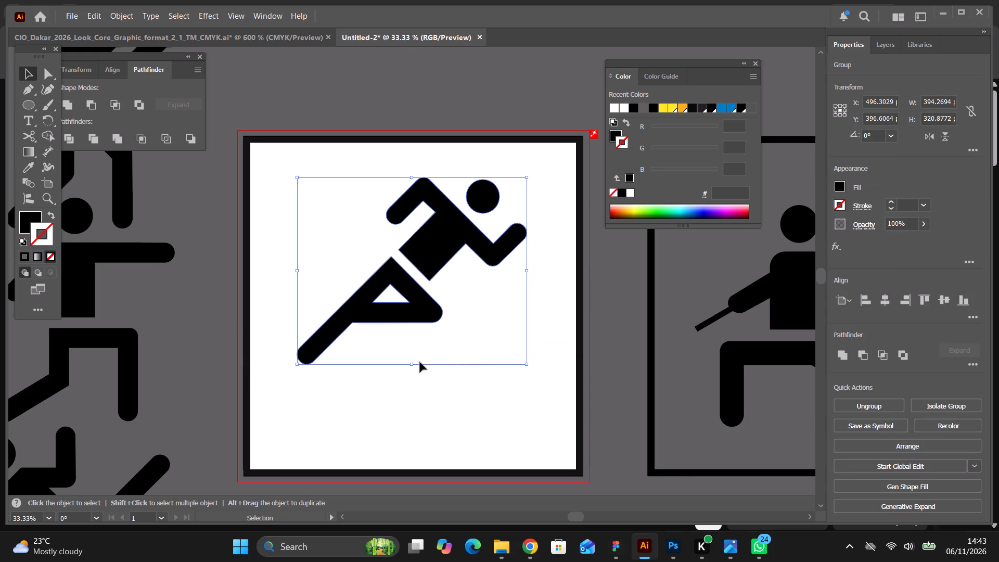
{"action": "left_click_drag", "start_coordinate": [427, 246], "coordinate": [415, 300]}
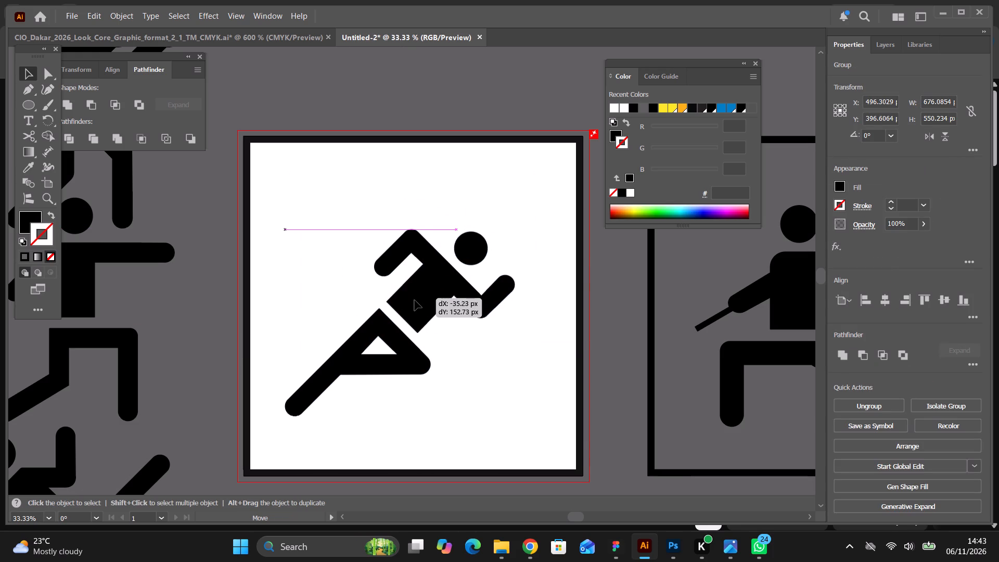
{"action": "left_click_drag", "start_coordinate": [415, 300], "coordinate": [417, 302]}
{"action": "left_click_drag", "start_coordinate": [399, 235], "coordinate": [399, 226], "text": "alt+shift"}
{"action": "left_click", "coordinate": [426, 262]}
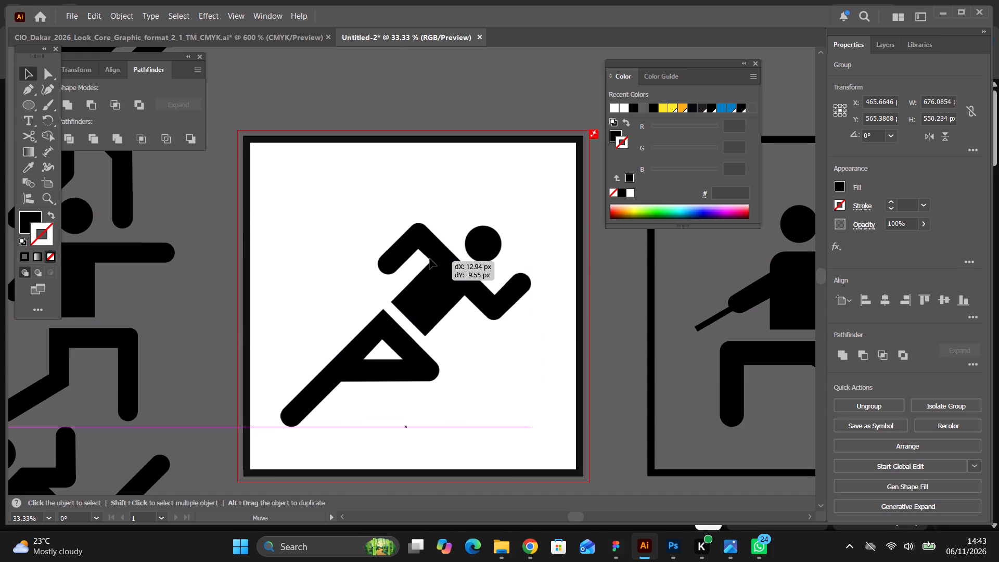
Consult the Athletics pictogram on the Dakar 2026 sports page in Chrome, and enlarge the running figure to about 849 × 691 px, repositioning it within its frame.
{"action": "left_click", "coordinate": [532, 544]}
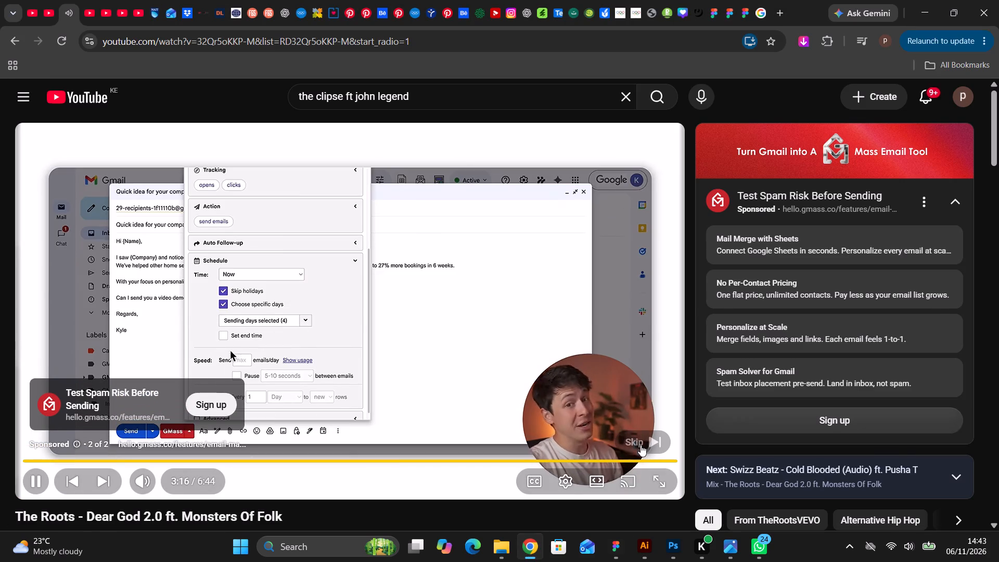
{"action": "left_click", "coordinate": [639, 438]}
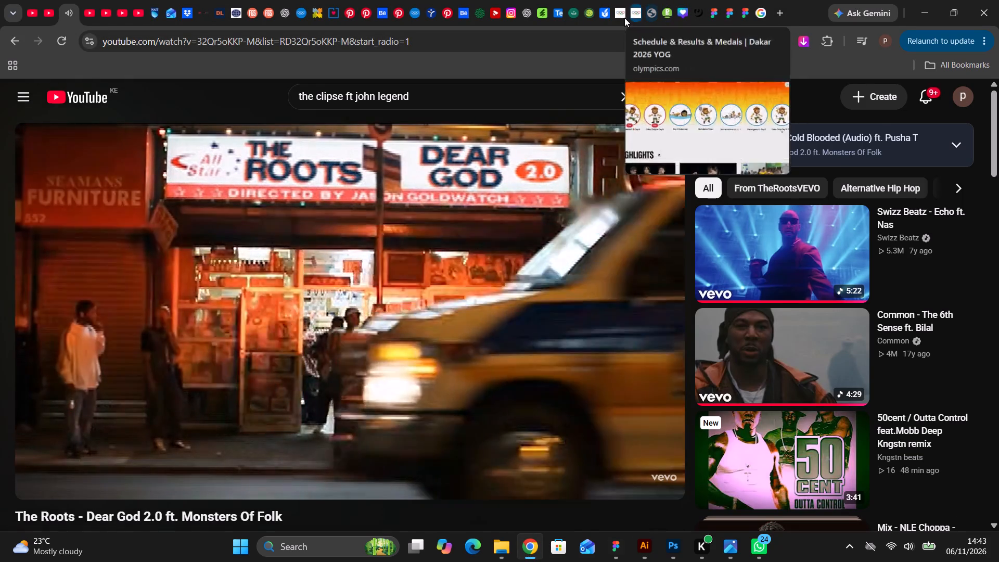
{"action": "left_click", "coordinate": [619, 16]}
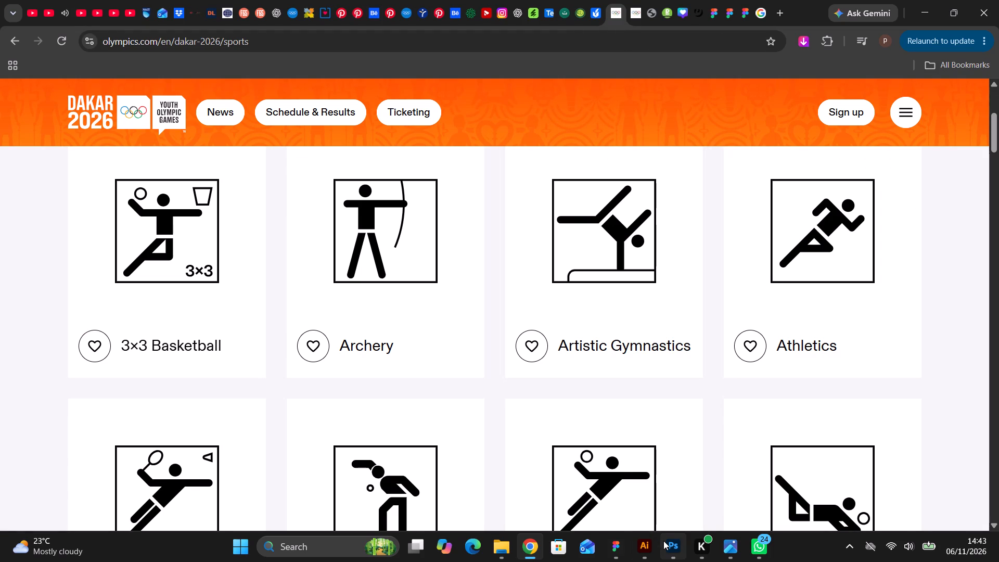
{"action": "left_click", "coordinate": [650, 546]}
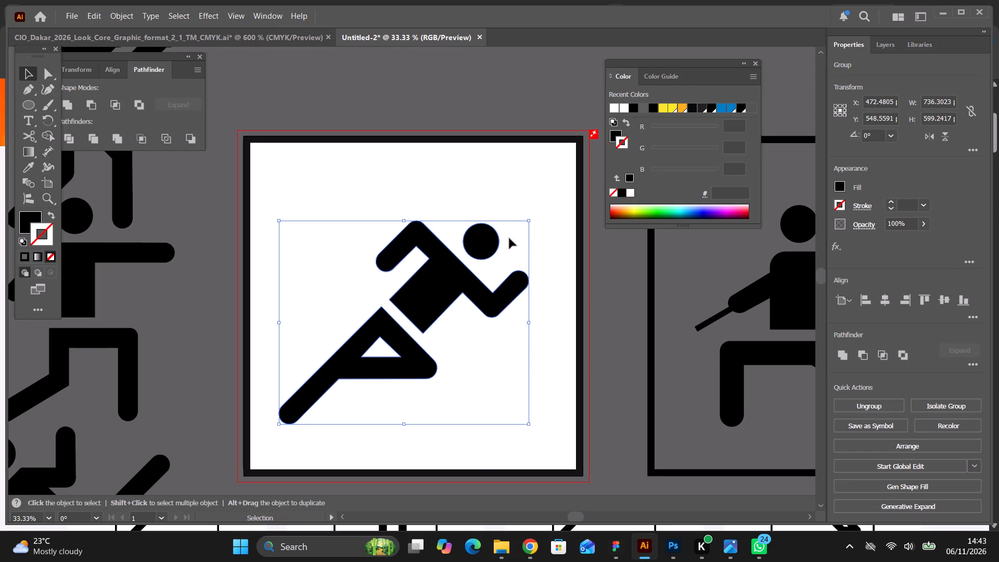
{"action": "left_click_drag", "start_coordinate": [529, 220], "coordinate": [540, 210]}
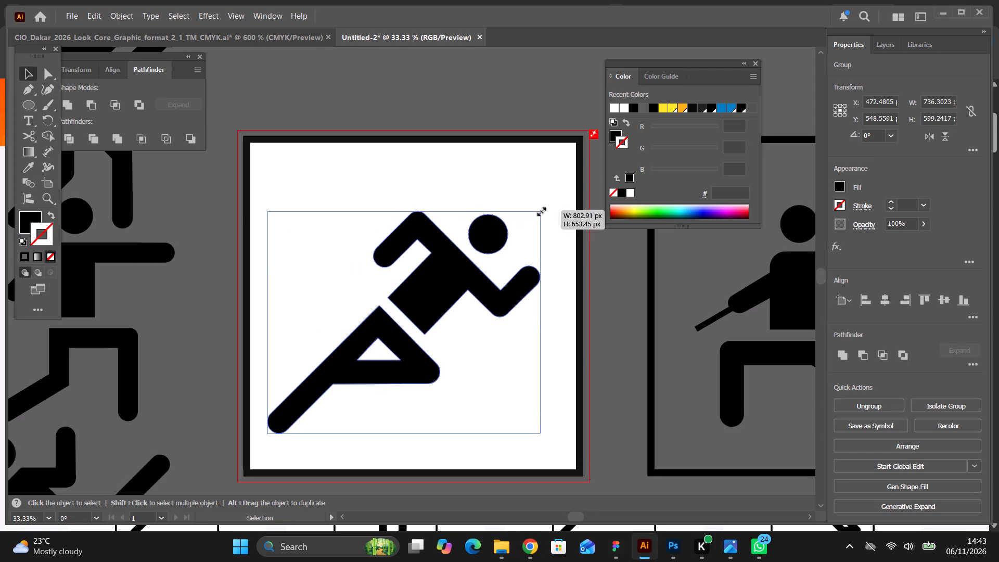
{"action": "left_click_drag", "start_coordinate": [540, 210], "coordinate": [548, 203]}
{"action": "left_click_drag", "start_coordinate": [508, 227], "coordinate": [520, 221]}
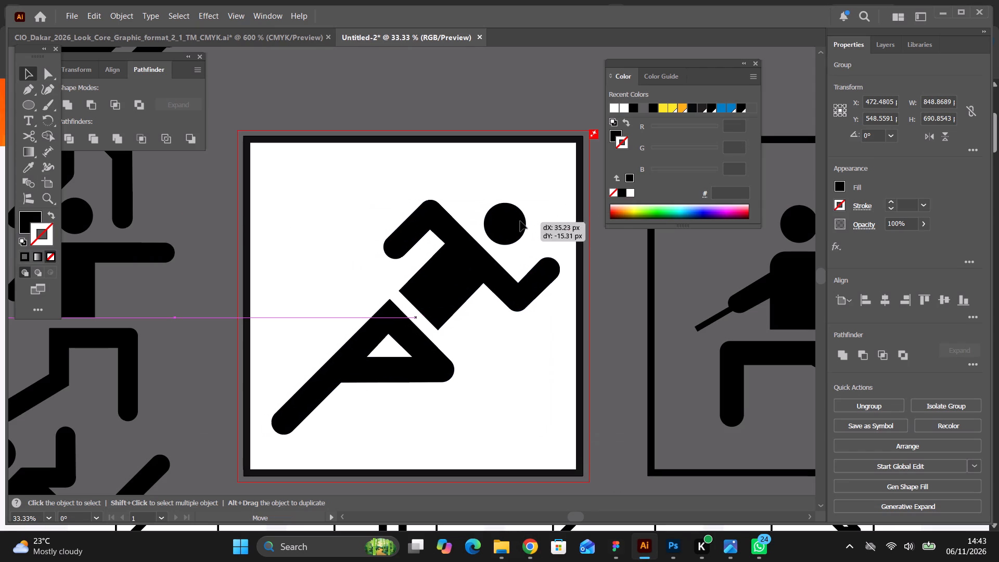
{"action": "left_click_drag", "start_coordinate": [520, 221], "coordinate": [518, 215]}
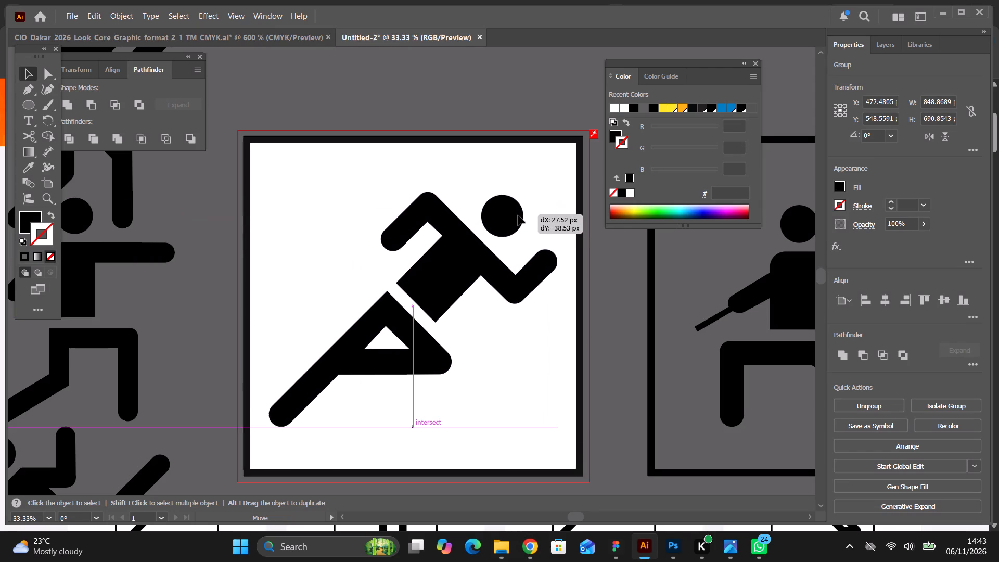
{"action": "left_click_drag", "start_coordinate": [518, 215], "coordinate": [519, 216]}
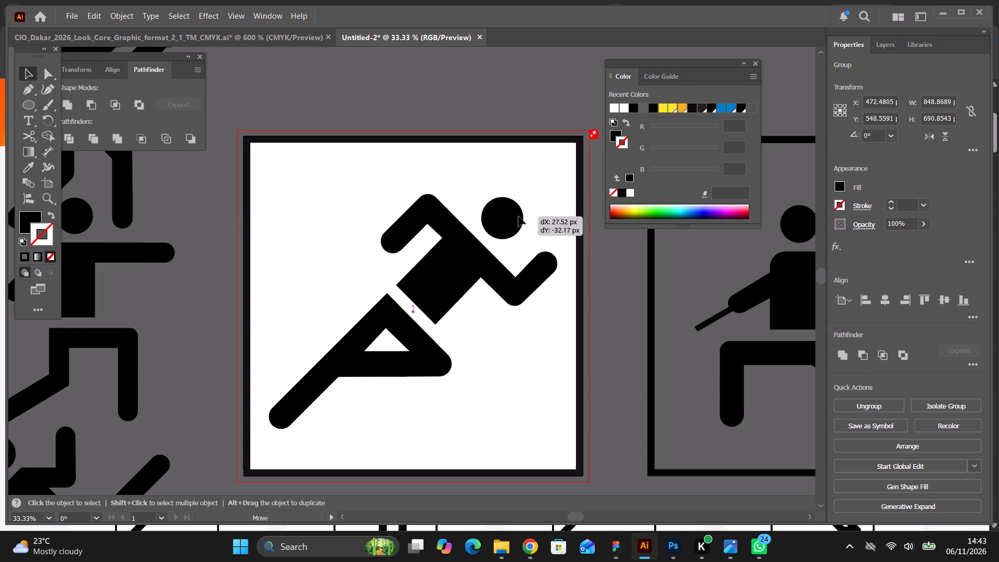
{"action": "left_click_drag", "start_coordinate": [519, 216], "coordinate": [518, 216]}
{"action": "left_click", "coordinate": [454, 116]}
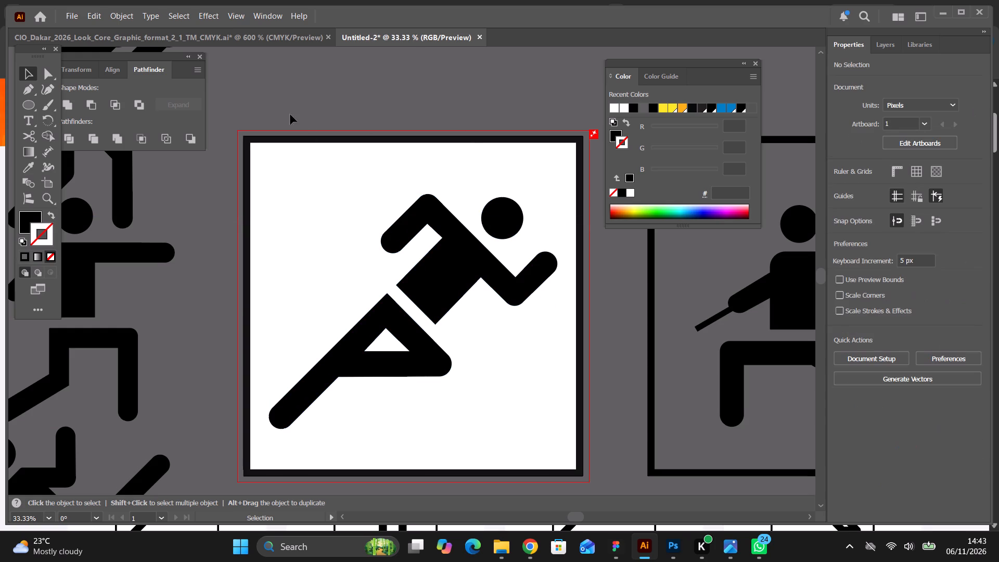
Export artboard 1 as a PNG named Athletes in the Dakar folder, at High (300 ppi) resolution with a transparent background.
{"action": "left_click", "coordinate": [71, 16]}
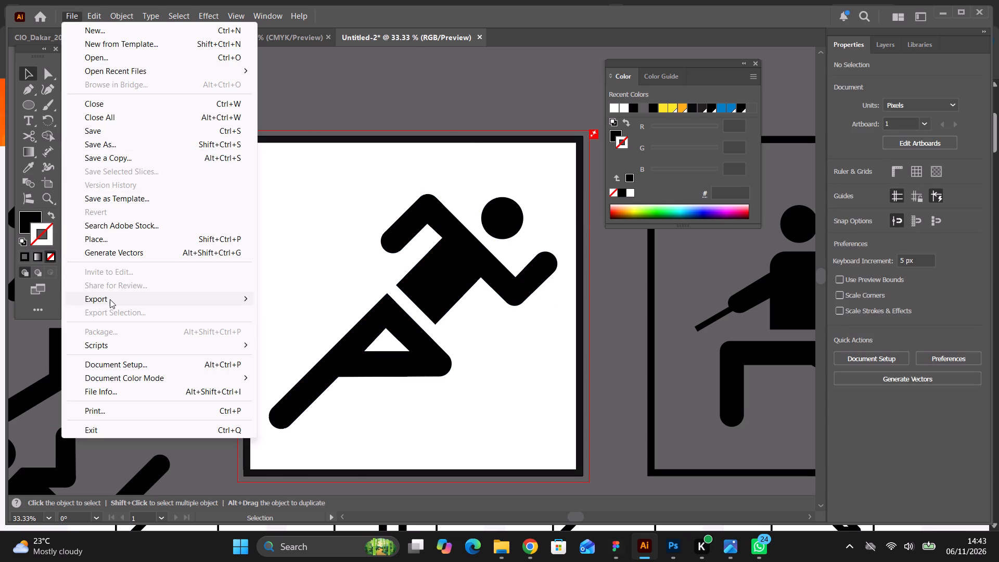
{"action": "left_click", "coordinate": [292, 315]}
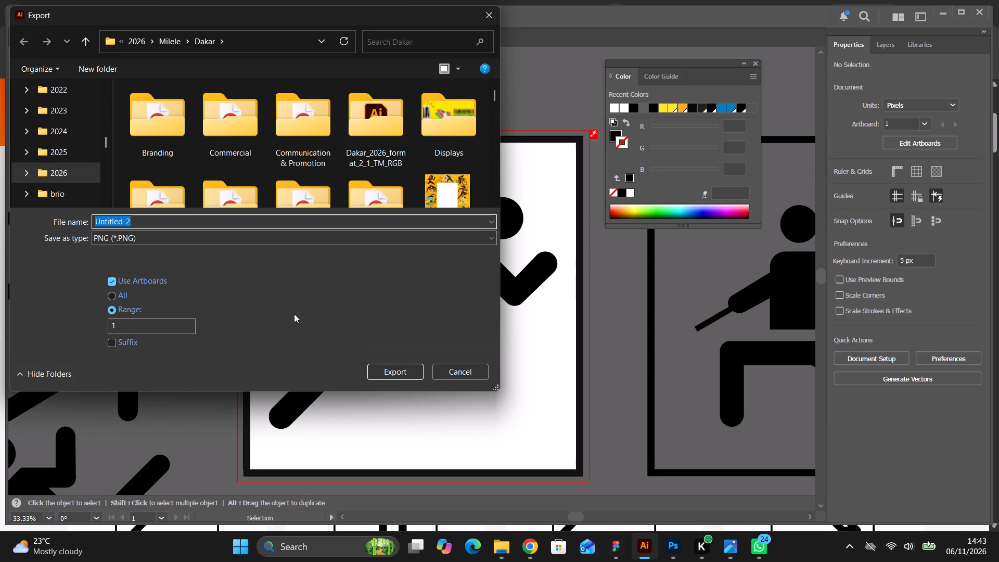
{"action": "type", "text": "At"}
{"action": "type", "text": "hlee"}
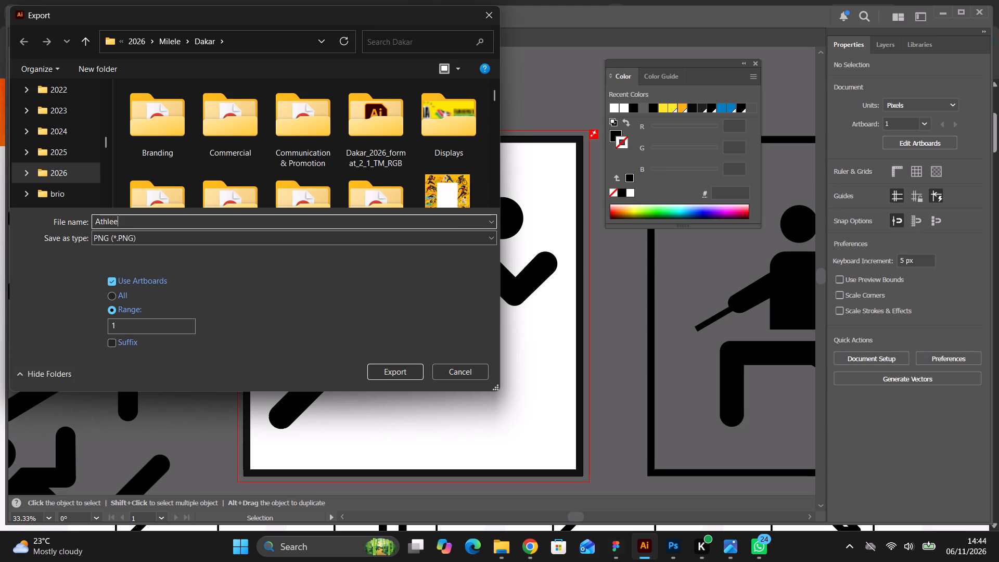
{"action": "key", "text": "BackSpace"}
{"action": "type", "text": "tes"}
{"action": "left_click", "coordinate": [404, 371]}
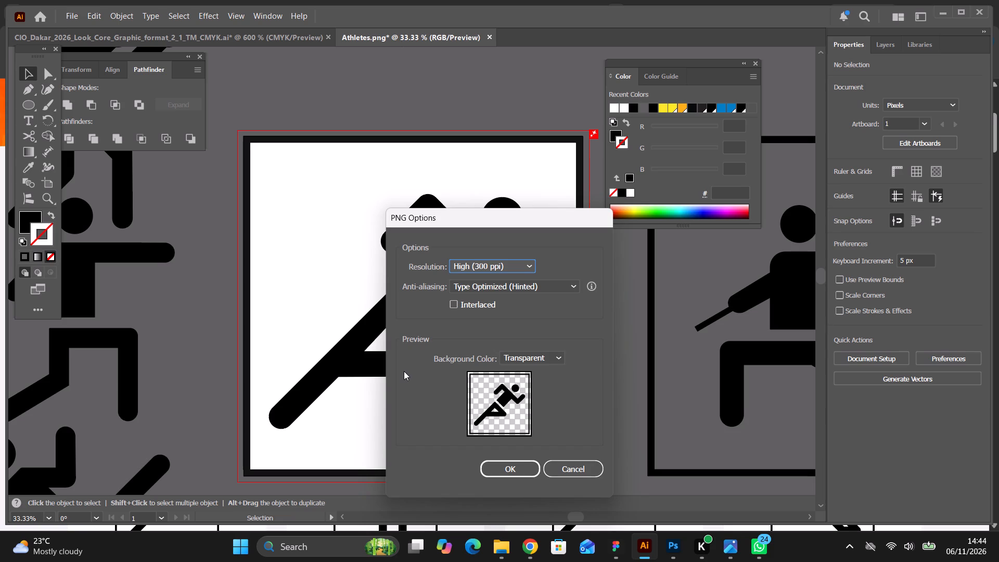
{"action": "left_click", "coordinate": [496, 463]}
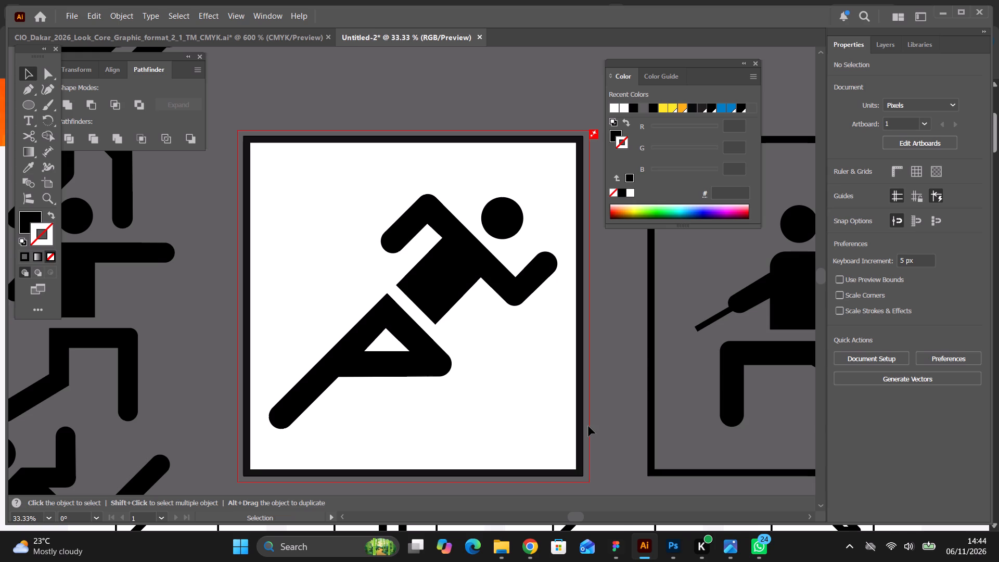
Upload the Athletes-01 image from the Dakar folder to the Canva design's uploads in Chrome.
{"action": "left_click", "coordinate": [505, 544]}
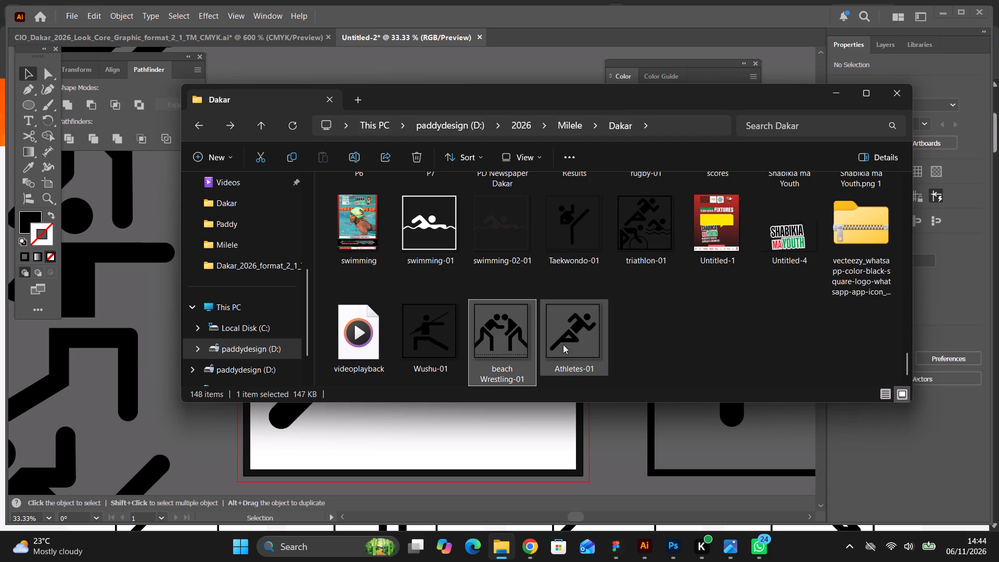
{"action": "left_click", "coordinate": [564, 341]}
{"action": "left_click_drag", "start_coordinate": [569, 330], "coordinate": [531, 543]}
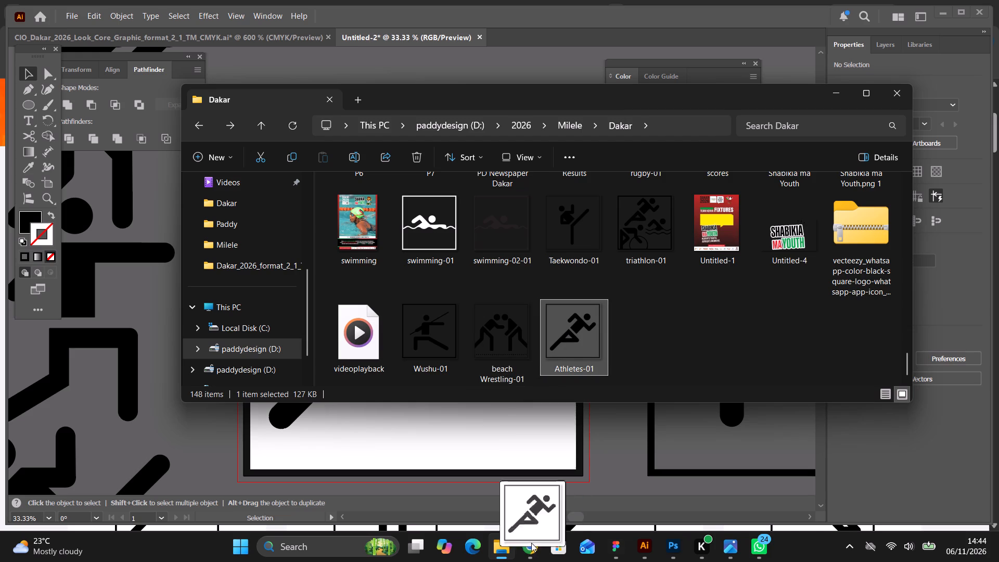
{"action": "left_click_drag", "start_coordinate": [531, 543], "coordinate": [708, 54]}
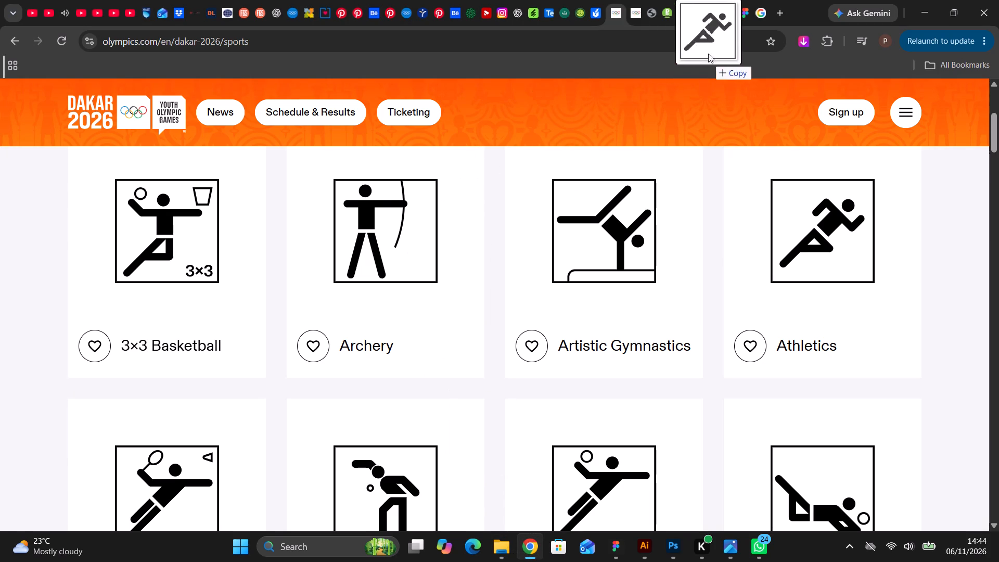
{"action": "left_click_drag", "start_coordinate": [708, 54], "coordinate": [684, 85]}
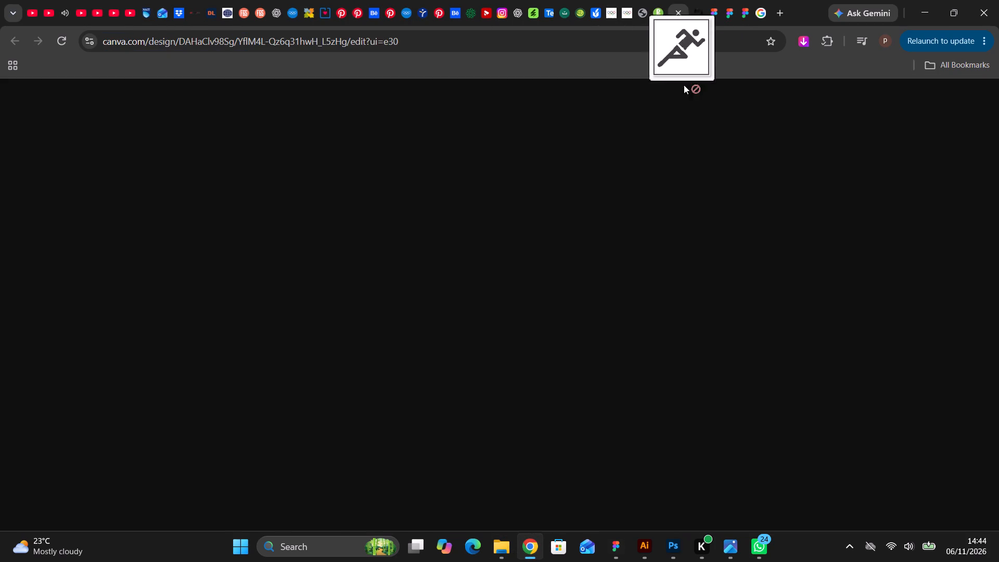
{"action": "left_click_drag", "start_coordinate": [684, 85], "coordinate": [198, 365]}
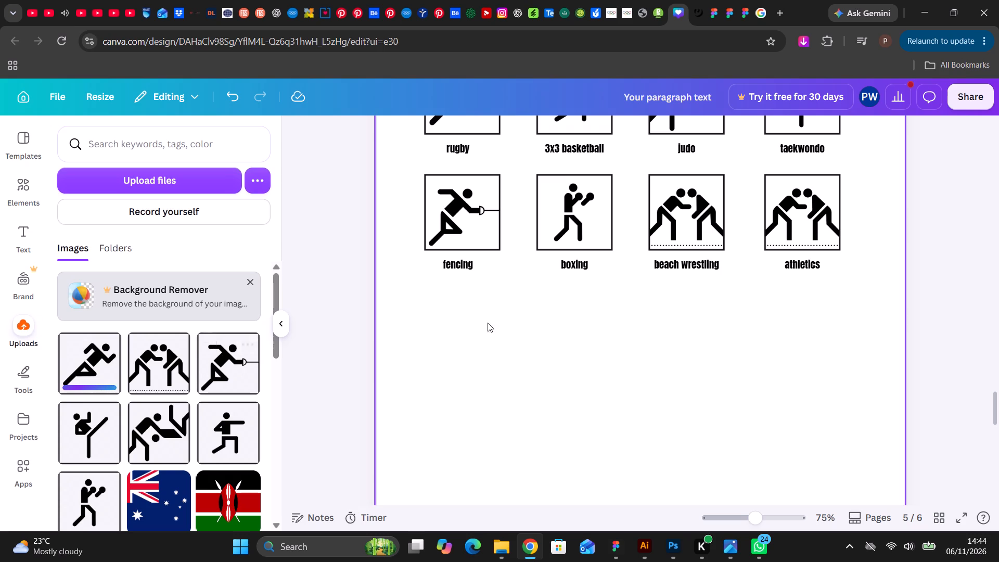
Replace the wrestling picture in the frame above the athletics label with the uploaded running figure.
{"action": "left_click_drag", "start_coordinate": [92, 356], "coordinate": [93, 356]}
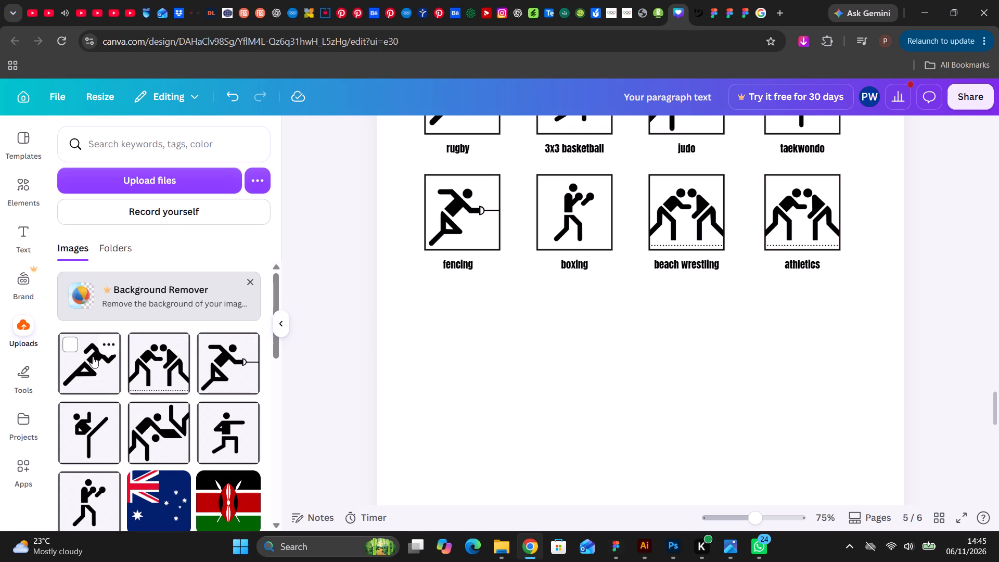
{"action": "left_click_drag", "start_coordinate": [93, 356], "coordinate": [781, 197]}
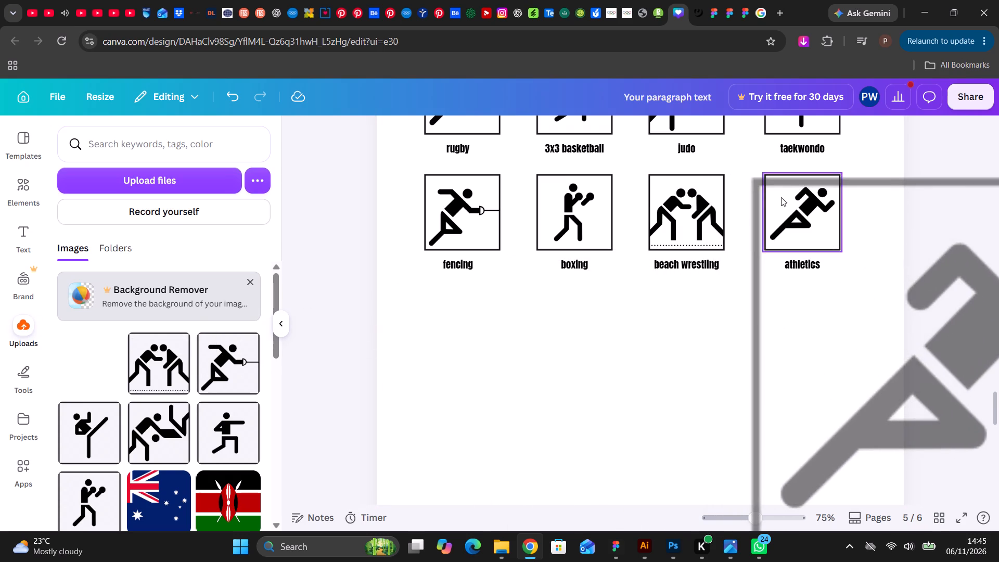
{"action": "left_click", "coordinate": [583, 358]}
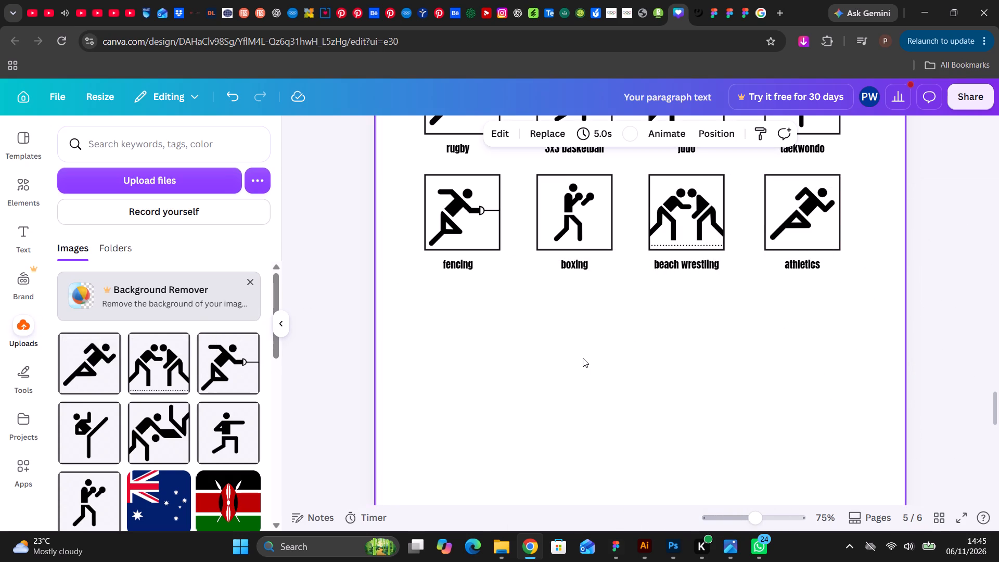
Review the pictograms and their labels across all rows of the sport icons page.
{"action": "scroll", "coordinate": [583, 358], "scroll_direction": "up", "scroll_amount": 6}
{"action": "scroll", "coordinate": [583, 358], "scroll_direction": "down", "scroll_amount": 3}
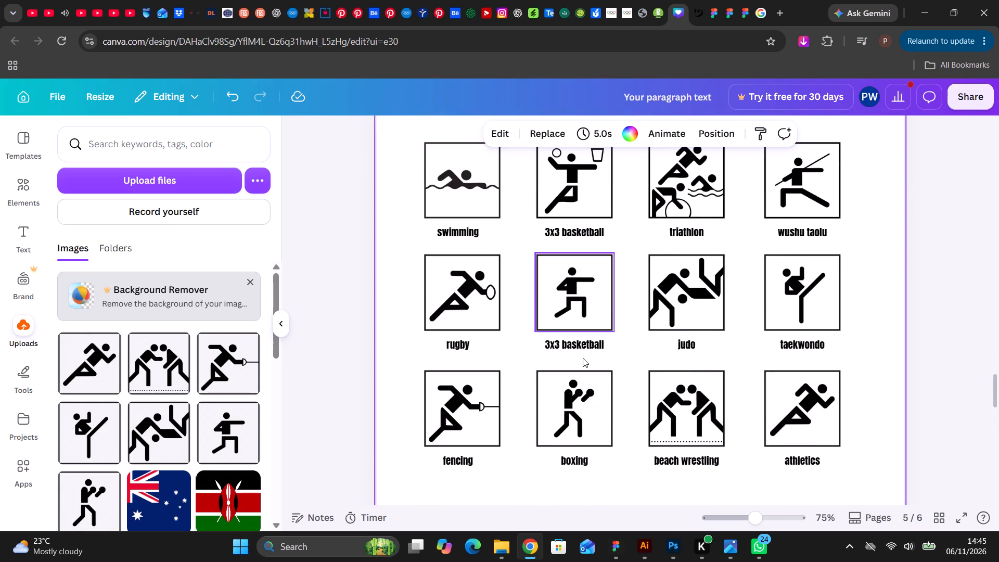
{"action": "left_click", "coordinate": [971, 262]}
{"action": "scroll", "coordinate": [962, 265], "scroll_direction": "up", "scroll_amount": 3}
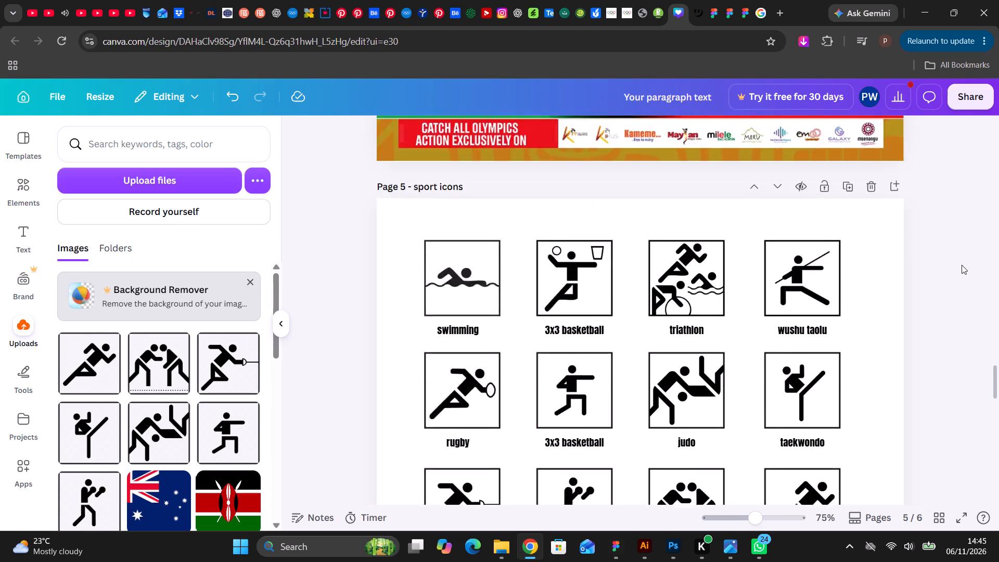
{"action": "scroll", "coordinate": [962, 265], "scroll_direction": "down", "scroll_amount": 5}
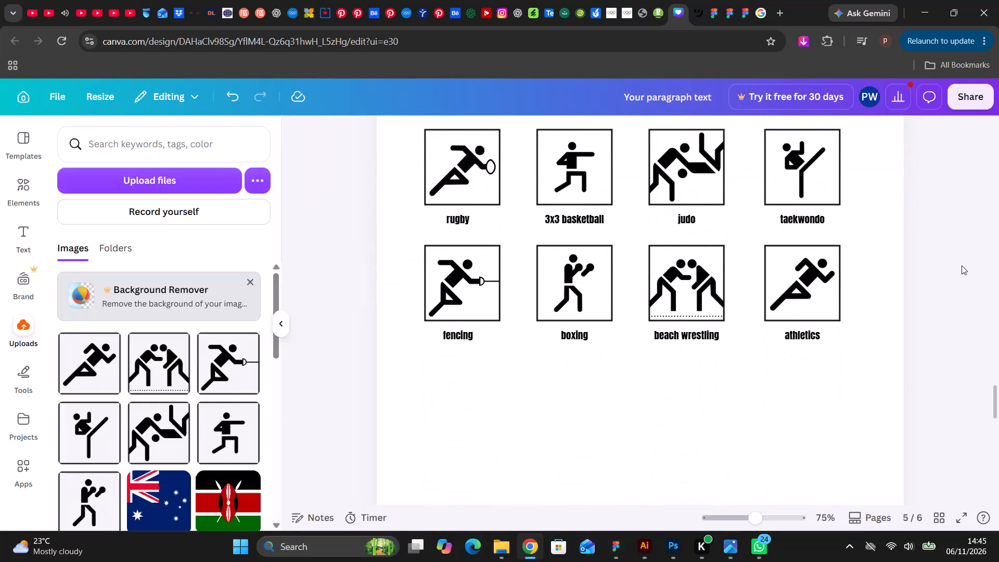
{"action": "scroll", "coordinate": [962, 265], "scroll_direction": "up", "scroll_amount": 3}
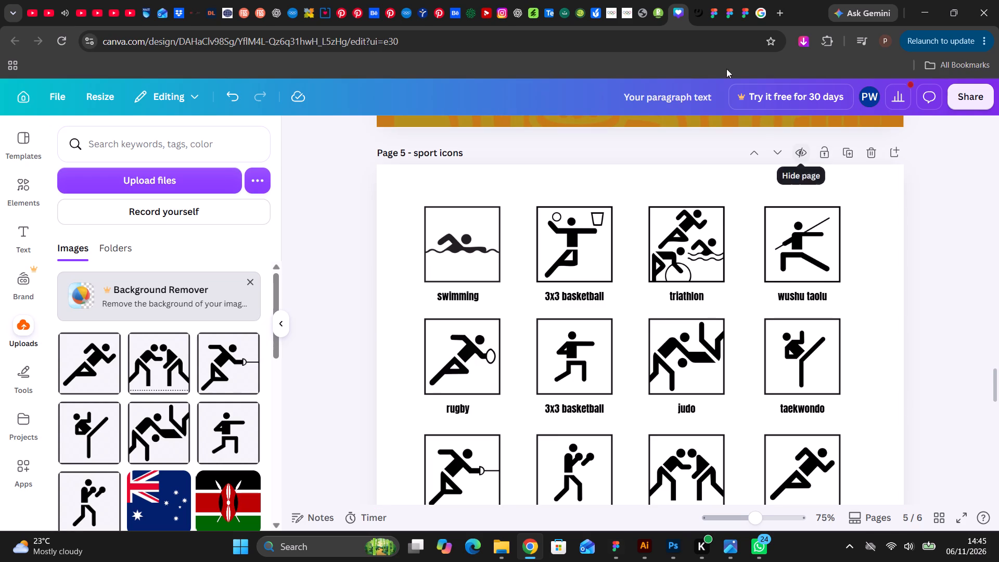
Ask Google AI Mode whether Kenya has an athlete in archery at the Dakar Olympics.
{"action": "left_click", "coordinate": [611, 14]}
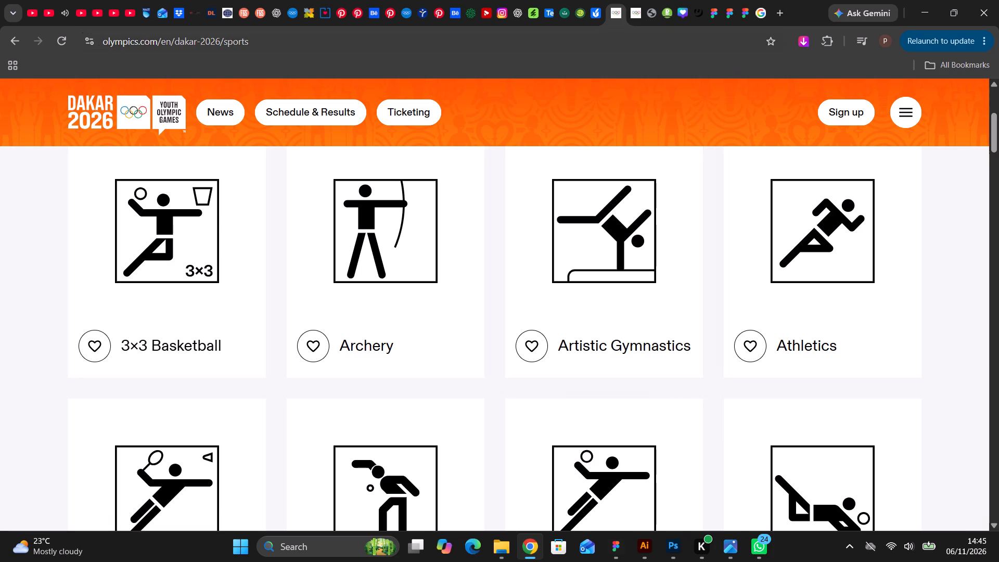
{"action": "left_click", "coordinate": [761, 16]}
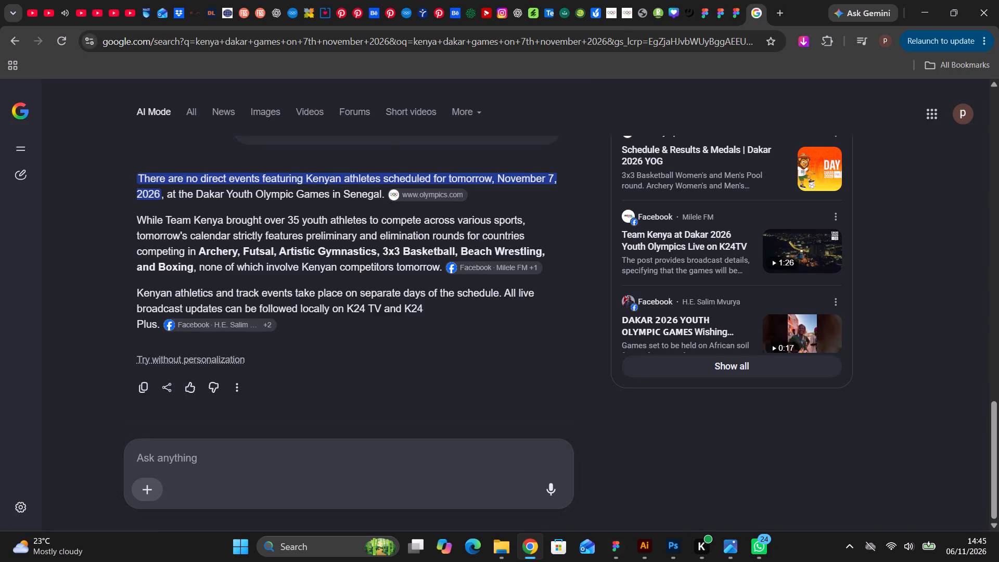
{"action": "left_click", "coordinate": [253, 449]}
{"action": "type", "text": "does kenya have an athe"}
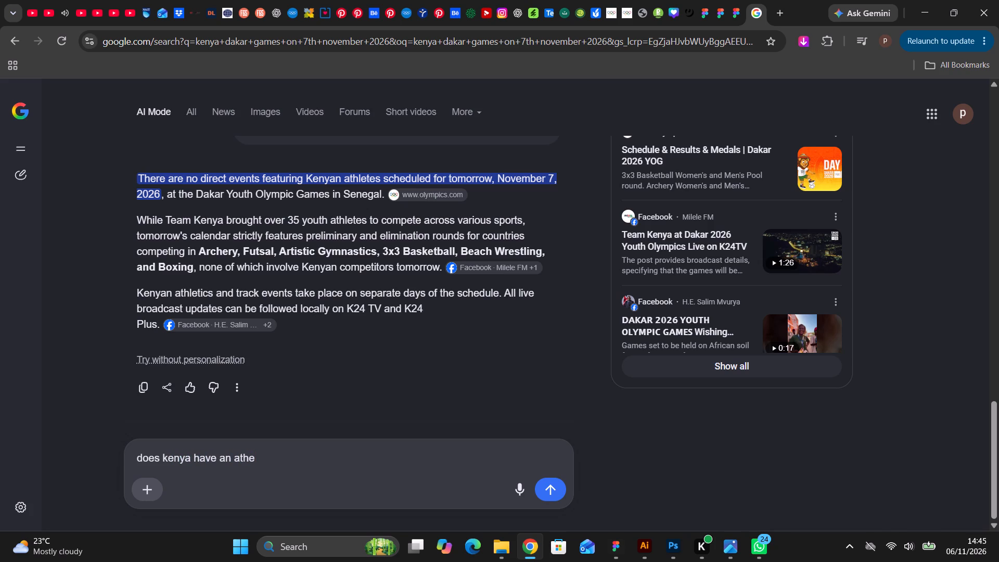
{"action": "key", "text": "BackSpace"}
{"action": "key", "text": "k"}
{"action": "key", "text": "BackSpace"}
{"action": "type", "text": "lete"}
{"action": "key", "text": "space"}
{"action": "type", "text": "in archery dakars olympics"}
{"action": "key", "text": "Return"}
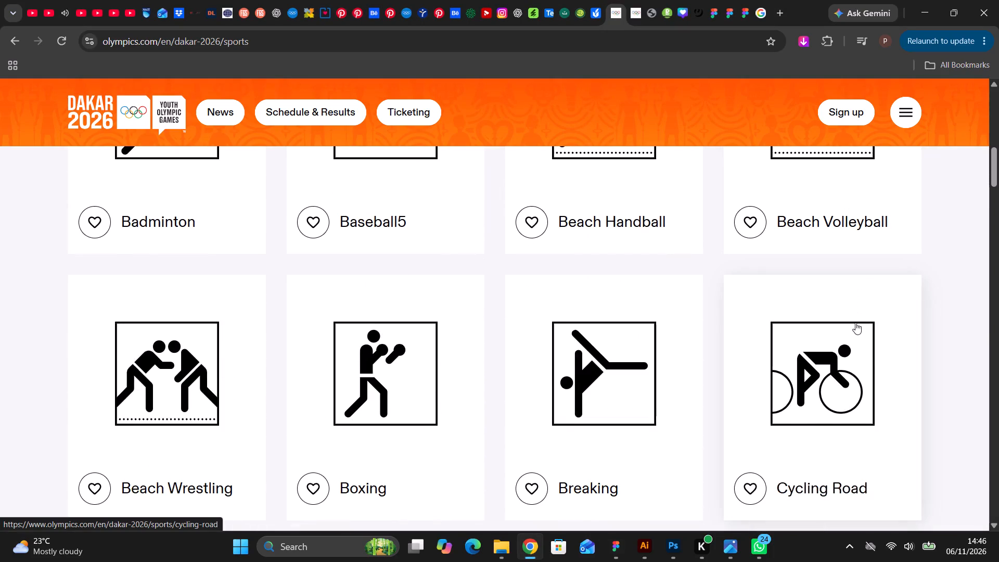
Capture a screenshot of the square Cycling Road pictogram, including its black frame, from the Dakar 2026 sports page.
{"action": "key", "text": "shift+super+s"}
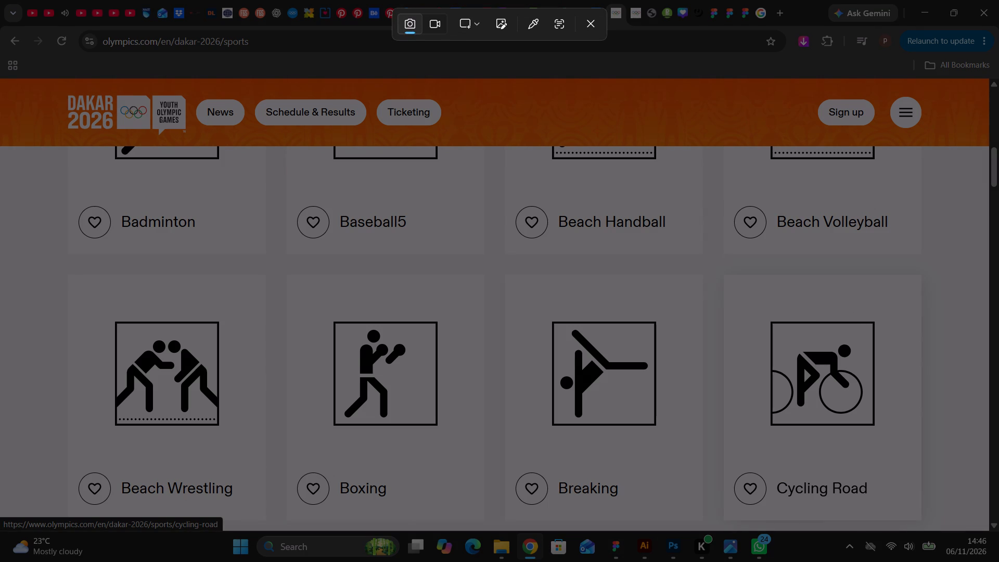
{"action": "left_click_drag", "start_coordinate": [770, 320], "coordinate": [875, 428]}
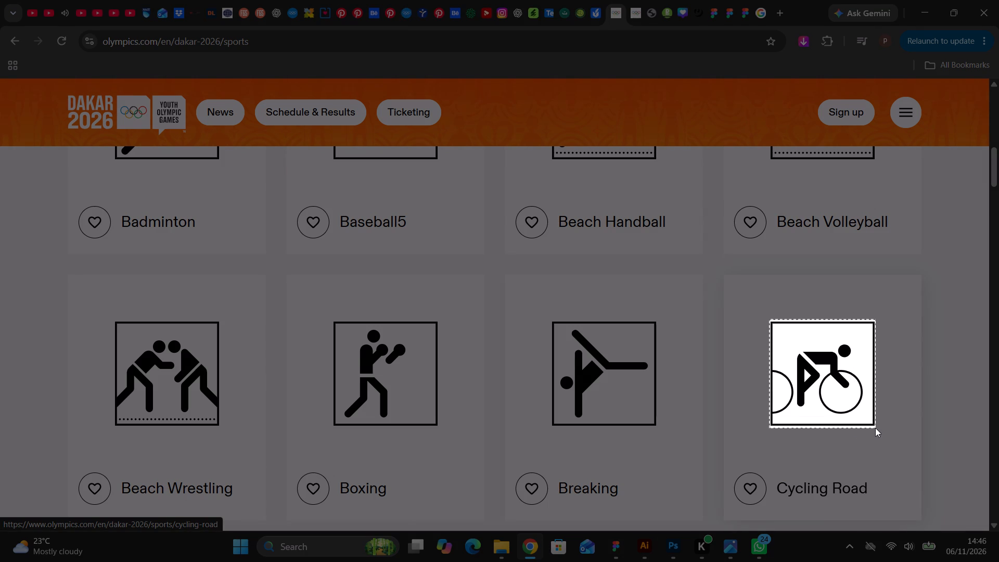
{"action": "left_click_drag", "start_coordinate": [875, 428], "coordinate": [875, 426]}
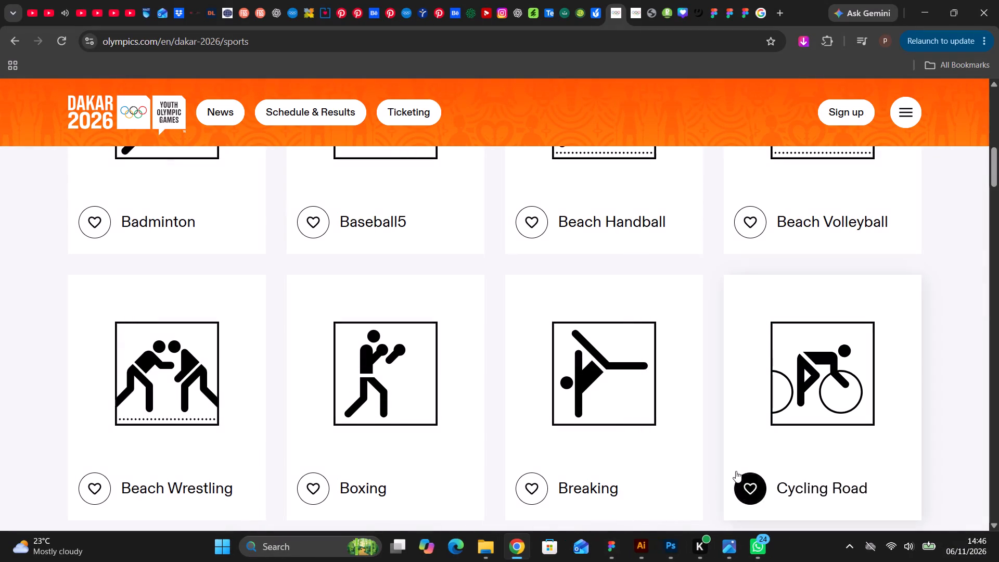
Switch to Illustrator and paste the captured Cycling Road pictogram into the empty canvas area above the wrestlers.
{"action": "left_click", "coordinate": [643, 548]}
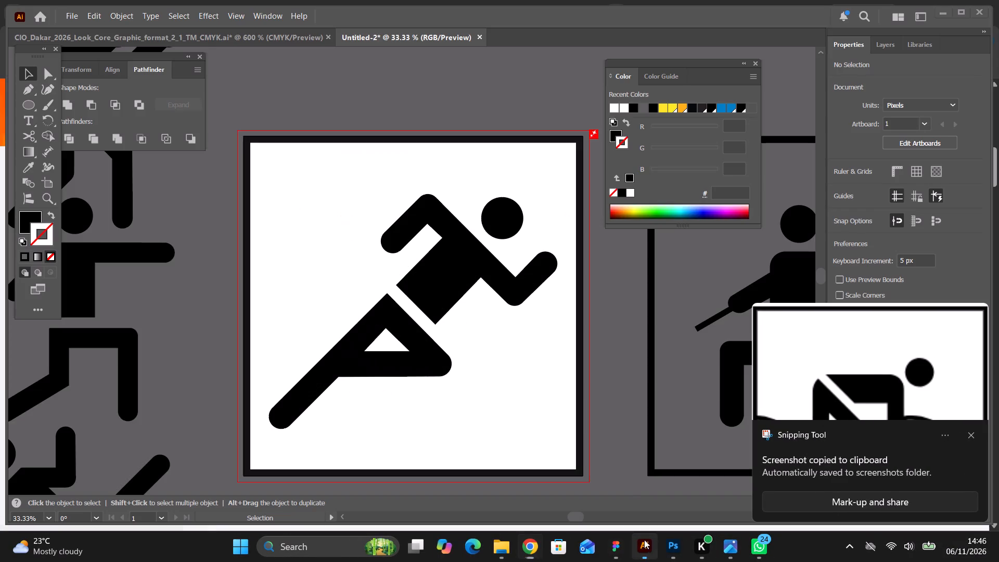
{"action": "scroll", "coordinate": [504, 159], "scroll_direction": "up", "scroll_amount": 20}
{"action": "scroll", "coordinate": [504, 159], "scroll_direction": "up", "scroll_amount": 20}
{"action": "scroll", "coordinate": [504, 159], "scroll_direction": "up", "scroll_amount": 5}
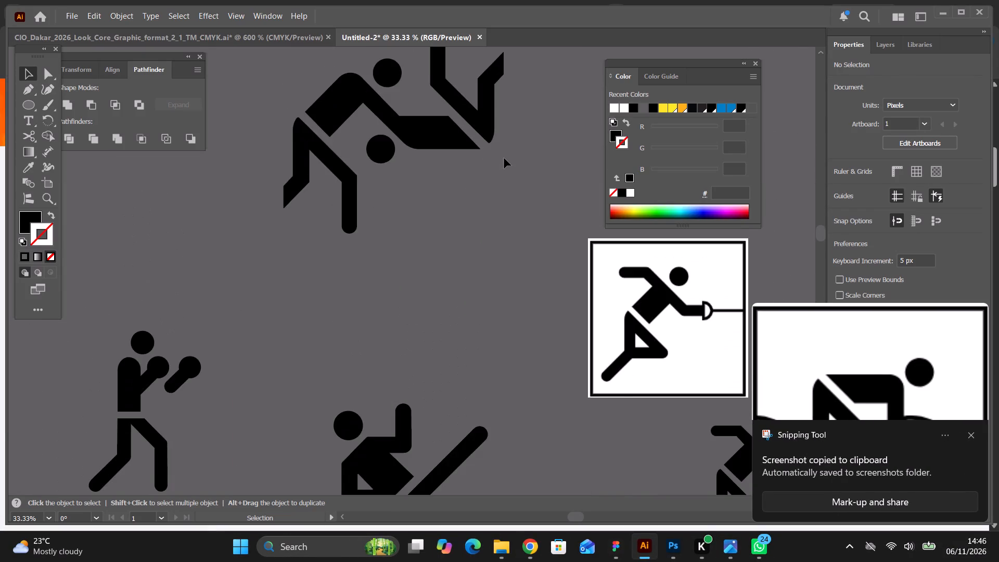
{"action": "scroll", "coordinate": [504, 158], "scroll_direction": "up", "scroll_amount": 20}
{"action": "scroll", "coordinate": [504, 158], "scroll_direction": "up", "scroll_amount": 20}
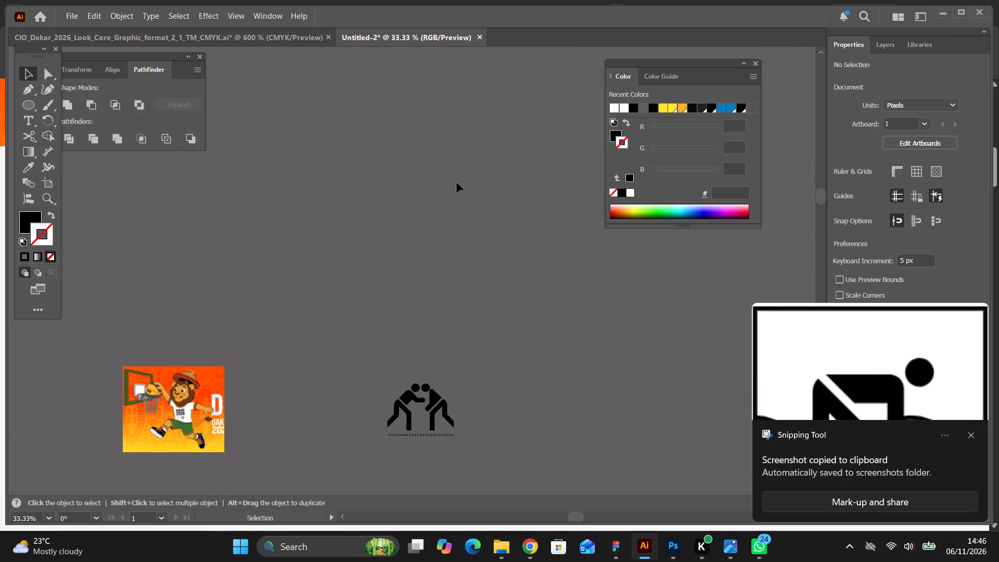
{"action": "left_click", "coordinate": [457, 183]}
{"action": "key", "text": "ctrl+v"}
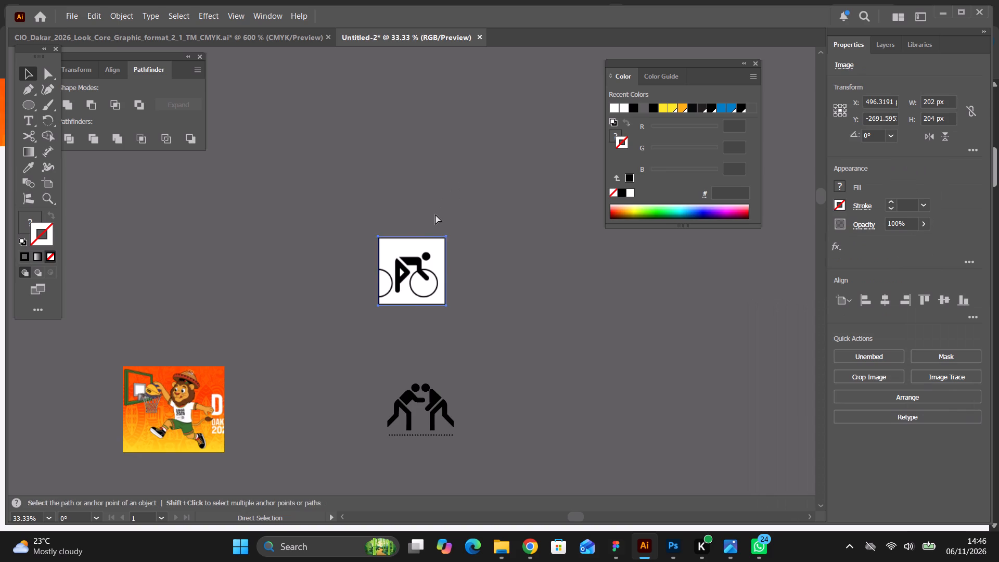
Trace the cyclist's leg silhouette over the pasted pictogram with the Pen tool as a closed path about 46 × 102 px.
{"action": "key", "text": "ctrl+equal"}
{"action": "key", "text": "ctrl+equal"}
{"action": "key", "text": "ctrl+equal"}
{"action": "key", "text": "ctrl+equal"}
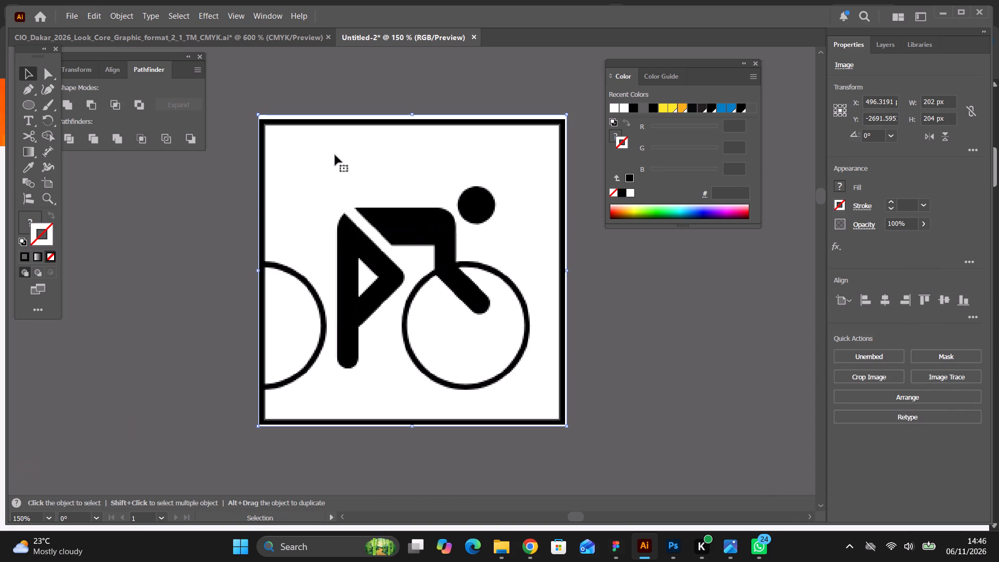
{"action": "key", "text": "ctrl+equal"}
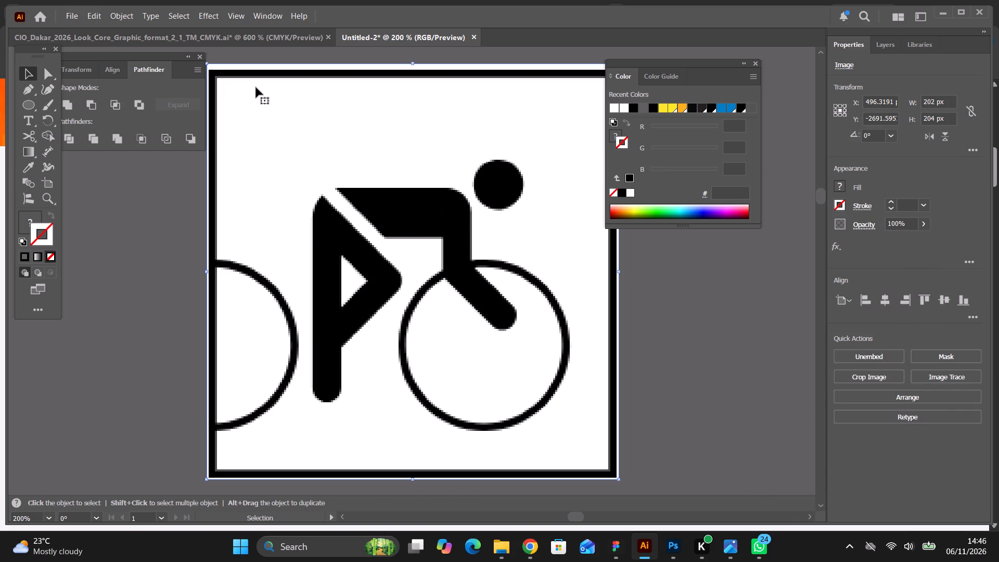
{"action": "scroll", "coordinate": [249, 87], "scroll_direction": "up", "scroll_amount": 2}
{"action": "left_click", "coordinate": [33, 95]}
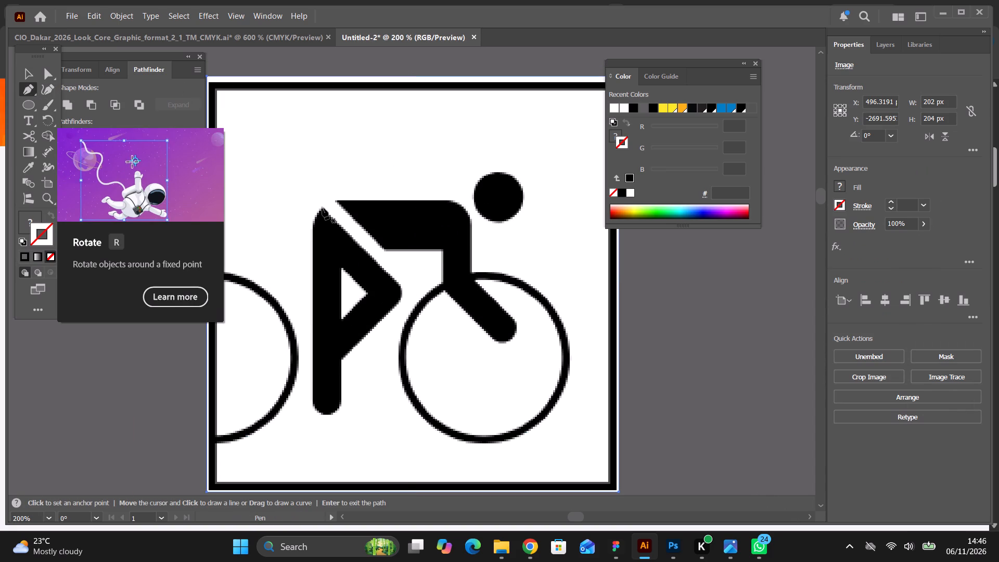
{"action": "left_click", "coordinate": [322, 208]}
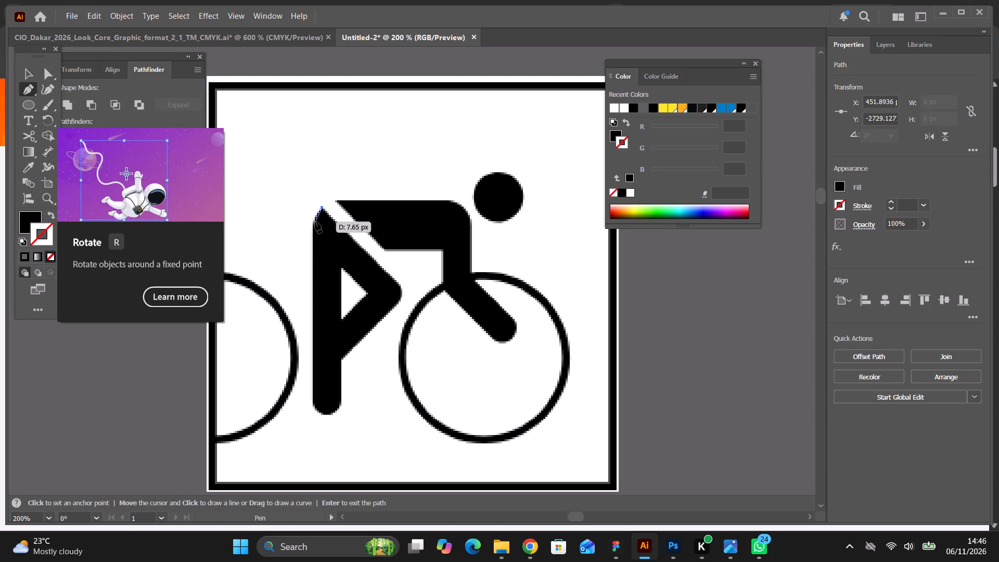
{"action": "left_click_drag", "start_coordinate": [314, 223], "coordinate": [314, 227]}
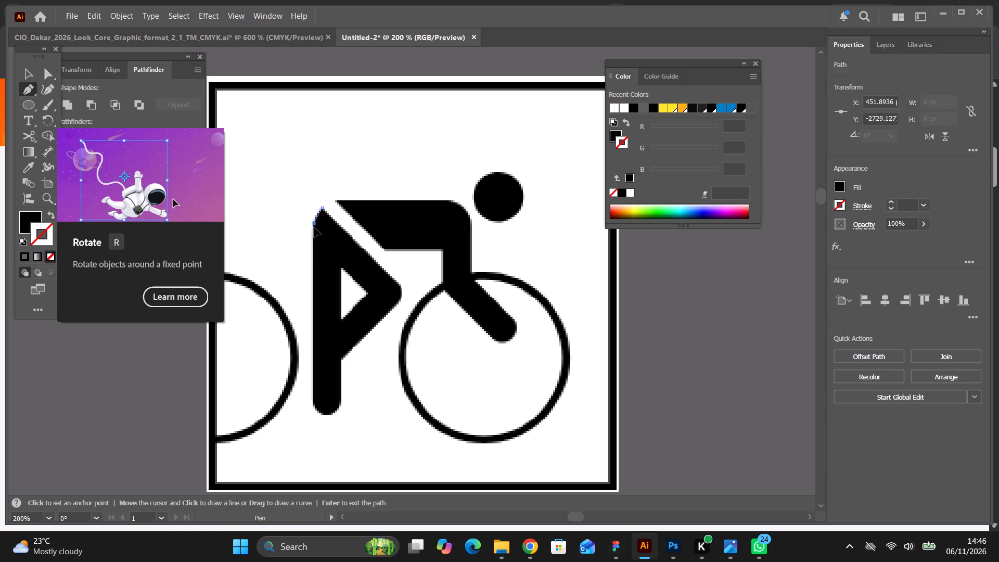
{"action": "left_click_drag", "start_coordinate": [314, 227], "coordinate": [314, 231]}
{"action": "scroll", "coordinate": [310, 289], "scroll_direction": "down", "scroll_amount": 1}
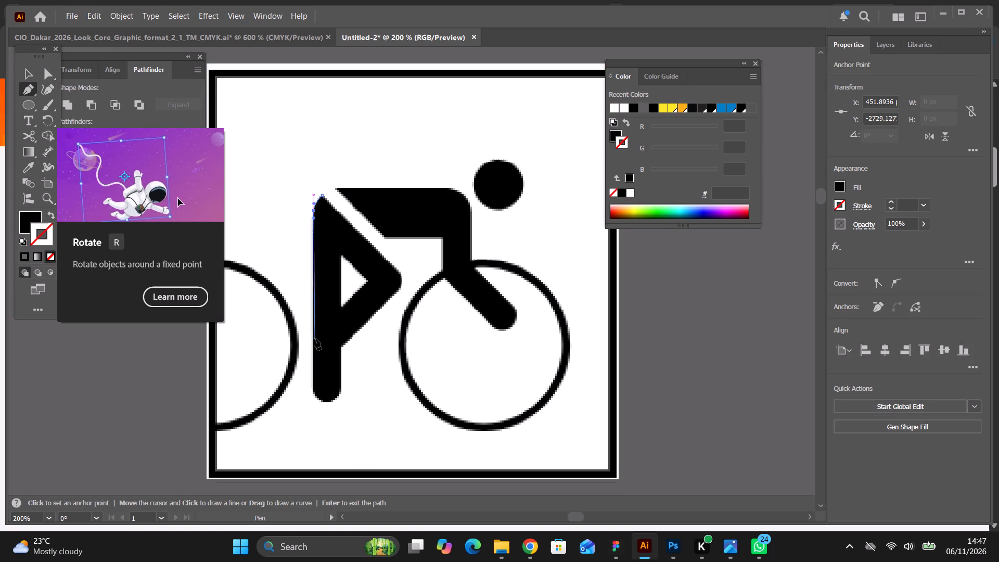
{"action": "left_click", "coordinate": [314, 403], "text": "shift"}
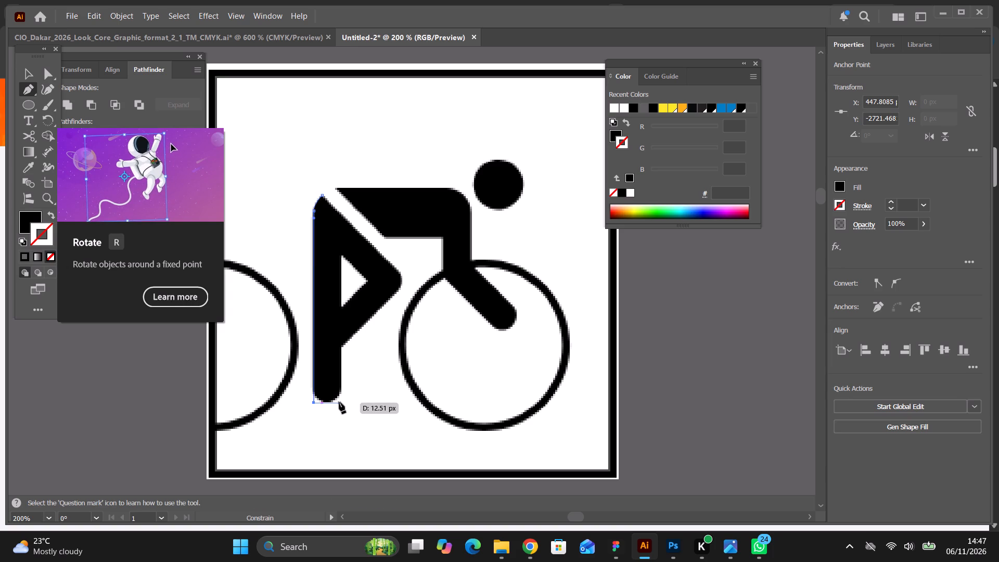
{"action": "left_click", "coordinate": [342, 402], "text": "shift"}
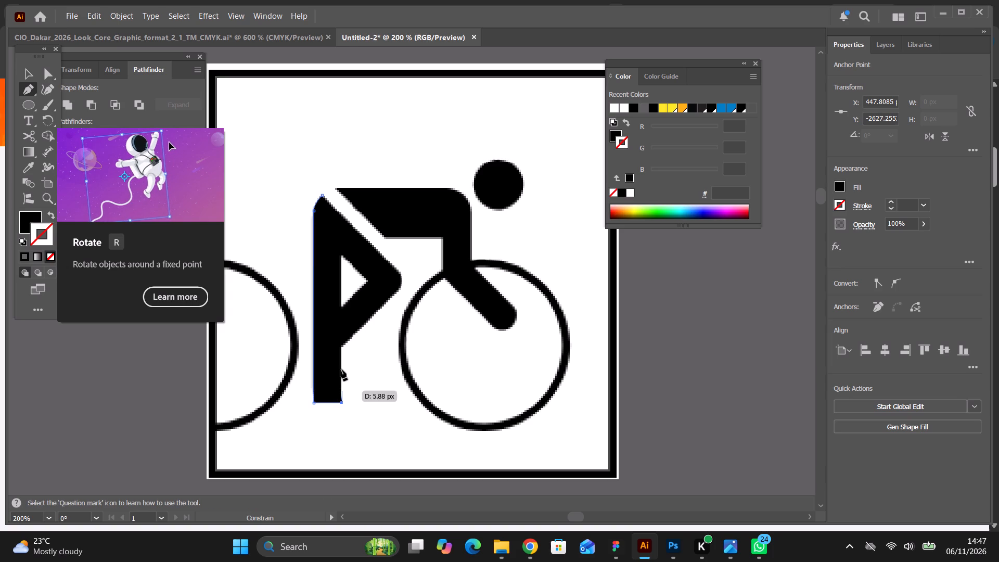
{"action": "key", "text": "ctrl+z"}
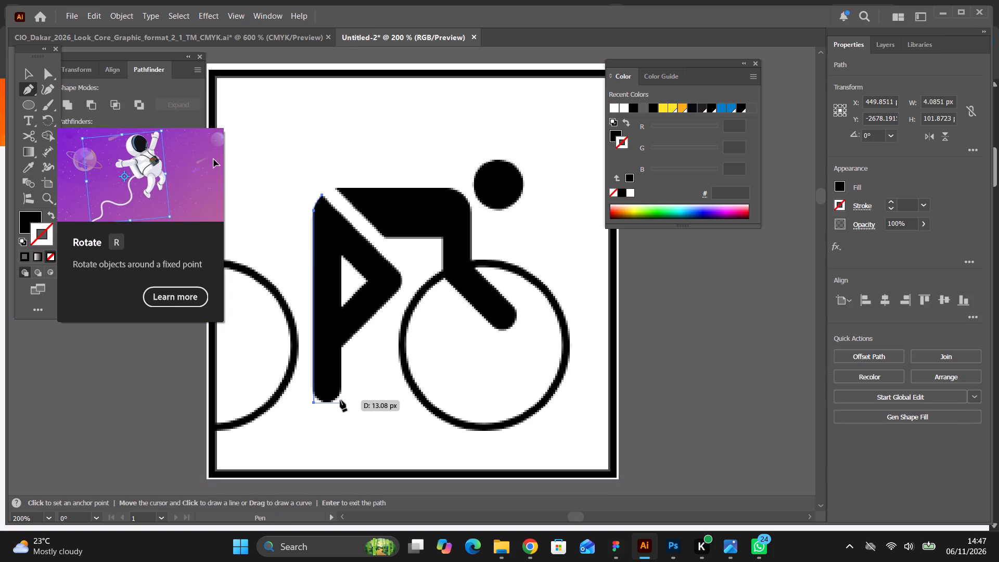
{"action": "left_click", "coordinate": [340, 400], "text": "shift"}
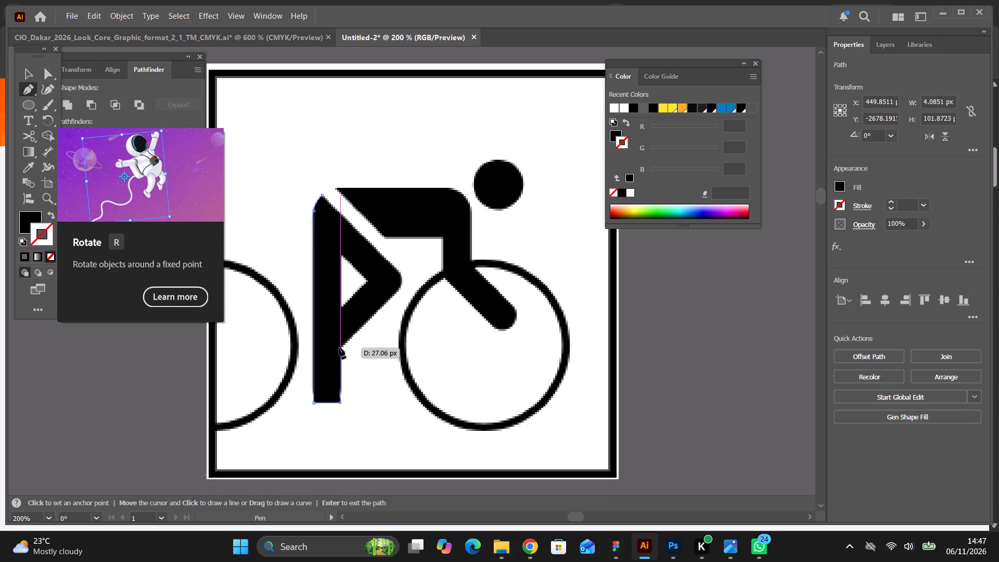
{"action": "left_click", "coordinate": [340, 347], "text": "shift"}
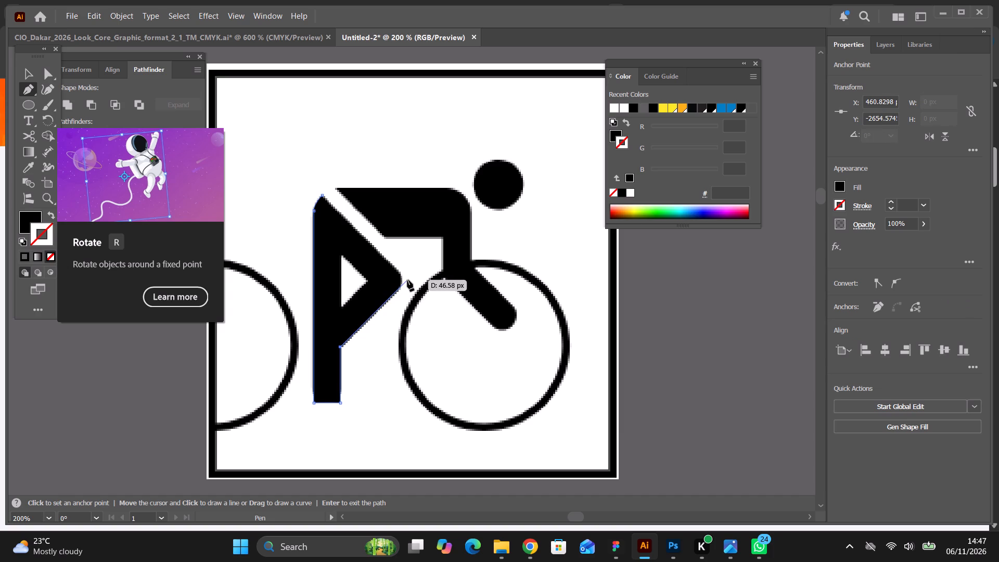
{"action": "left_click", "coordinate": [408, 280]}
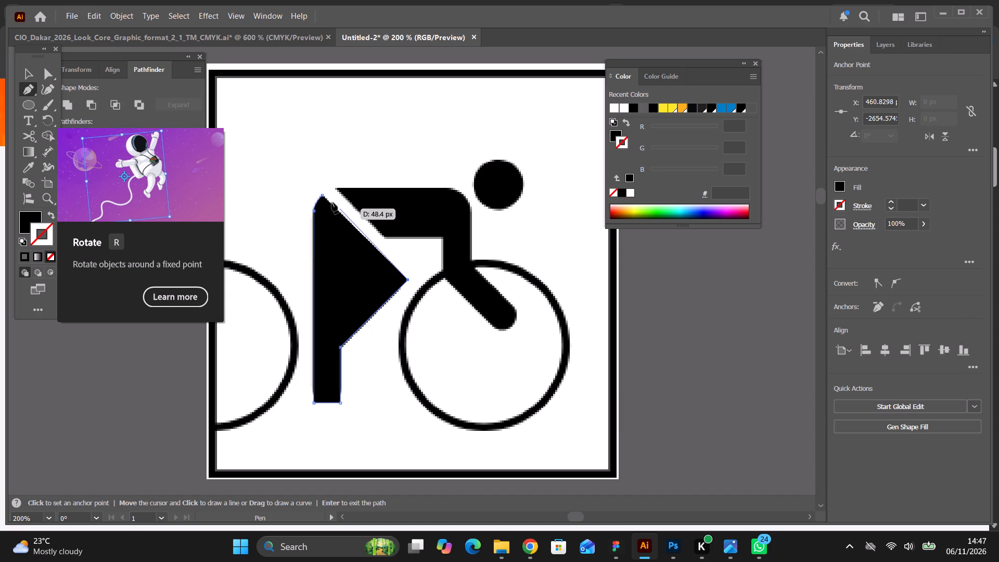
{"action": "left_click", "coordinate": [324, 197]}
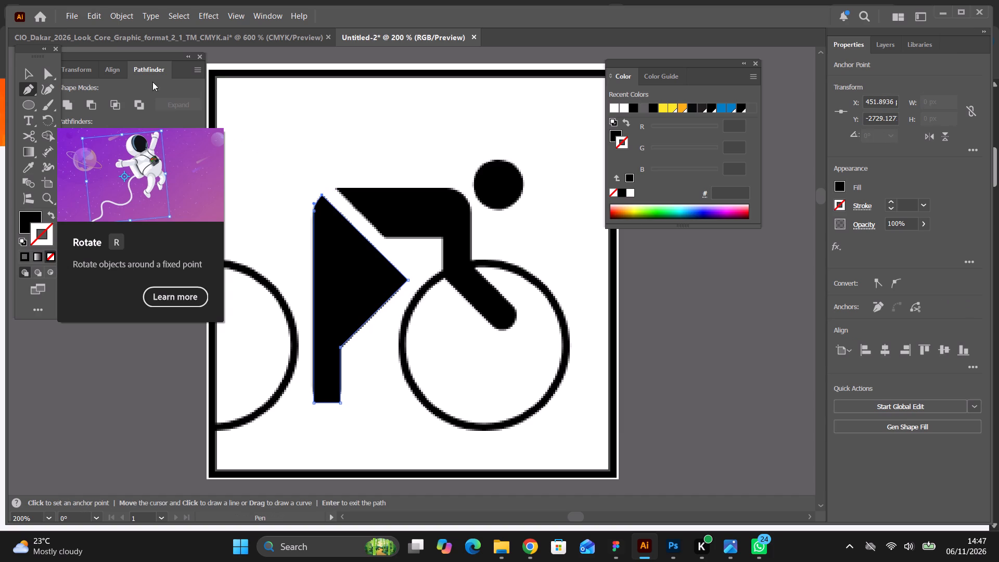
Swap the leg path's fill and stroke so it has a black outline and no fill.
{"action": "left_click", "coordinate": [50, 72]}
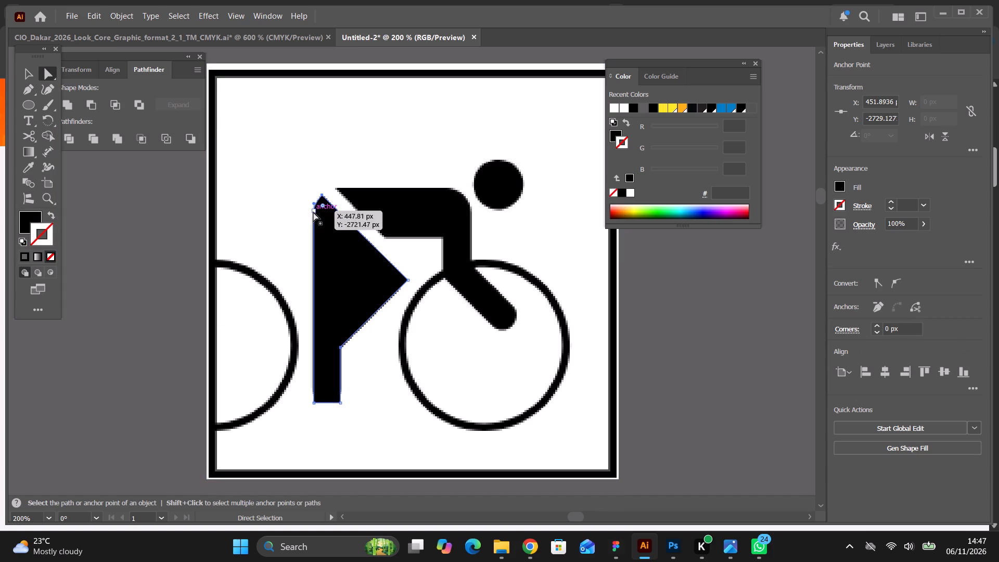
{"action": "left_click", "coordinate": [314, 212]}
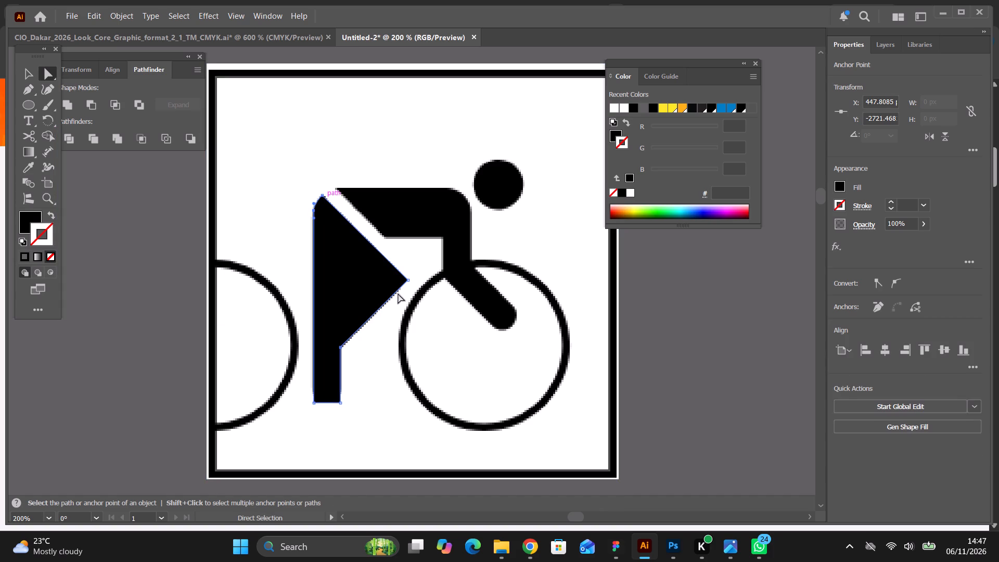
{"action": "left_click", "coordinate": [51, 215]}
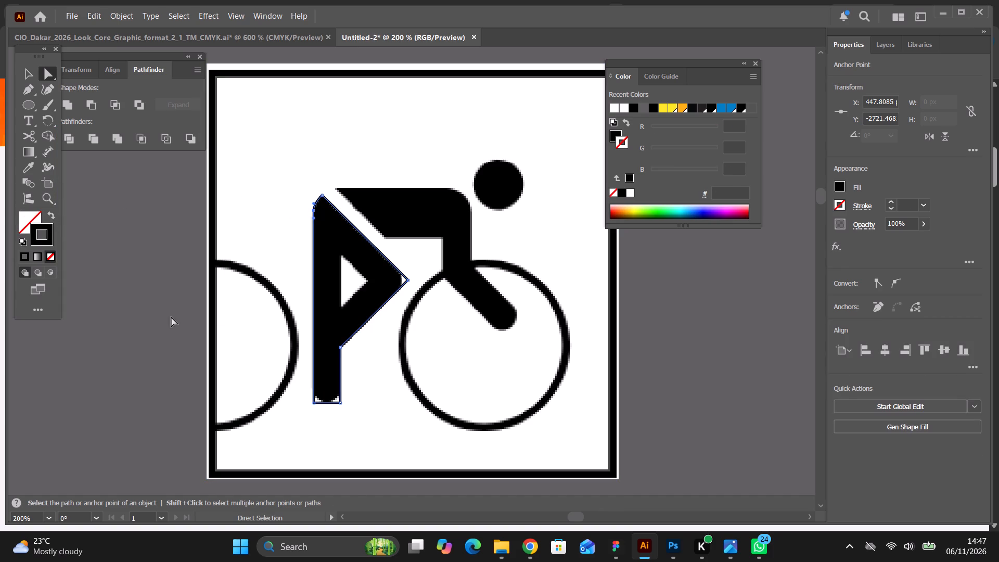
Round the leg path's two foot corners to about 6.5 px and its knee corner to about 7.9 px.
{"action": "left_click", "coordinate": [342, 401]}
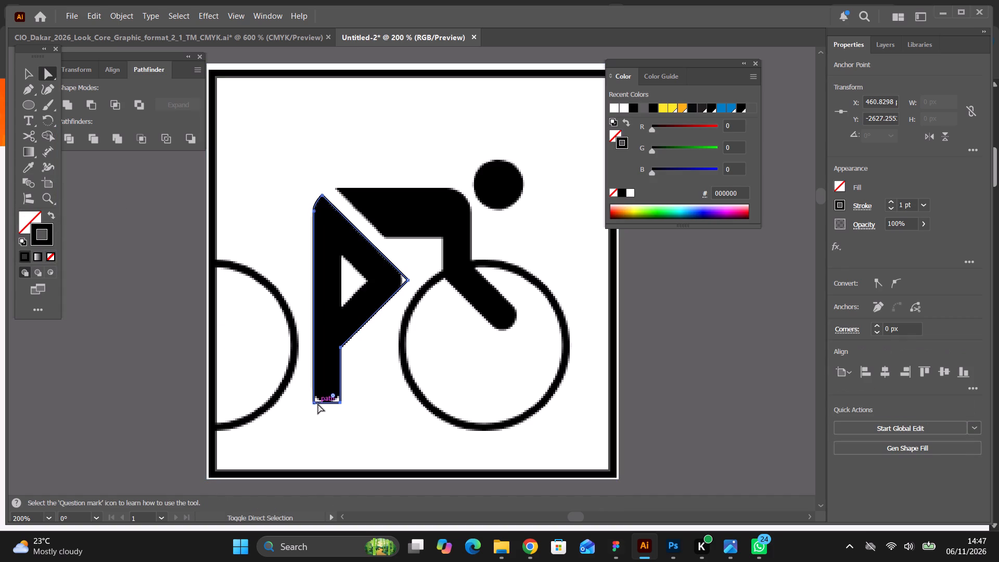
{"action": "left_click", "coordinate": [314, 403], "text": "shift"}
{"action": "left_click_drag", "start_coordinate": [332, 396], "coordinate": [334, 353]}
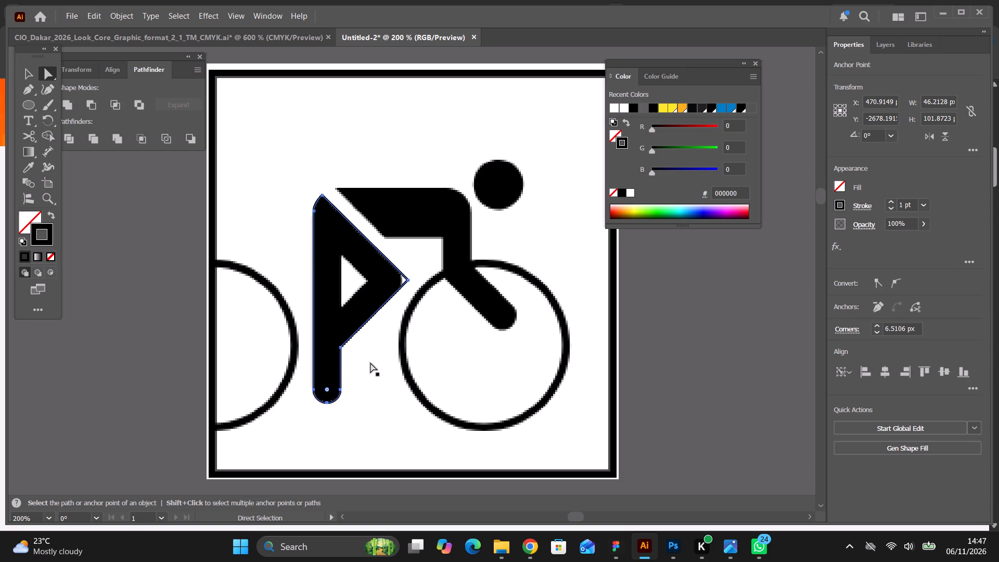
{"action": "left_click", "coordinate": [408, 282]}
{"action": "left_click_drag", "start_coordinate": [398, 280], "coordinate": [397, 280]}
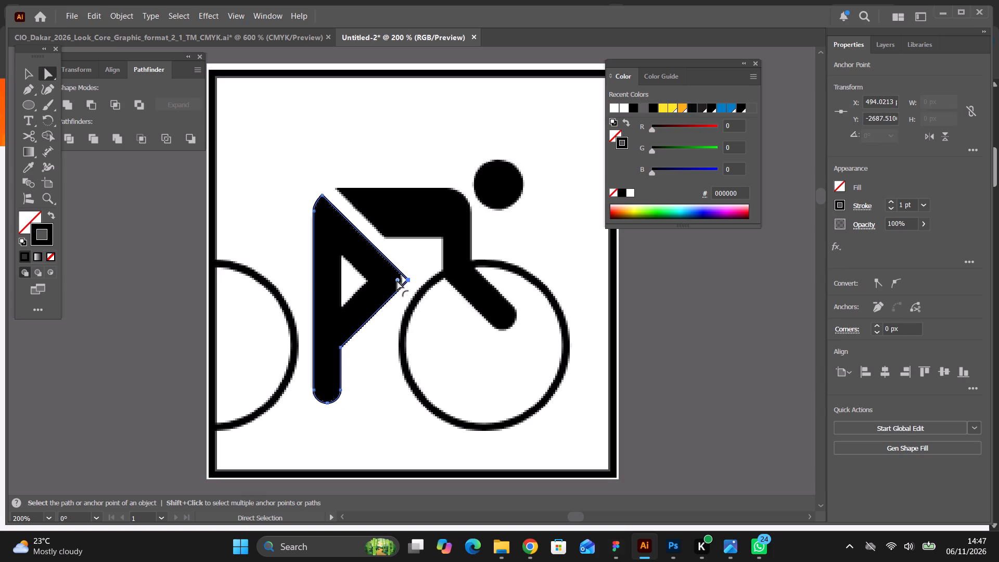
{"action": "left_click_drag", "start_coordinate": [397, 280], "coordinate": [385, 279]}
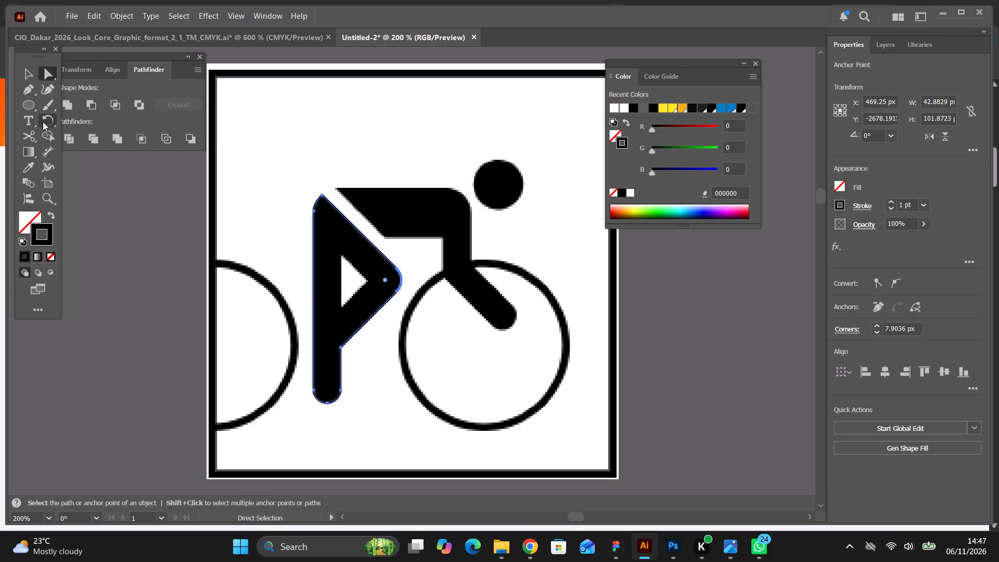
Trace the white triangular gap inside the bent leg as a closed three-point path with the Pen tool.
{"action": "left_click", "coordinate": [28, 90]}
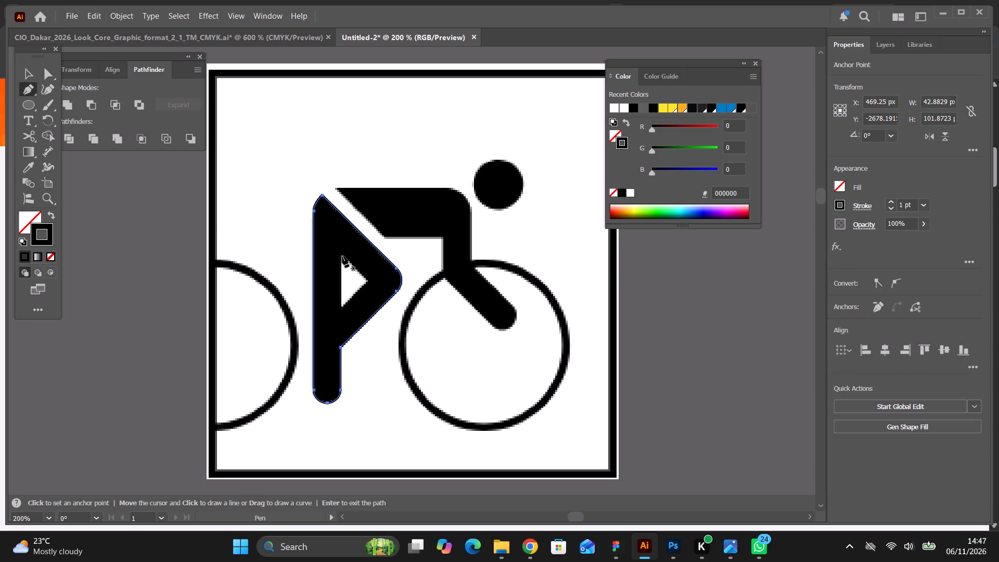
{"action": "left_click", "coordinate": [342, 256]}
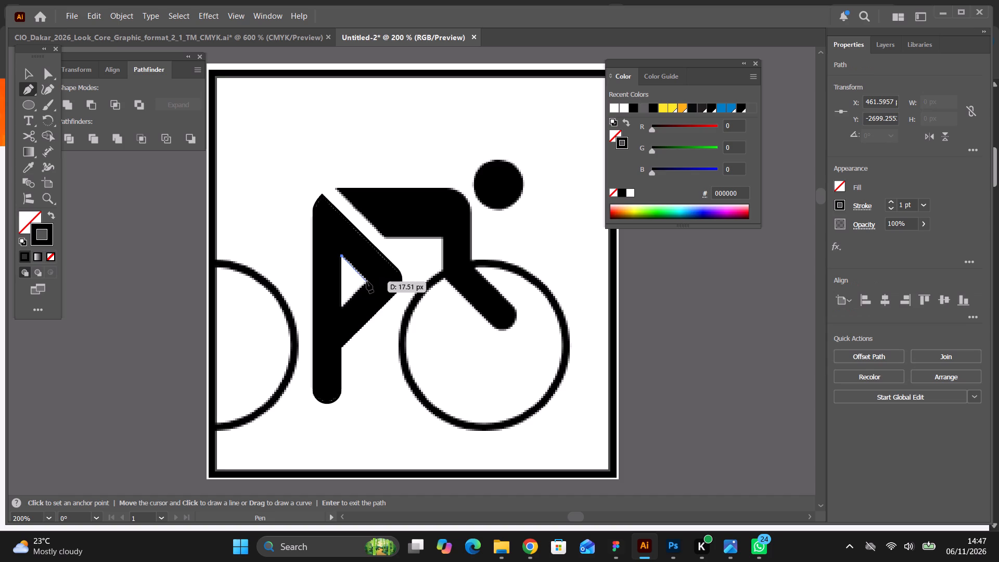
{"action": "left_click", "coordinate": [367, 282]}
{"action": "left_click", "coordinate": [342, 307]}
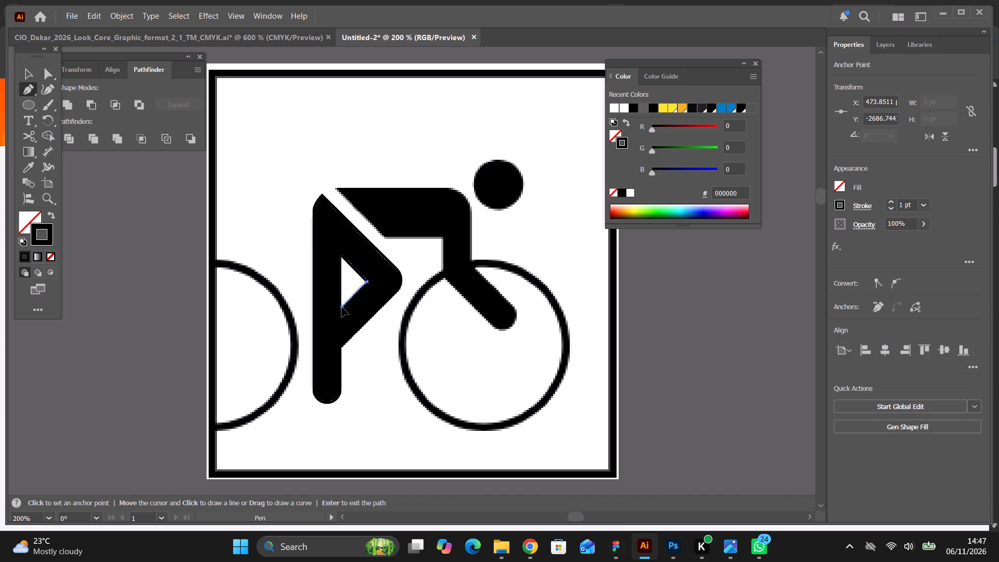
{"action": "left_click", "coordinate": [342, 258]}
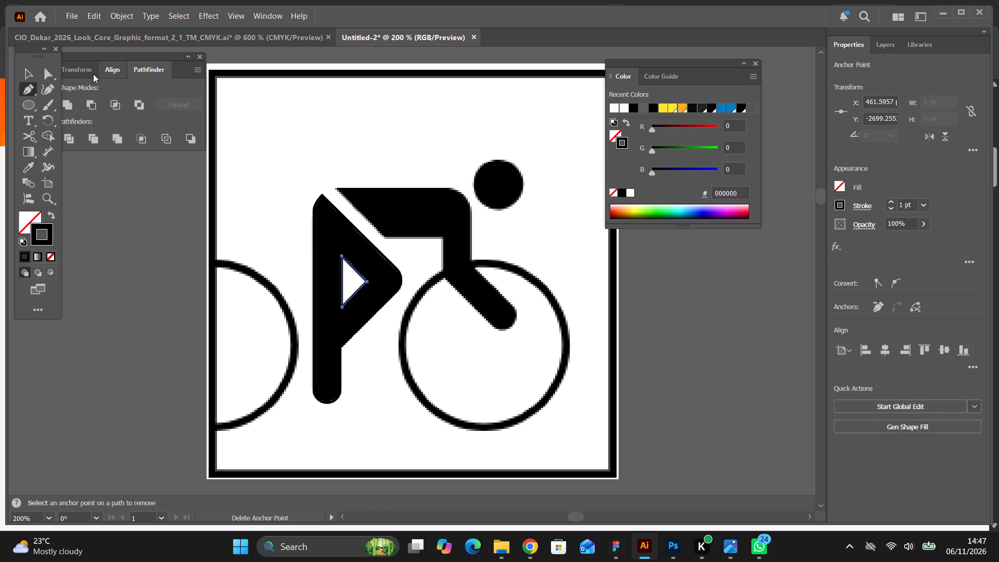
Combine the triangle and the leg outline with the Pathfinder Exclude shape mode, then deselect.
{"action": "left_click", "coordinate": [32, 72]}
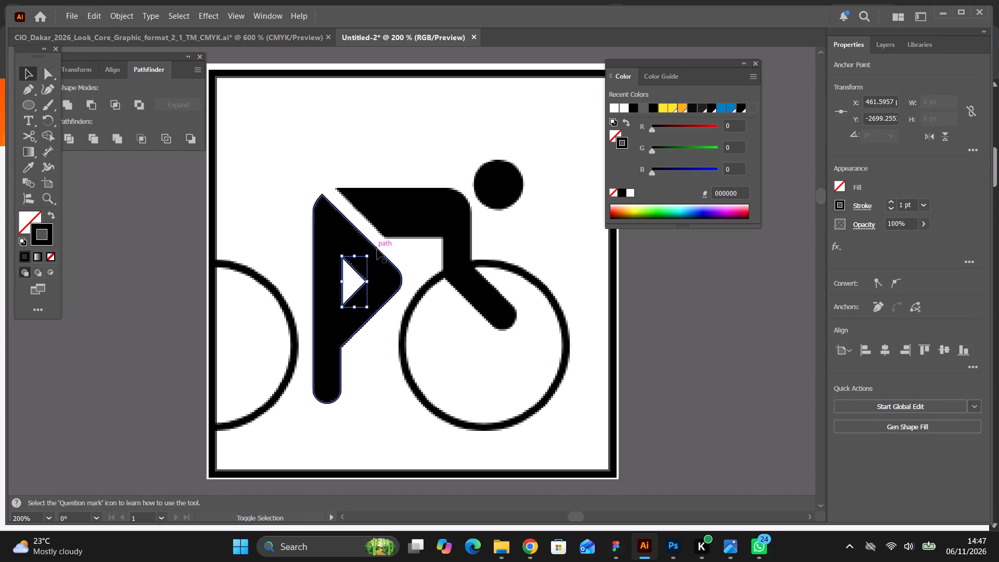
{"action": "left_click", "coordinate": [377, 249], "text": "shift"}
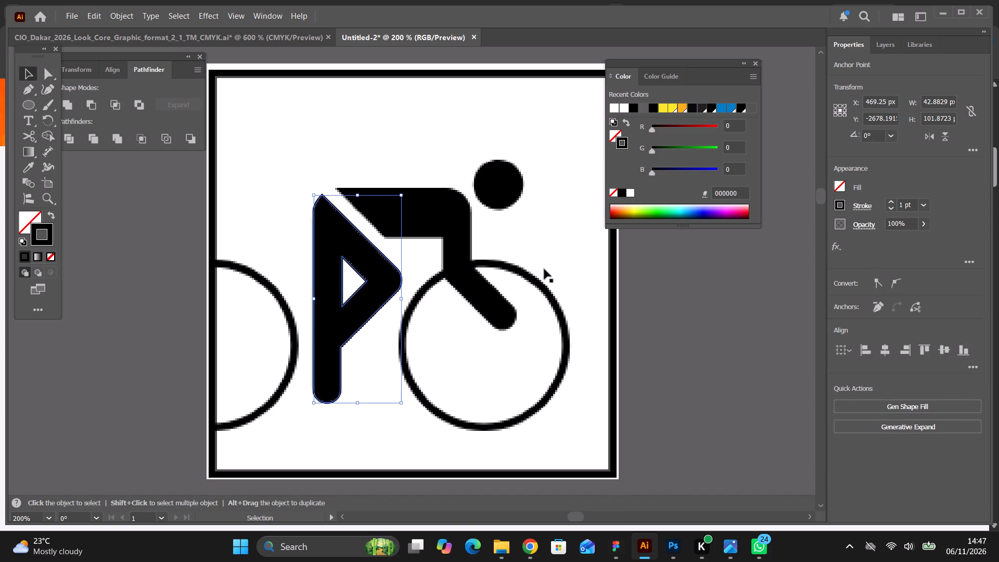
{"action": "left_click", "coordinate": [135, 107]}
{"action": "left_click", "coordinate": [145, 241]}
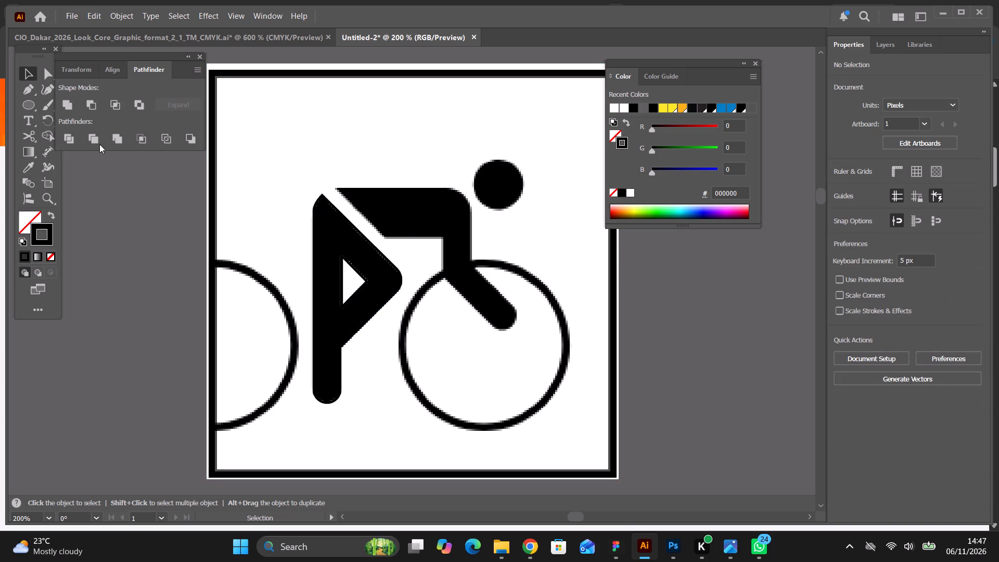
Trace the cyclist's torso and arm as a closed eight-point path with the Pen tool.
{"action": "left_click", "coordinate": [30, 90]}
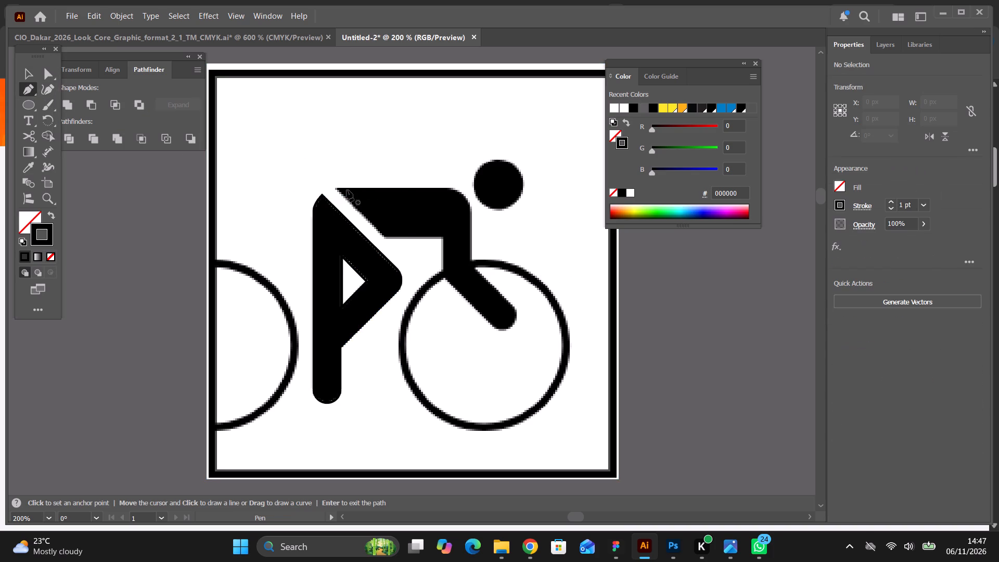
{"action": "left_click", "coordinate": [336, 188]}
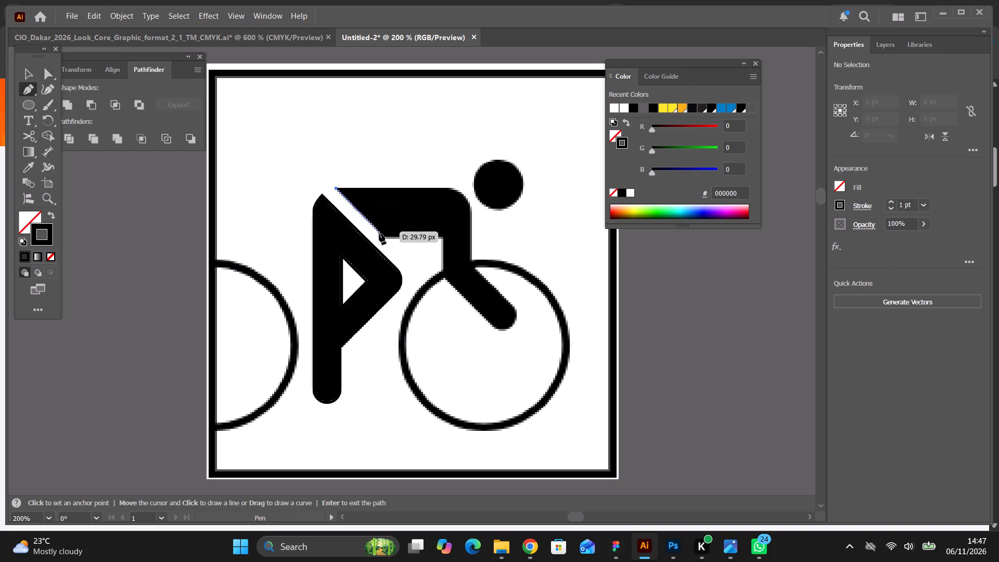
{"action": "left_click", "coordinate": [383, 237]}
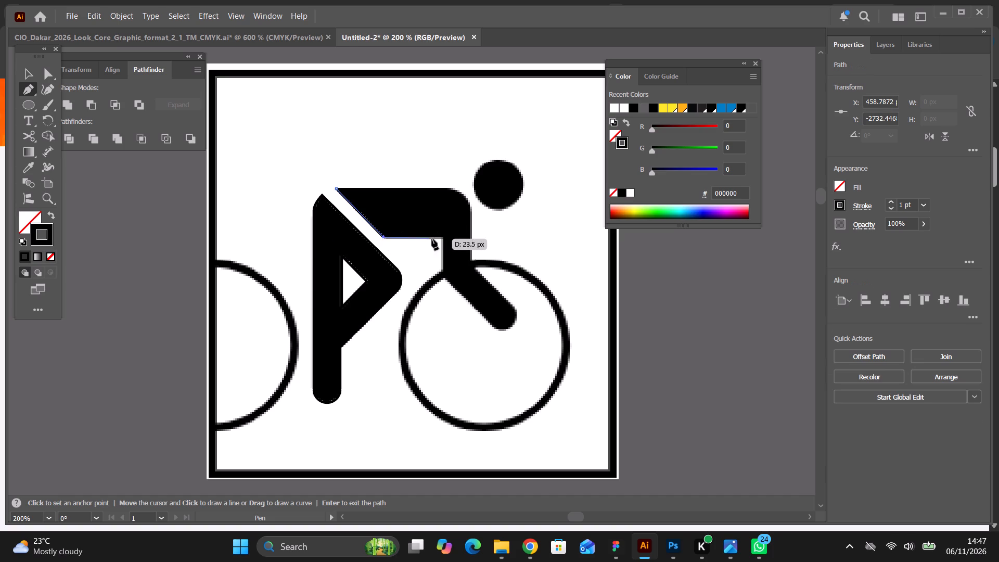
{"action": "left_click", "coordinate": [443, 238]}
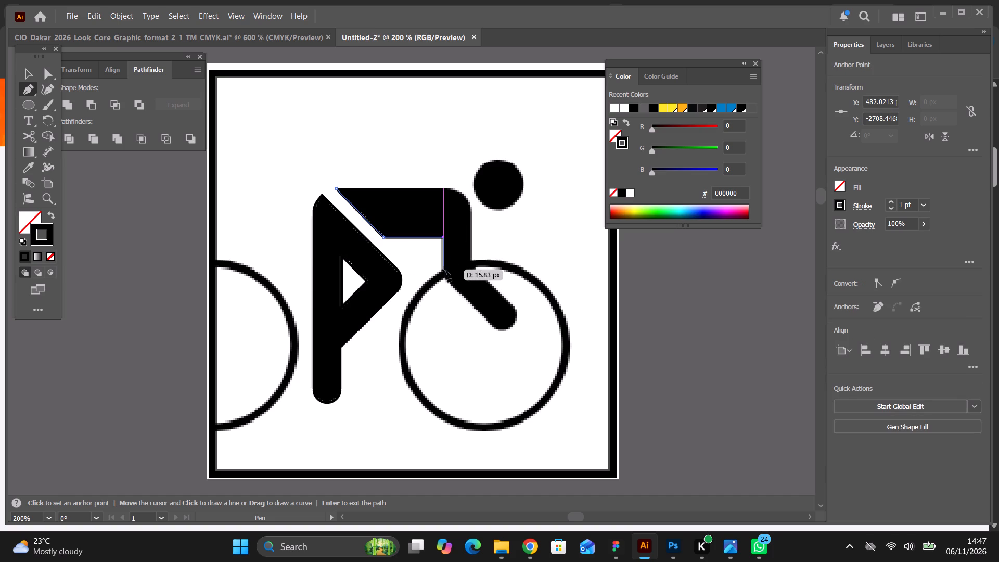
{"action": "left_click", "coordinate": [443, 275]}
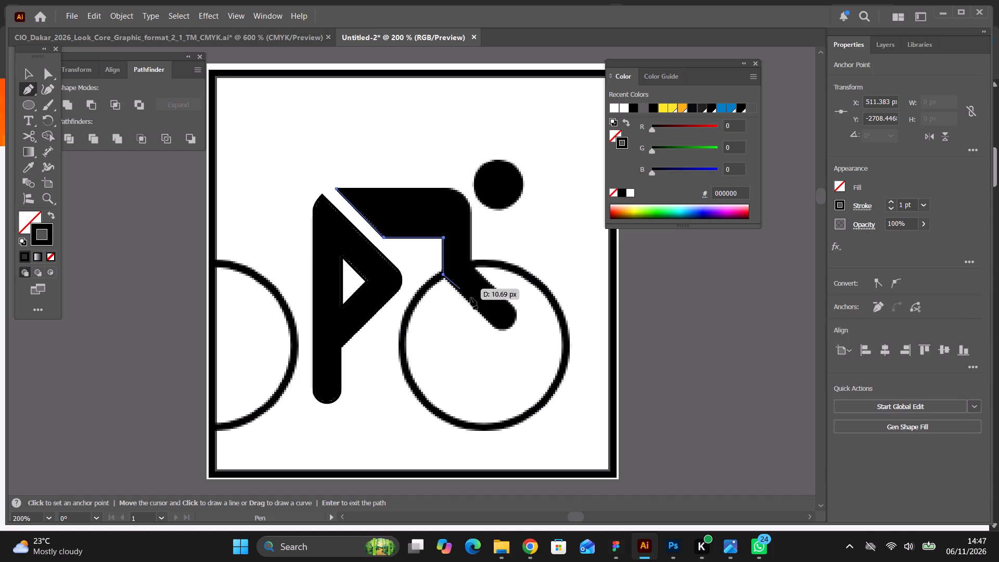
{"action": "left_click", "coordinate": [501, 334]}
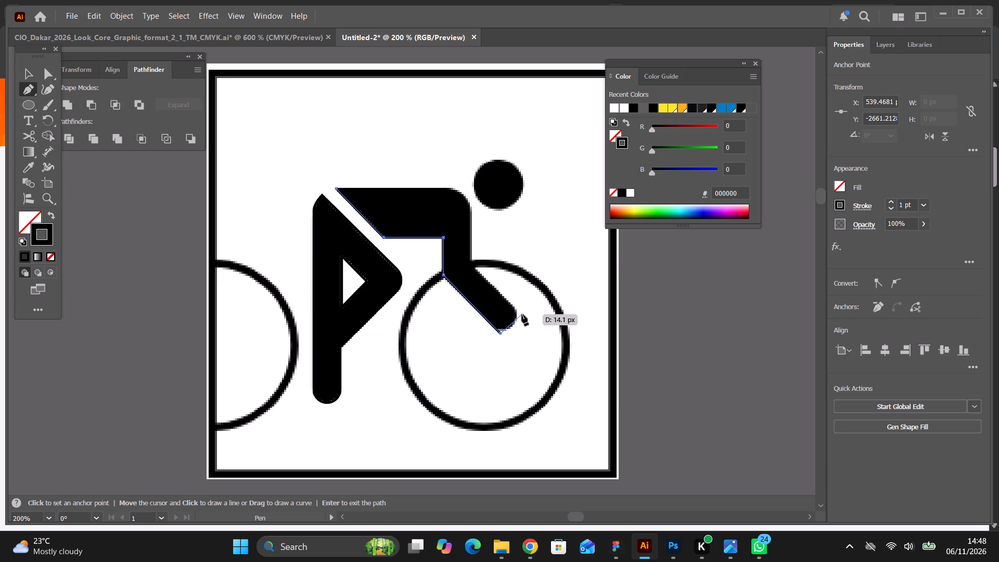
{"action": "left_click", "coordinate": [522, 314]}
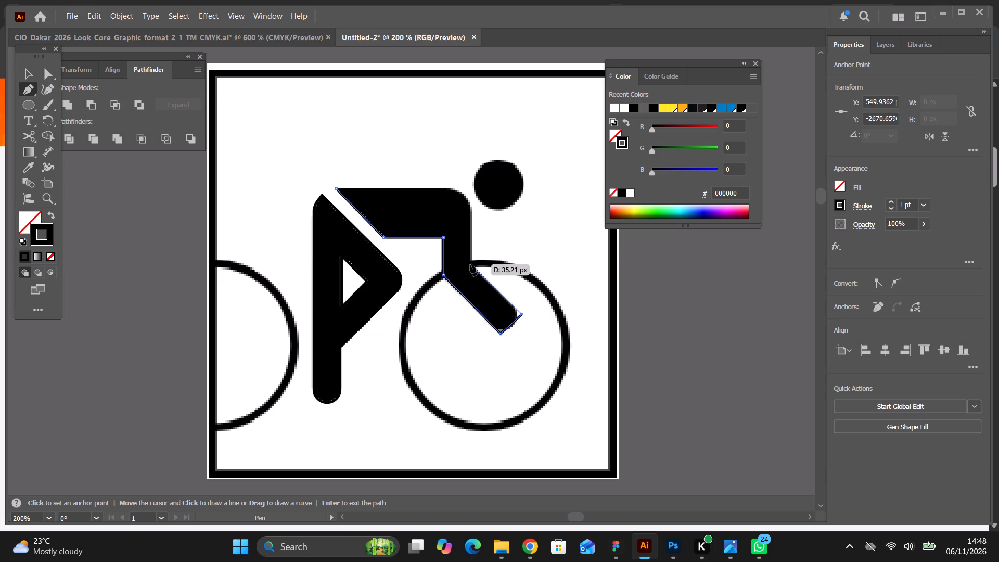
{"action": "left_click", "coordinate": [470, 264]}
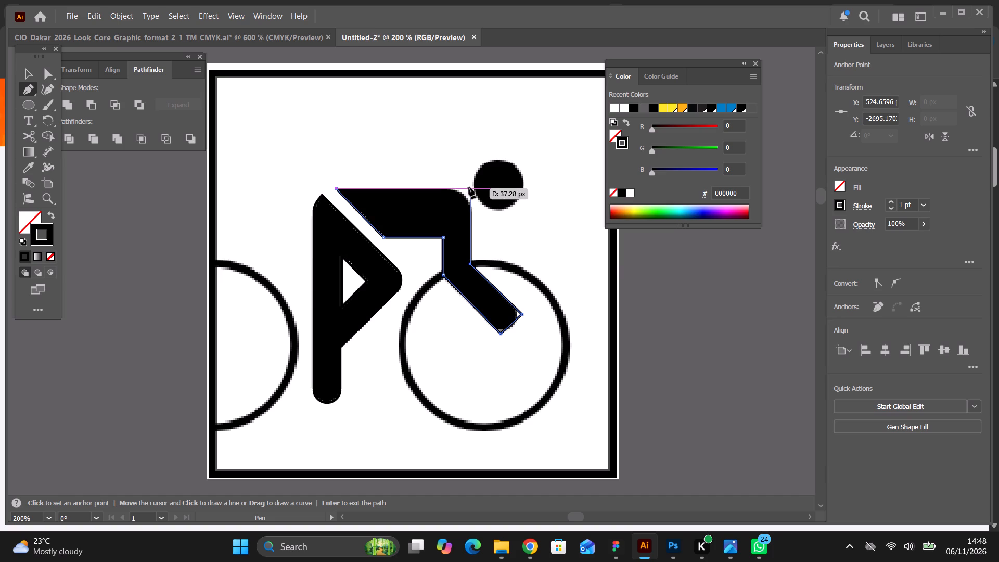
{"action": "left_click", "coordinate": [469, 187], "text": "shift"}
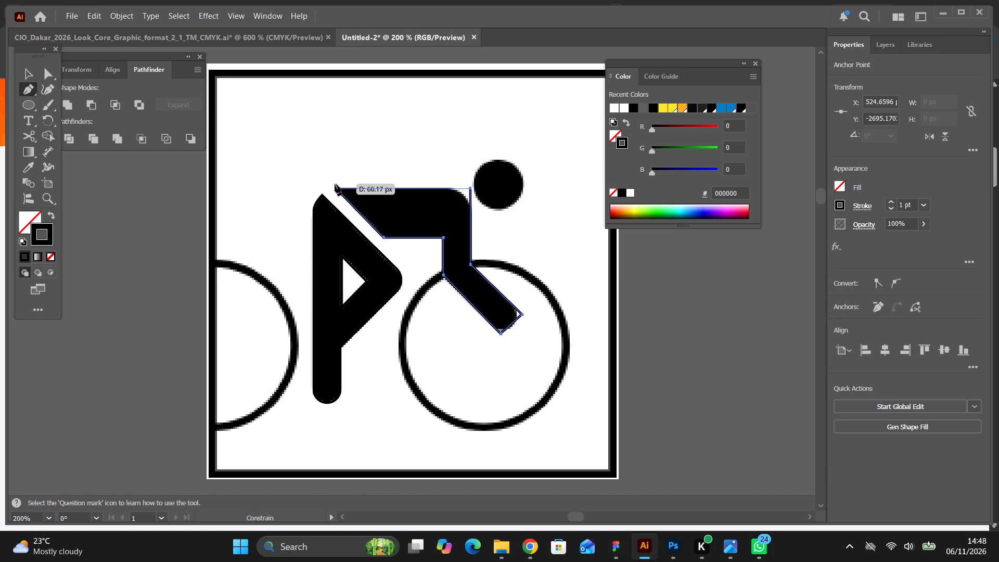
{"action": "left_click", "coordinate": [336, 190], "text": "shift"}
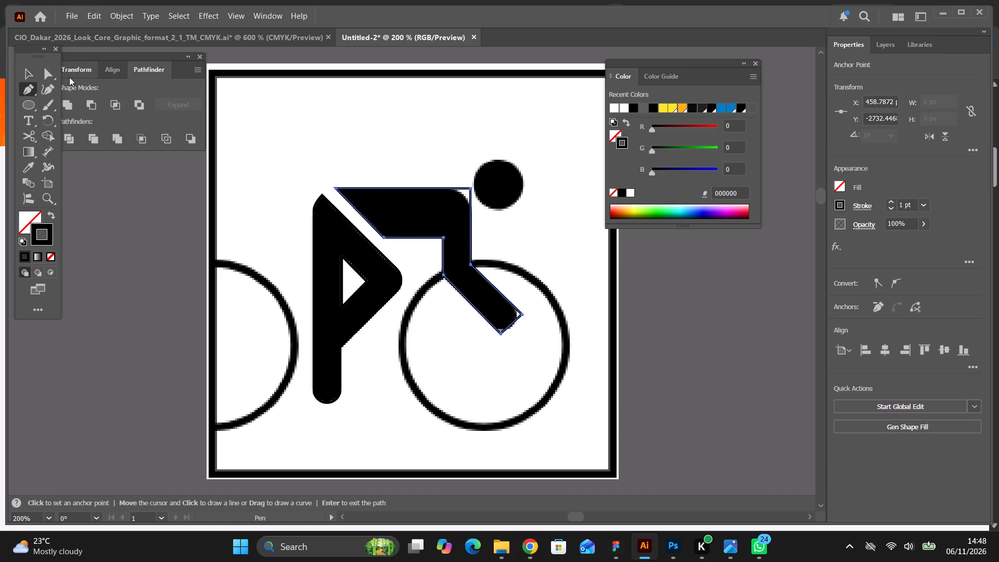
Round the arm's two hand-end corners to about 6.9 px and round the shoulder corner to match the reference, then deselect.
{"action": "left_click", "coordinate": [47, 76]}
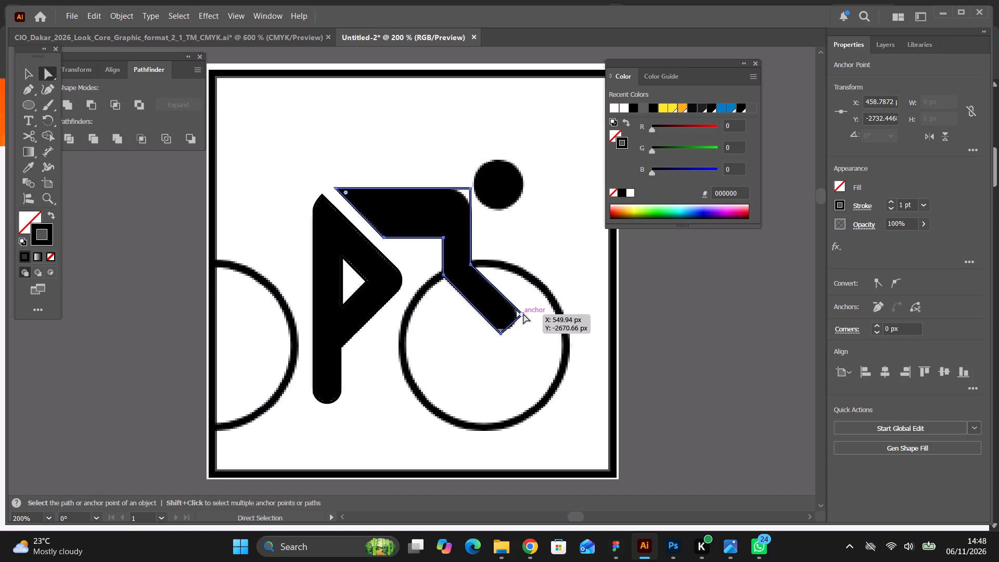
{"action": "left_click", "coordinate": [523, 314]}
{"action": "left_click", "coordinate": [502, 334], "text": "shift"}
{"action": "left_click_drag", "start_coordinate": [513, 315], "coordinate": [473, 287]}
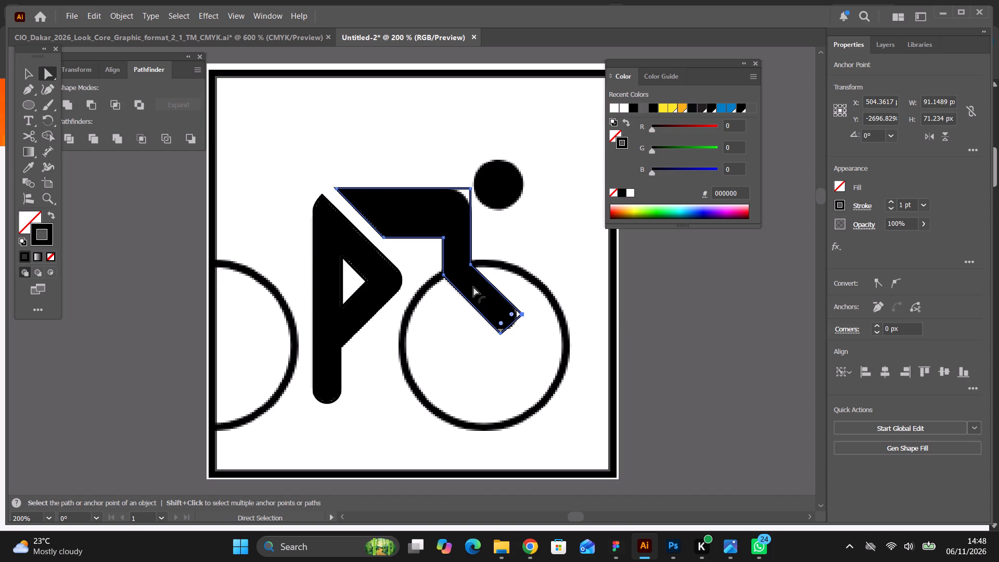
{"action": "left_click_drag", "start_coordinate": [473, 287], "coordinate": [465, 278]}
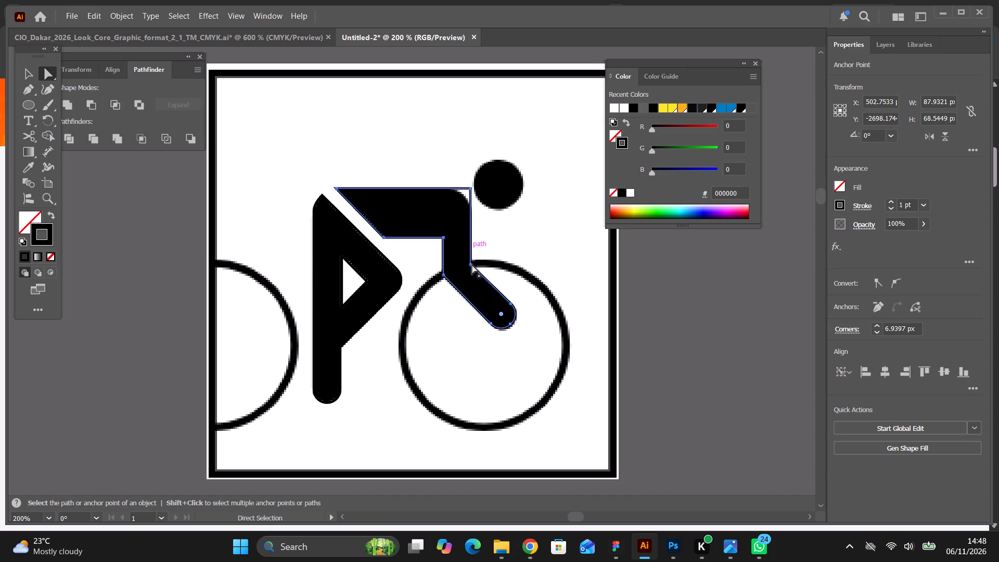
{"action": "left_click", "coordinate": [469, 187]}
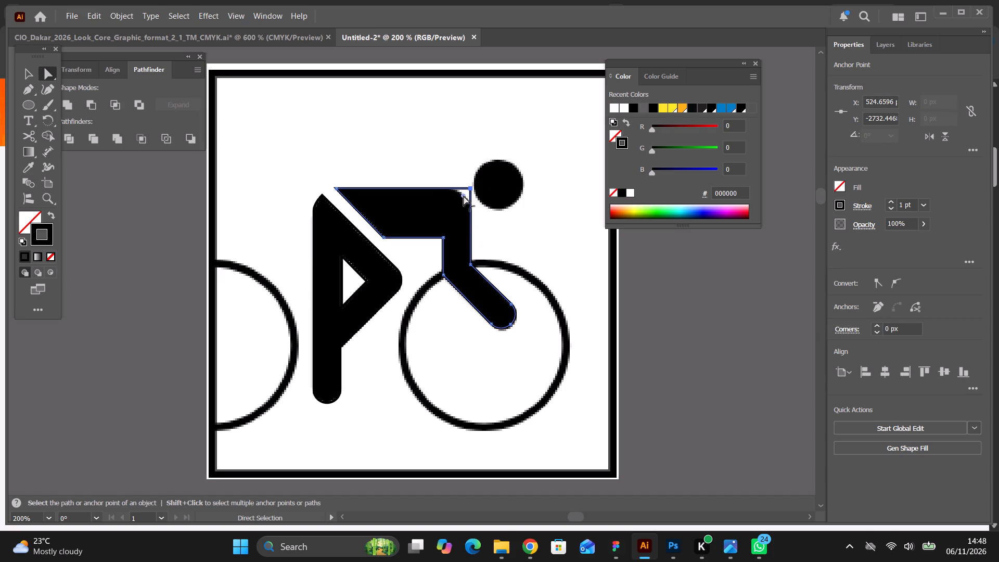
{"action": "left_click_drag", "start_coordinate": [464, 196], "coordinate": [444, 211]}
{"action": "left_click", "coordinate": [664, 316]}
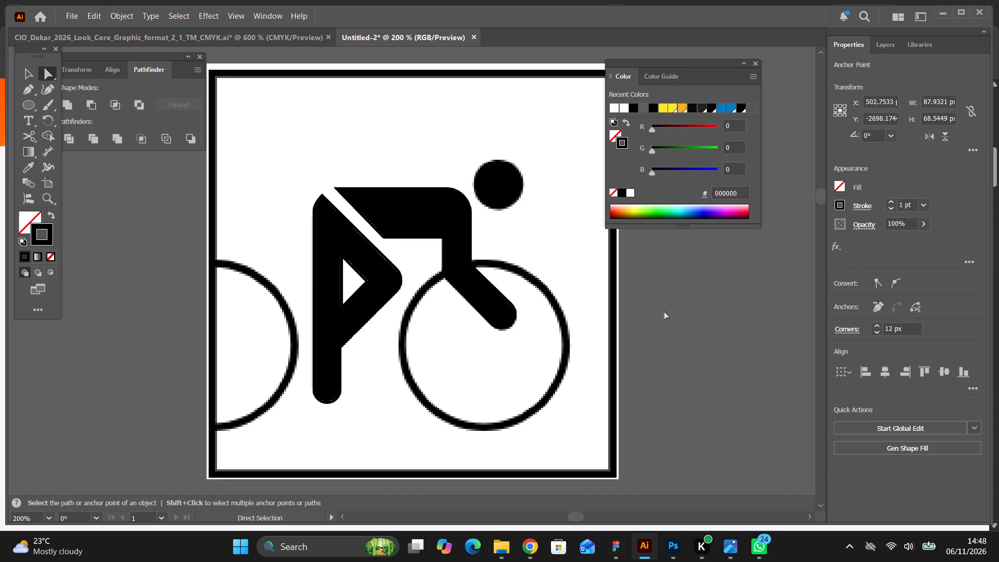
Draw a circle about 77.6 px in diameter over the rear wheel, centred on the frame's side edge.
{"action": "left_click", "coordinate": [31, 108]}
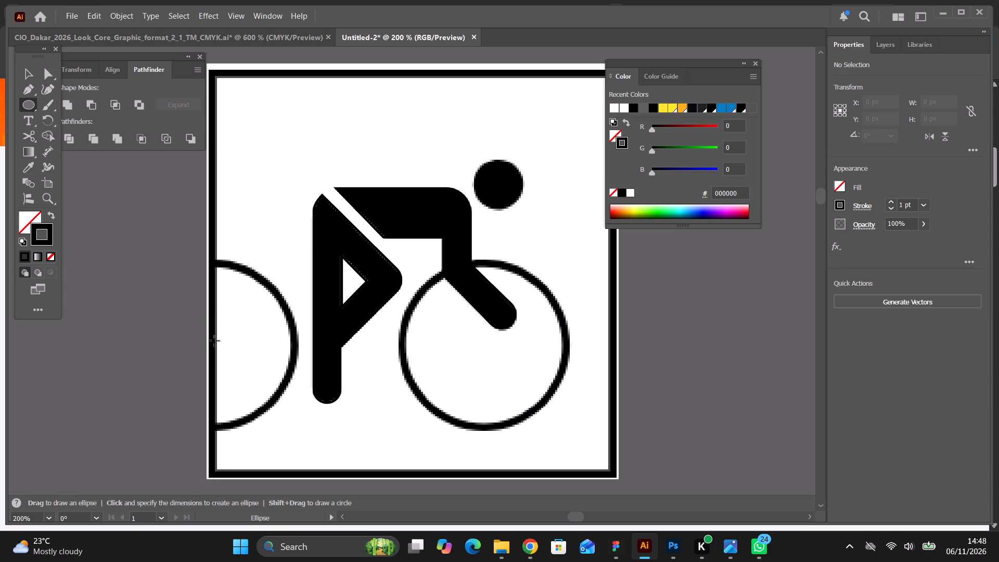
{"action": "left_click_drag", "start_coordinate": [212, 337], "coordinate": [264, 392]}
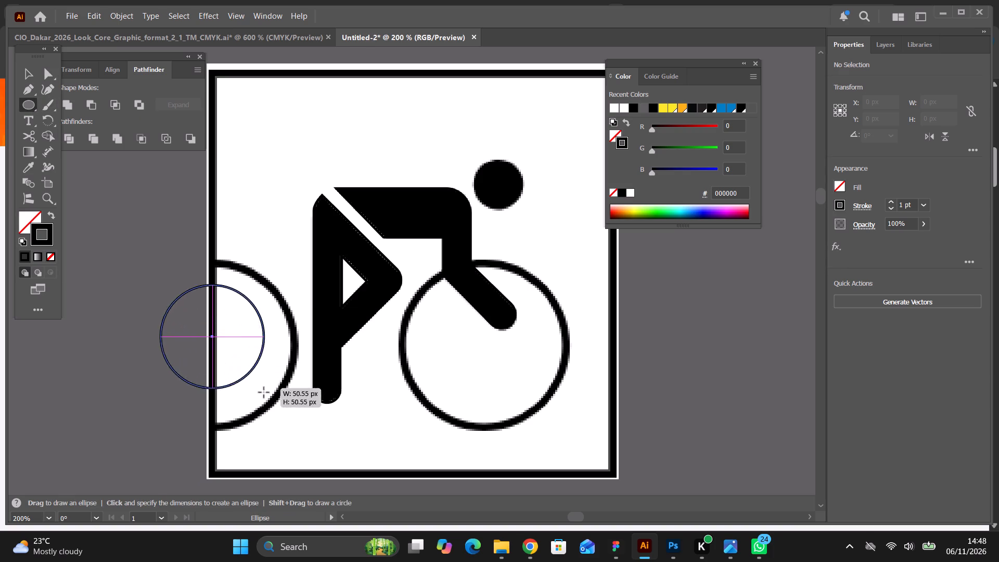
{"action": "left_click_drag", "start_coordinate": [264, 392], "coordinate": [280, 416]}
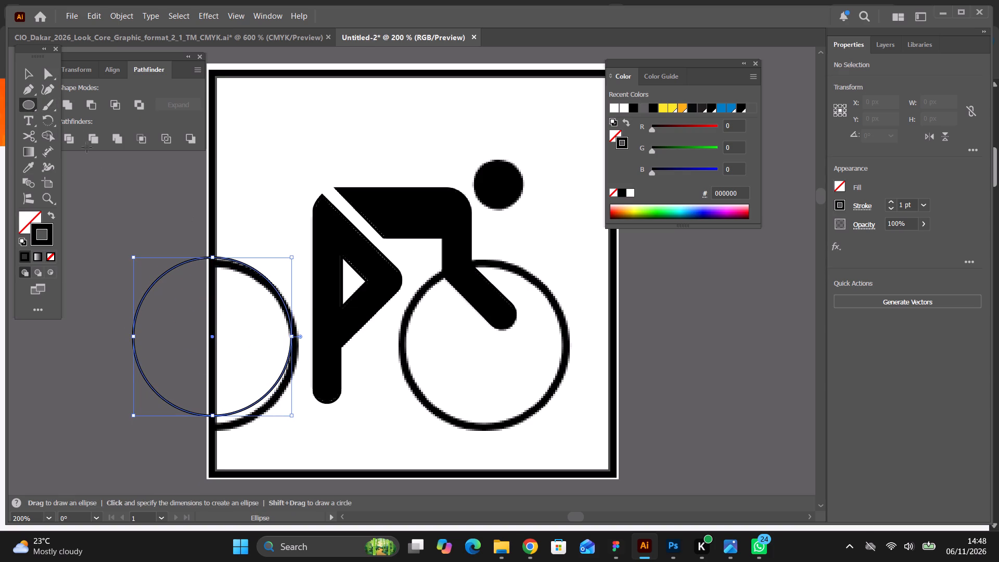
Move the rear wheel circle down 5 px and scale it from its centre to about 80.7 px in diameter.
{"action": "left_click", "coordinate": [35, 72]}
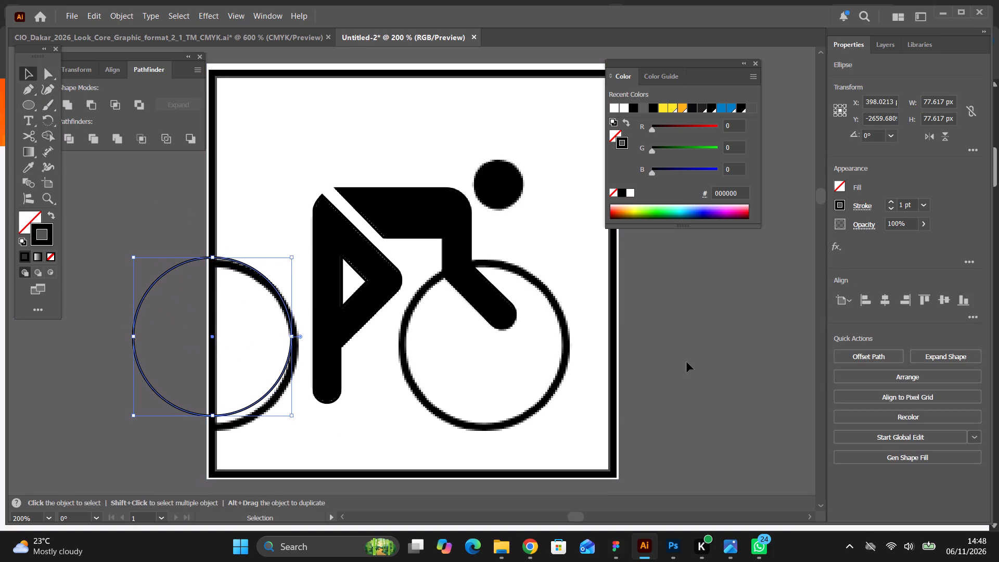
{"action": "key", "text": "Down"}
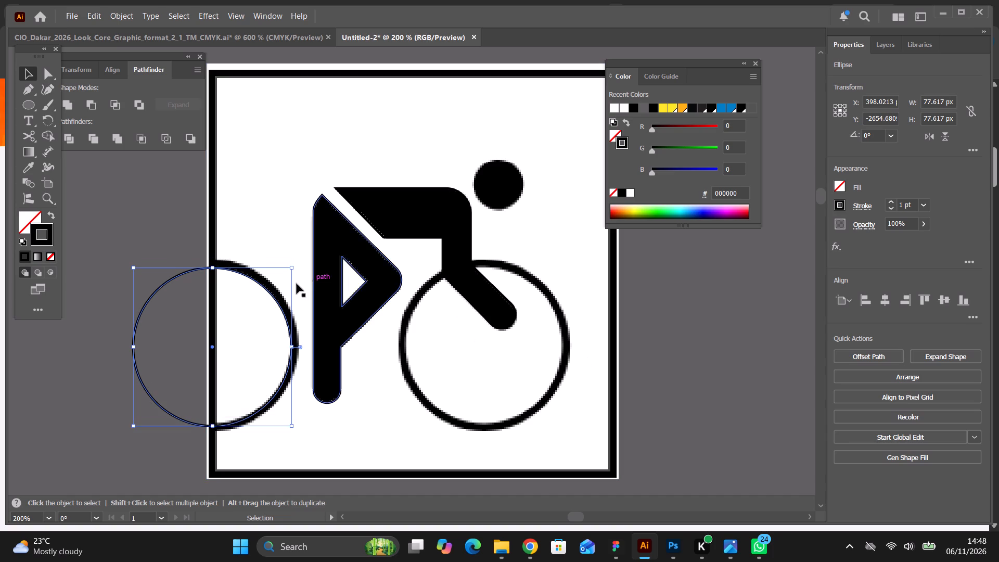
{"action": "left_click", "coordinate": [211, 267]}
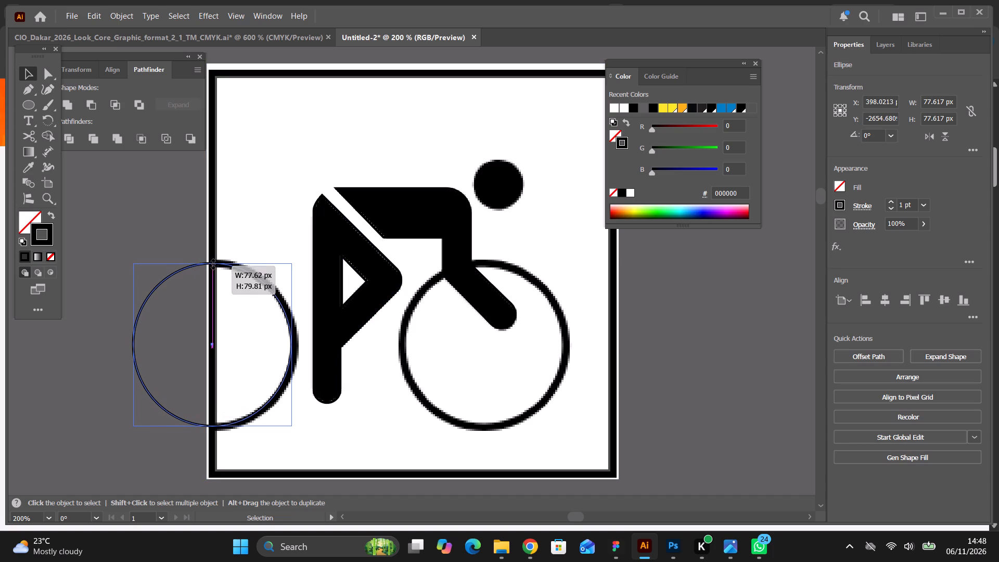
{"action": "key", "text": "ctrl+z"}
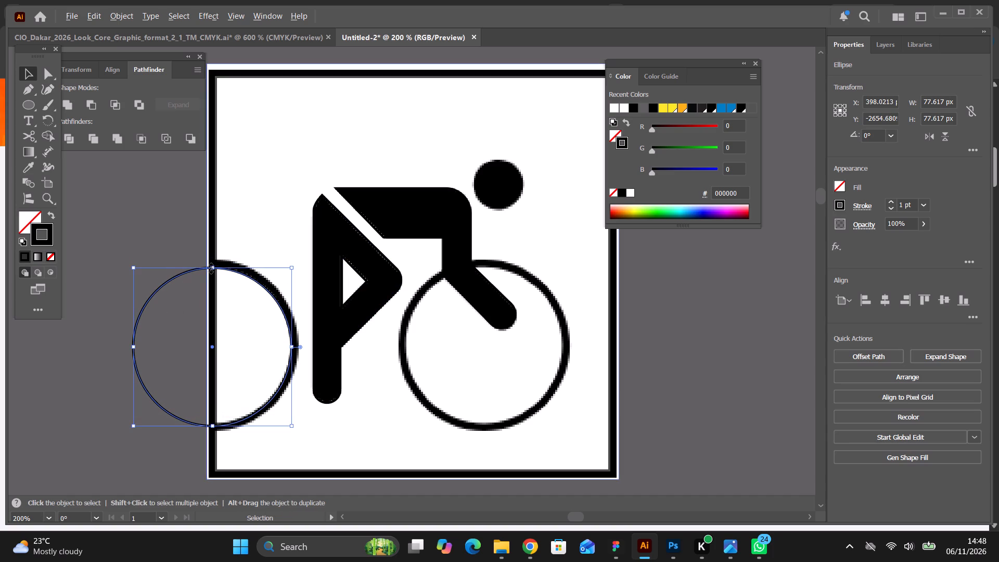
{"action": "left_click", "coordinate": [210, 267], "text": "alt+shift"}
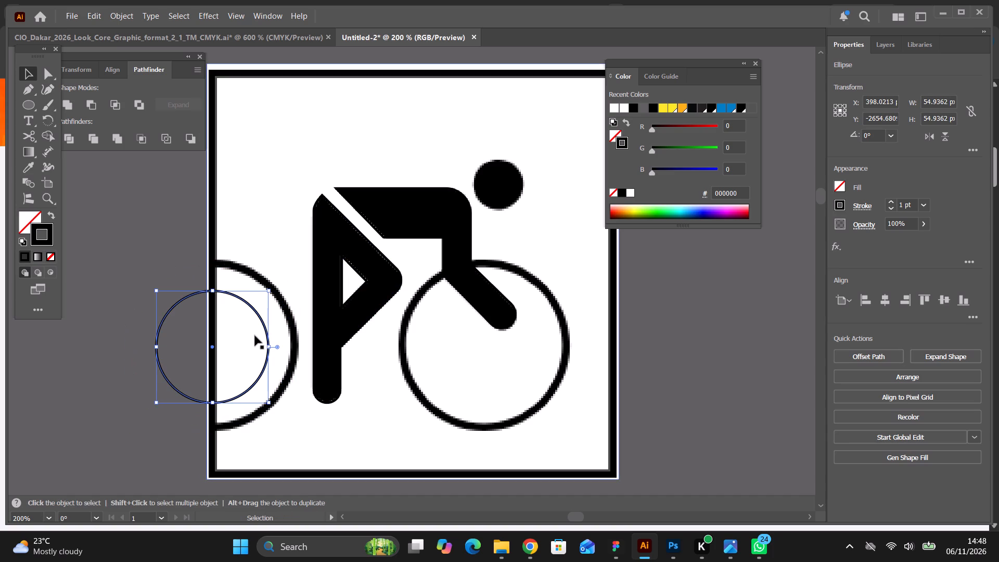
{"action": "left_click_drag", "start_coordinate": [268, 404], "coordinate": [279, 420]}
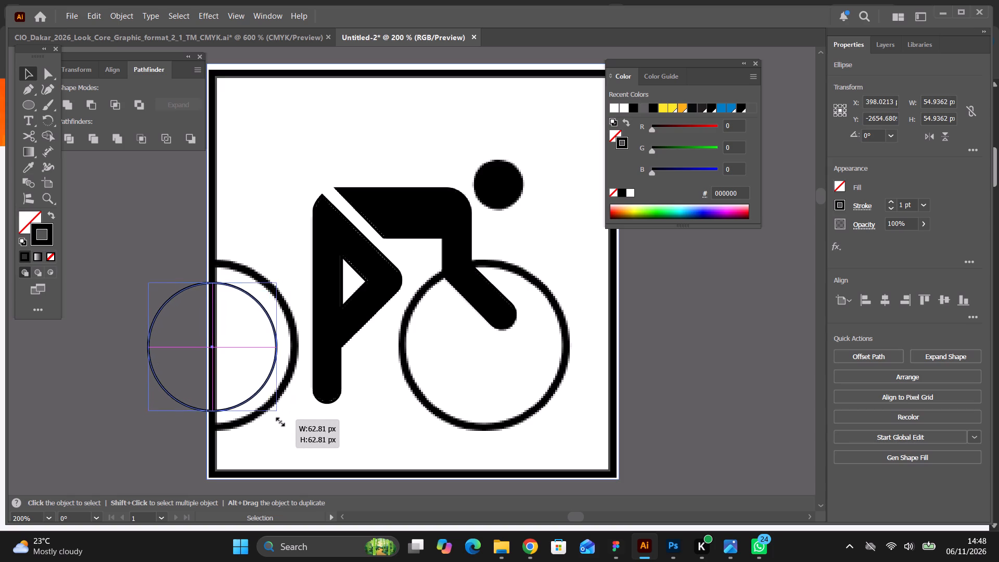
{"action": "left_click_drag", "start_coordinate": [279, 420], "coordinate": [294, 444]}
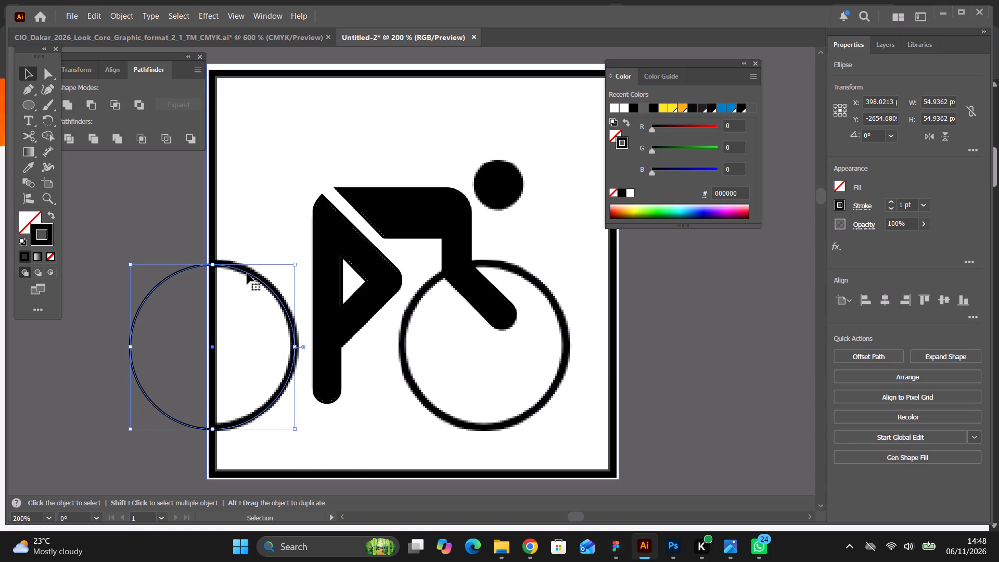
Set the rear wheel circle's stroke weight to 3 pt.
{"action": "left_click", "coordinate": [247, 272]}
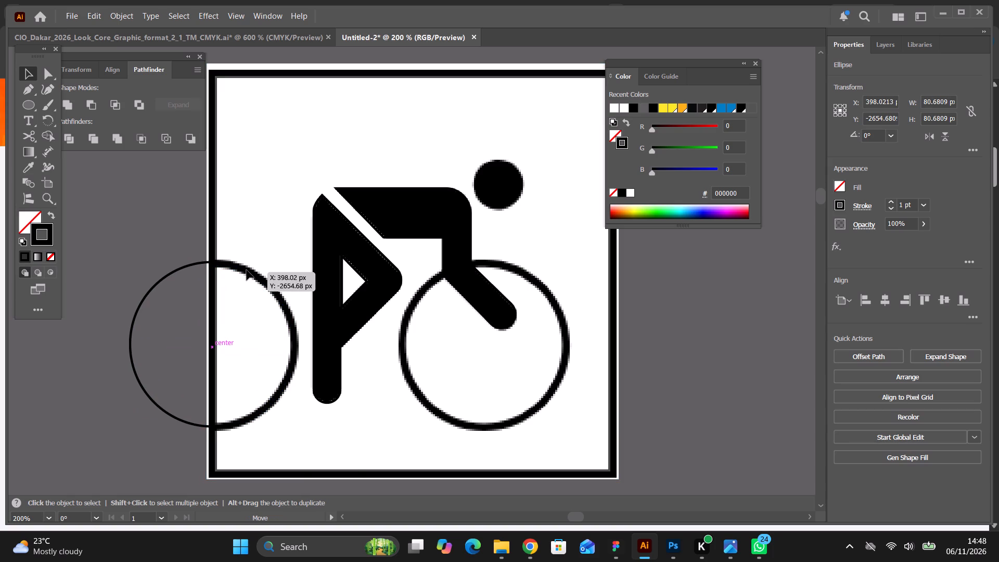
{"action": "left_click", "coordinate": [888, 204]}
{"action": "left_click", "coordinate": [888, 204]}
{"action": "left_click", "coordinate": [888, 204]}
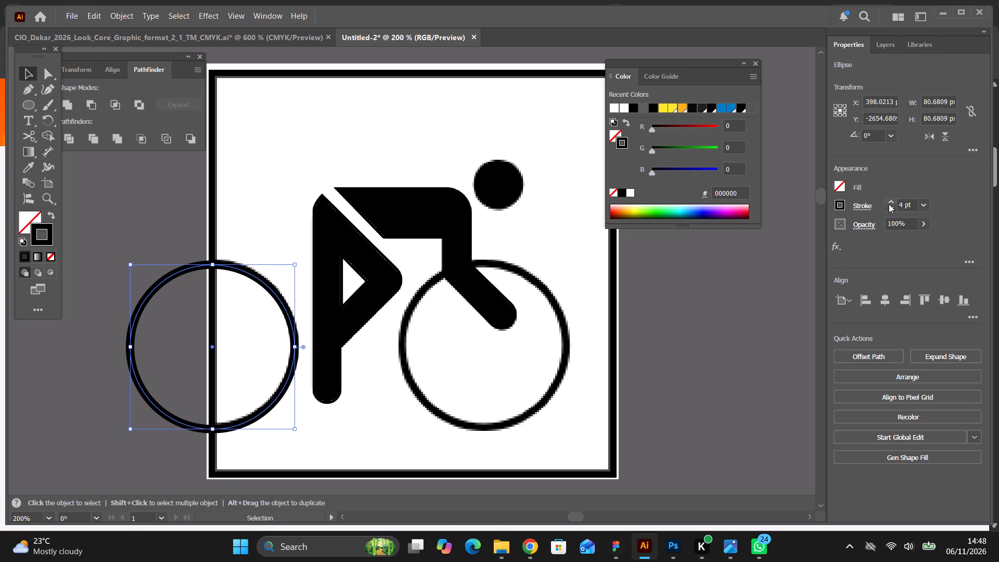
{"action": "left_click", "coordinate": [892, 210]}
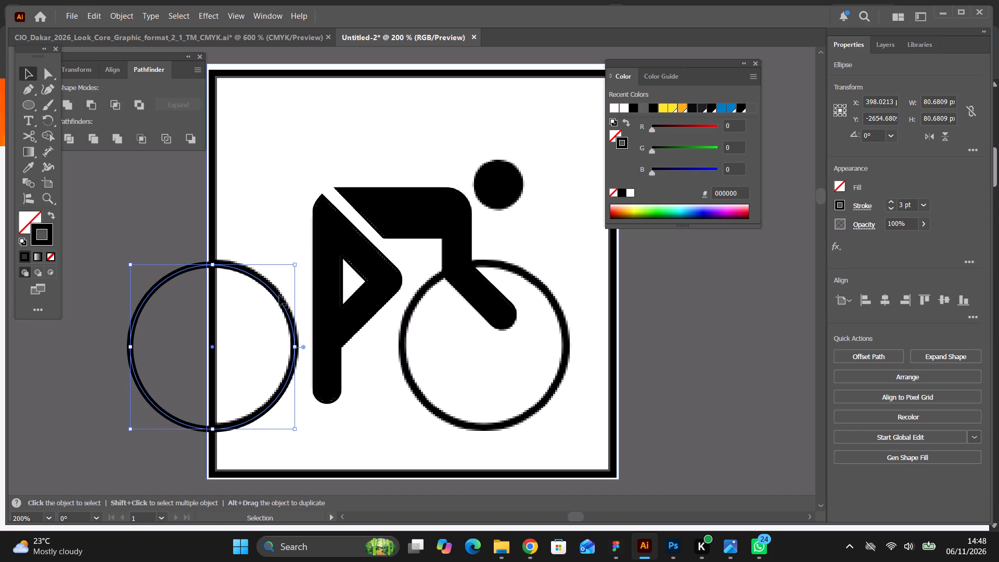
Duplicate the rear wheel circle horizontally by about 133 px onto the front wheel.
{"action": "left_click_drag", "start_coordinate": [278, 298], "coordinate": [548, 300]}
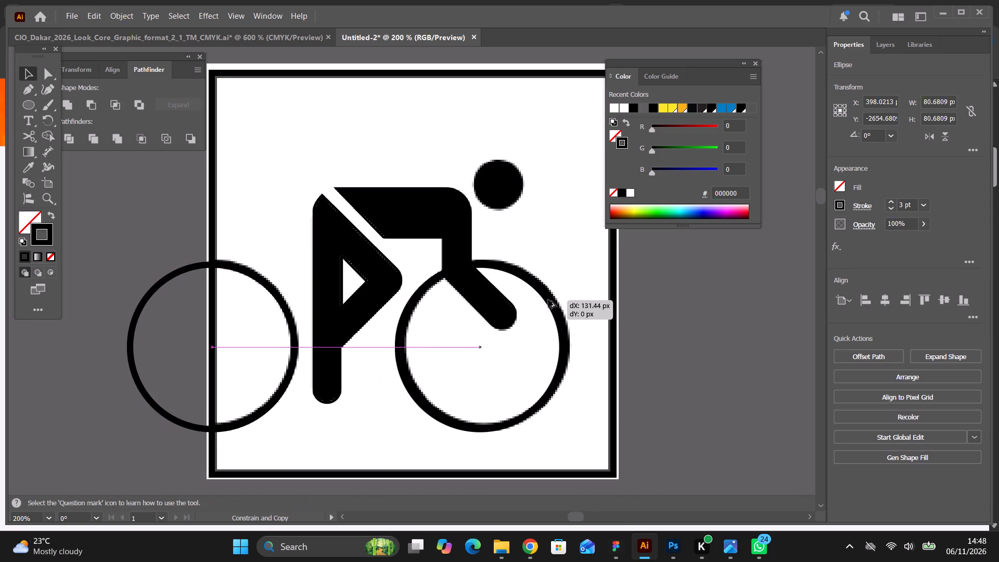
{"action": "left_click_drag", "start_coordinate": [548, 300], "coordinate": [549, 300]}
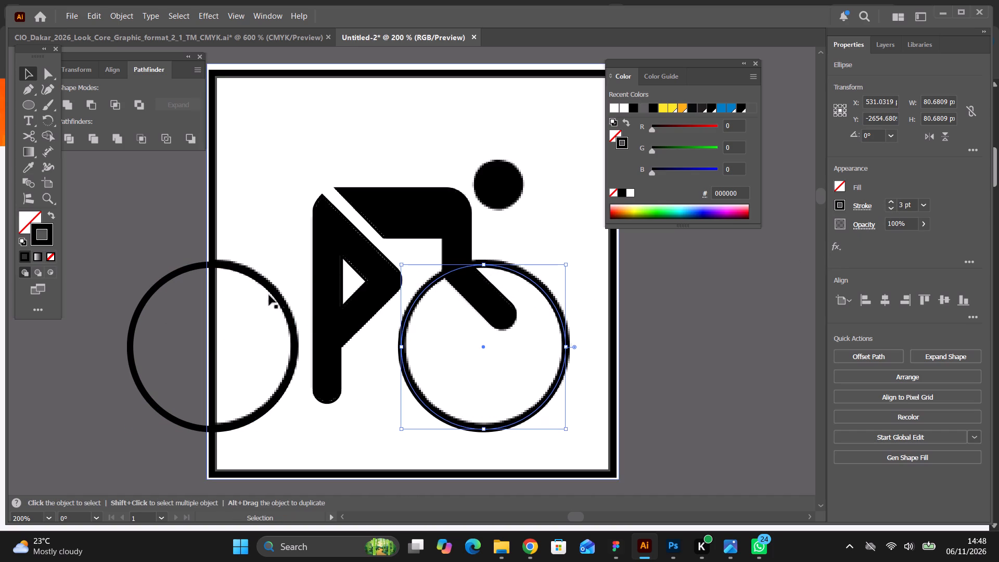
Expand the strokes of both wheel circles into filled black rings, then deselect.
{"action": "left_click", "coordinate": [245, 272]}
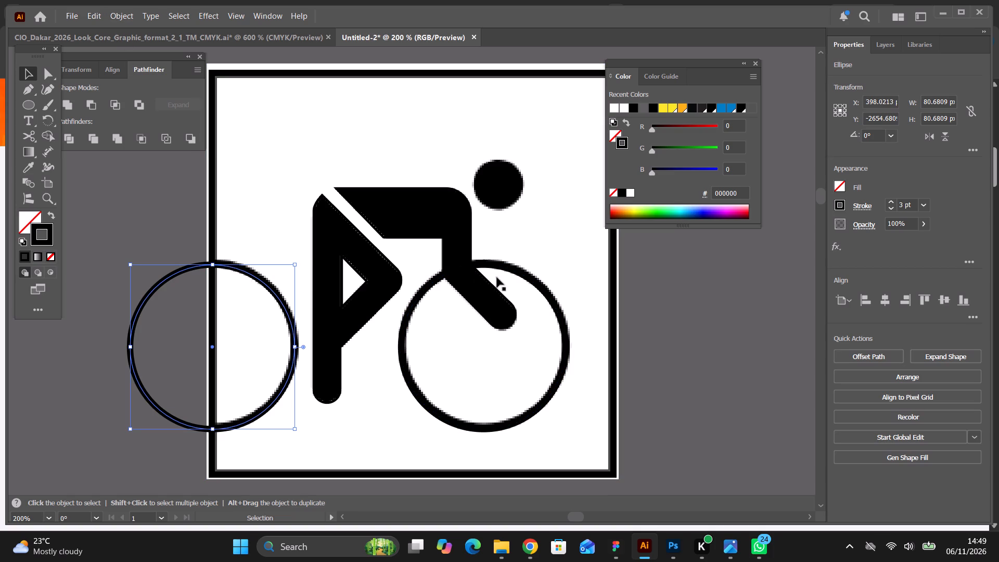
{"action": "left_click", "coordinate": [506, 266], "text": "shift"}
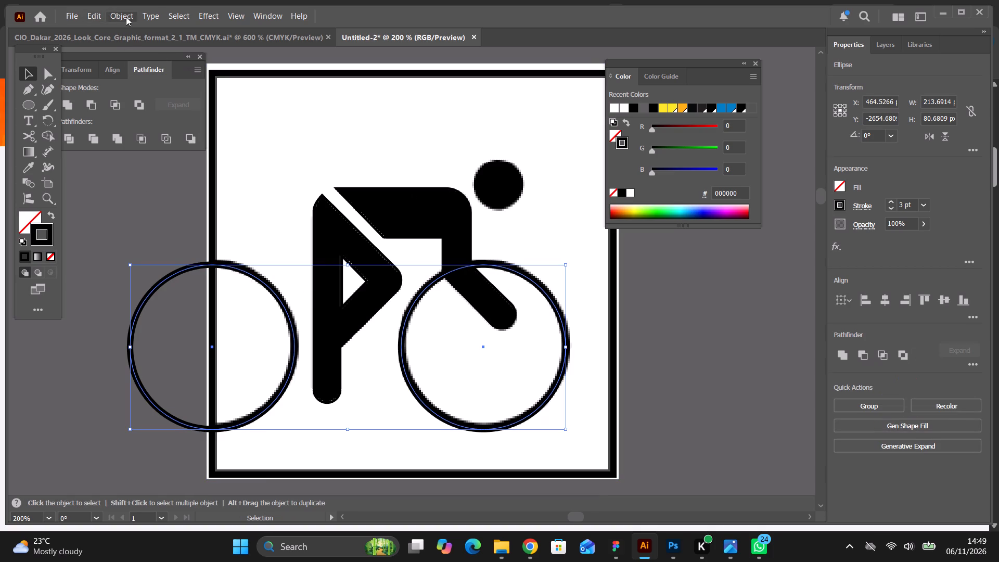
{"action": "left_click", "coordinate": [121, 16]}
{"action": "left_click", "coordinate": [140, 203]}
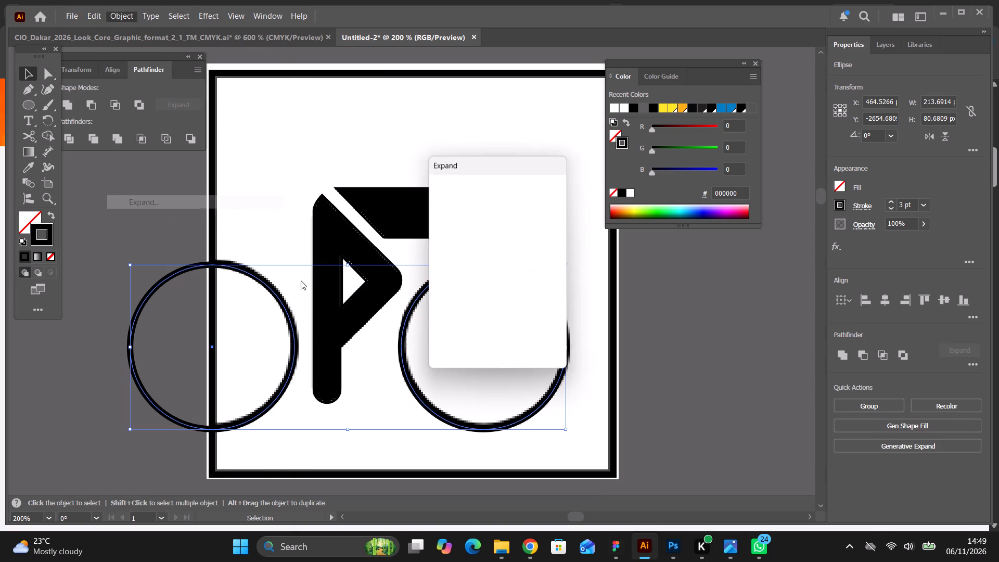
{"action": "left_click", "coordinate": [478, 350]}
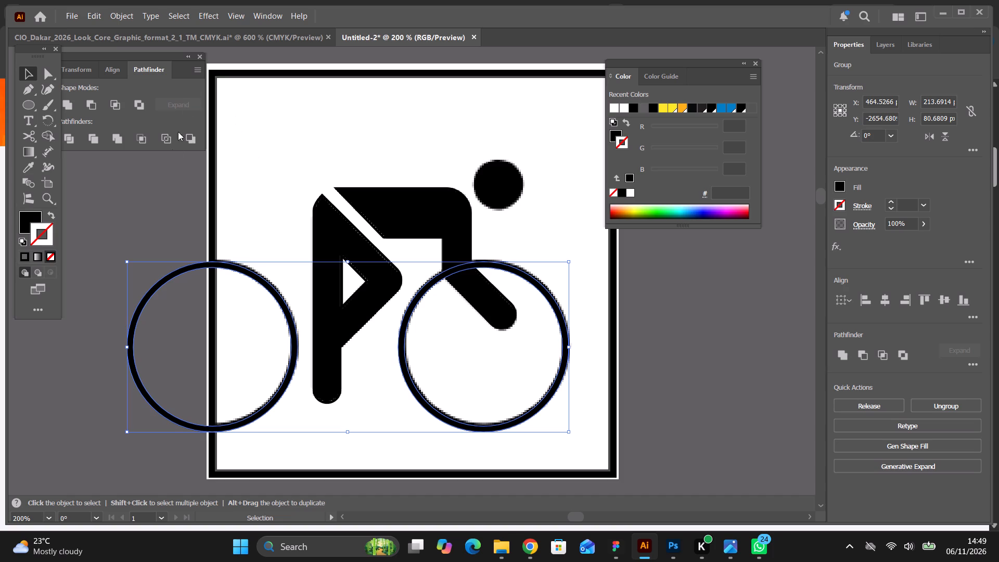
{"action": "left_click", "coordinate": [166, 221]}
Draw a vertical line about 105 px long along the frame's inner edge, crossing the rear wheel, and give it no fill.
{"action": "left_click", "coordinate": [32, 90]}
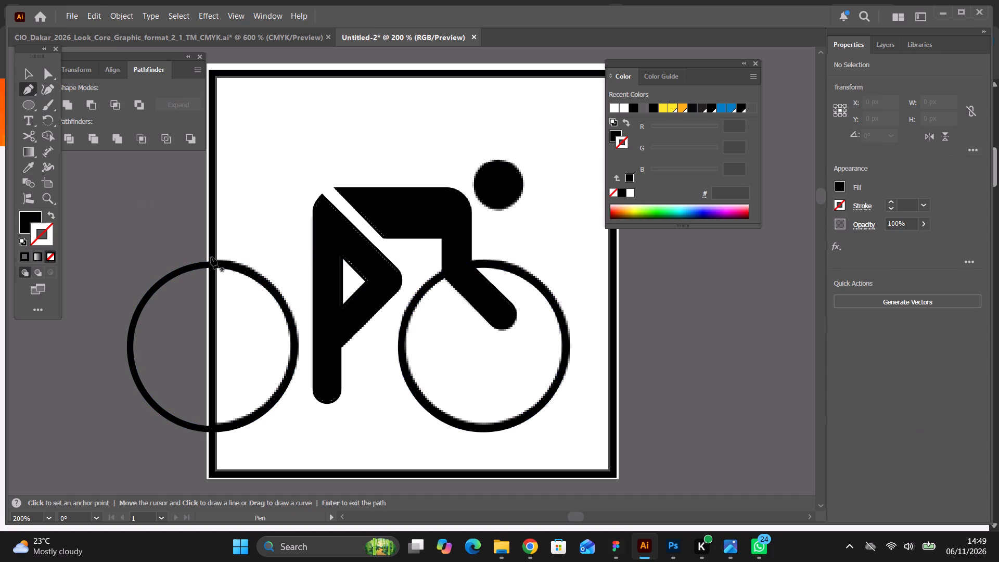
{"action": "left_click", "coordinate": [215, 234]}
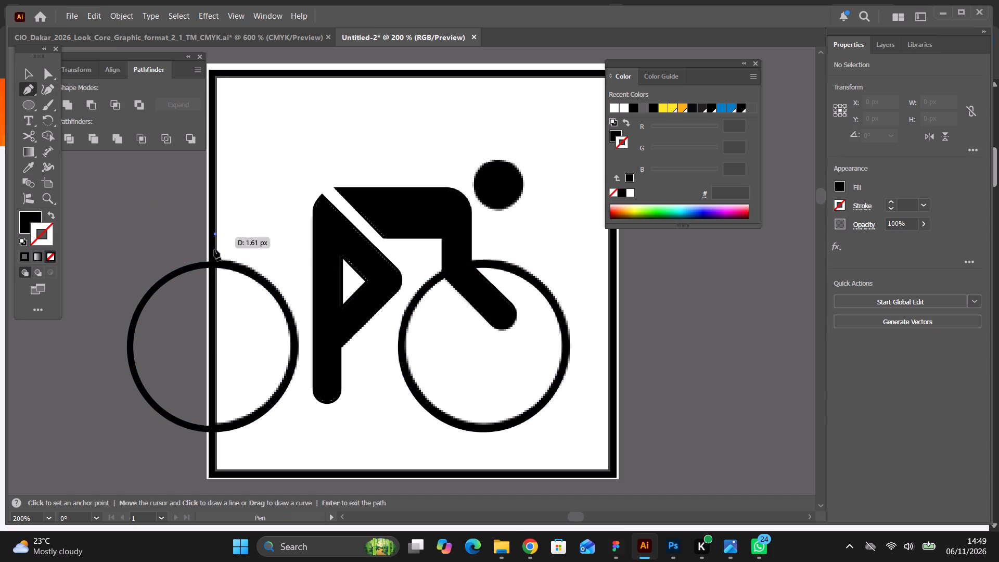
{"action": "left_click", "coordinate": [231, 449], "text": "shift"}
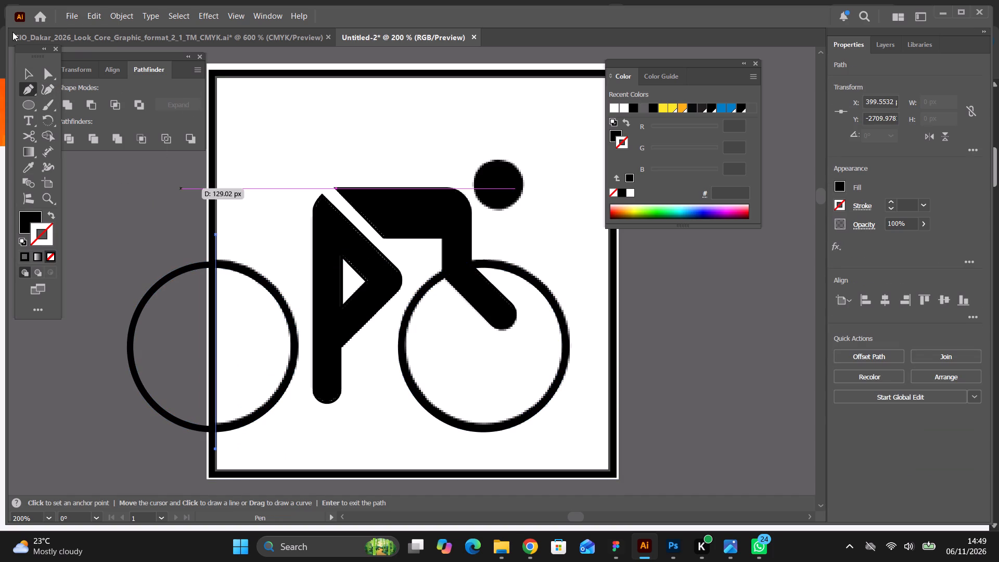
{"action": "left_click", "coordinate": [34, 214]}
{"action": "left_click", "coordinate": [55, 256]}
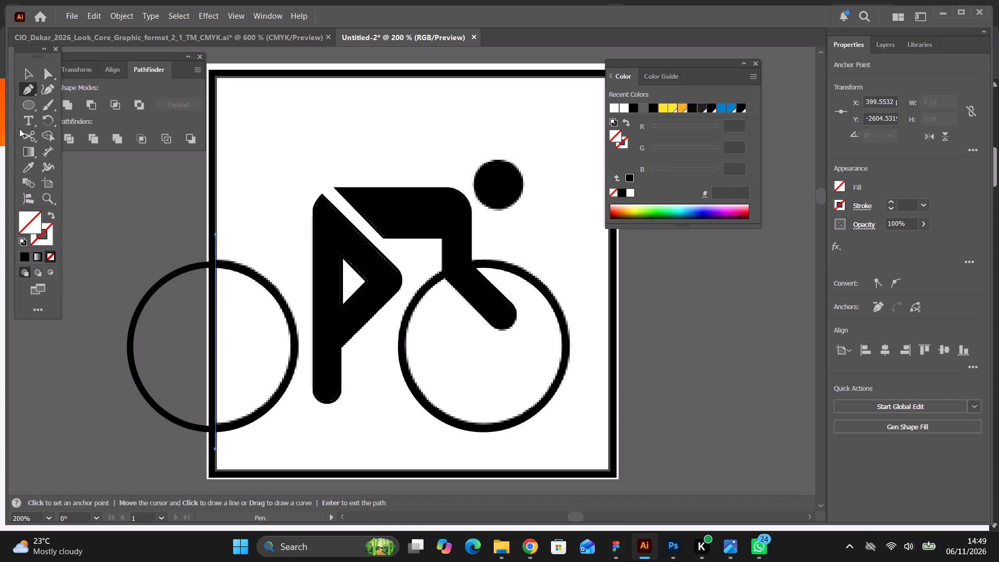
Divide the rear wheel ring along the vertical line, and ungroup the resulting pieces.
{"action": "left_click", "coordinate": [30, 72]}
{"action": "left_click", "coordinate": [193, 270], "text": "shift"}
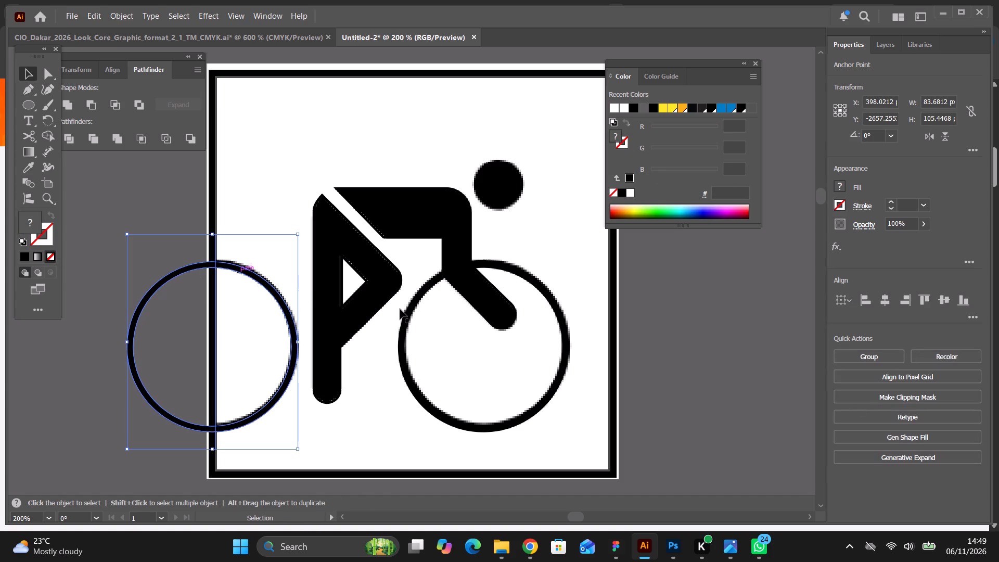
{"action": "left_click", "coordinate": [71, 145]}
{"action": "left_click", "coordinate": [163, 241]}
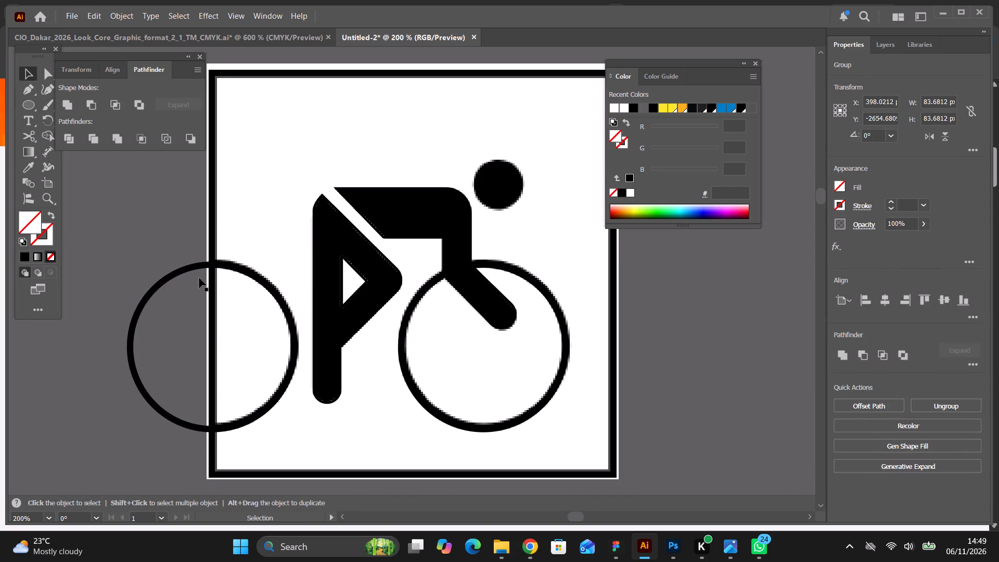
{"action": "left_click", "coordinate": [196, 267]}
{"action": "right_click", "coordinate": [196, 267]}
{"action": "left_click", "coordinate": [233, 319]}
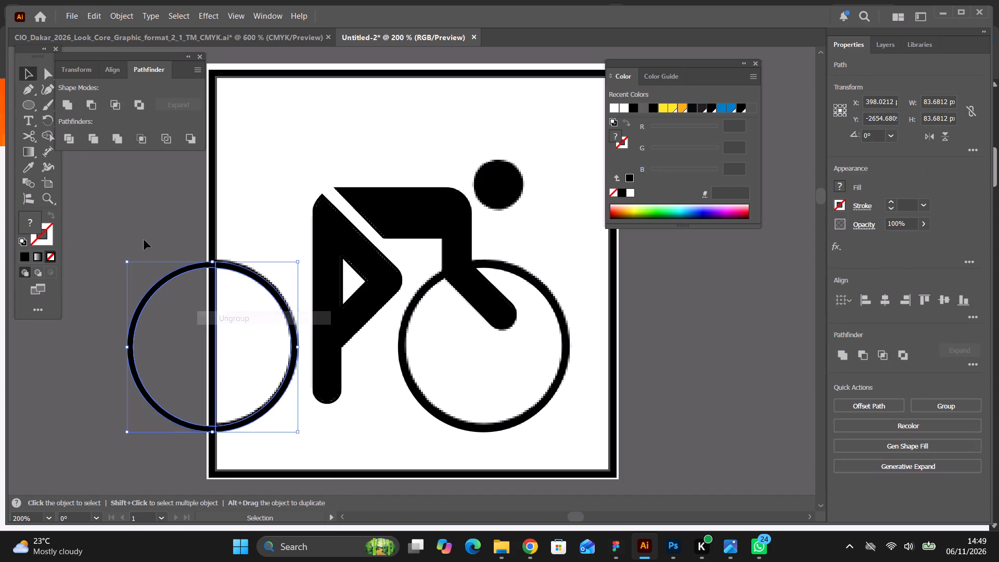
Delete the rear wheel's ring half and leftover unfilled half-circle that lie outside the frame.
{"action": "left_click", "coordinate": [144, 240]}
{"action": "left_click", "coordinate": [183, 273]}
{"action": "key", "text": "BackSpace"}
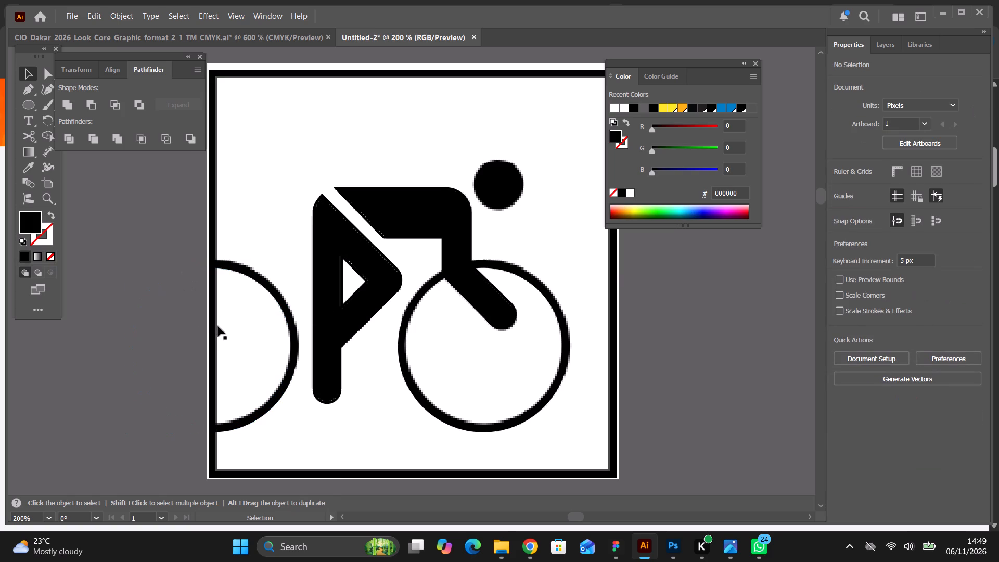
{"action": "left_click", "coordinate": [216, 328]}
{"action": "key", "text": "BackSpace"}
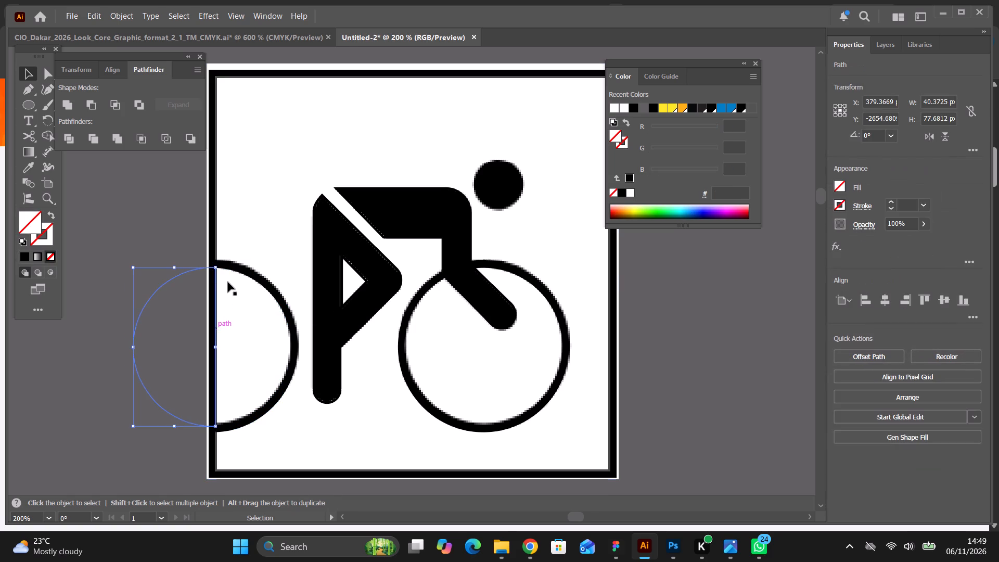
Swap fill and stroke on the torso-and-arm shape and the leg shape to make them solid black without a stroke.
{"action": "left_click", "coordinate": [255, 277]}
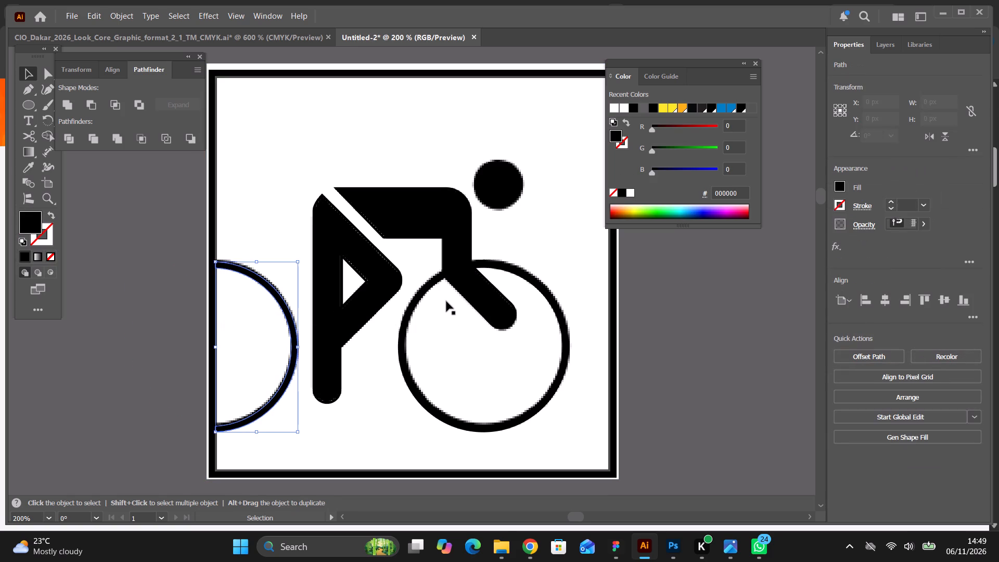
{"action": "left_click", "coordinate": [441, 277]}
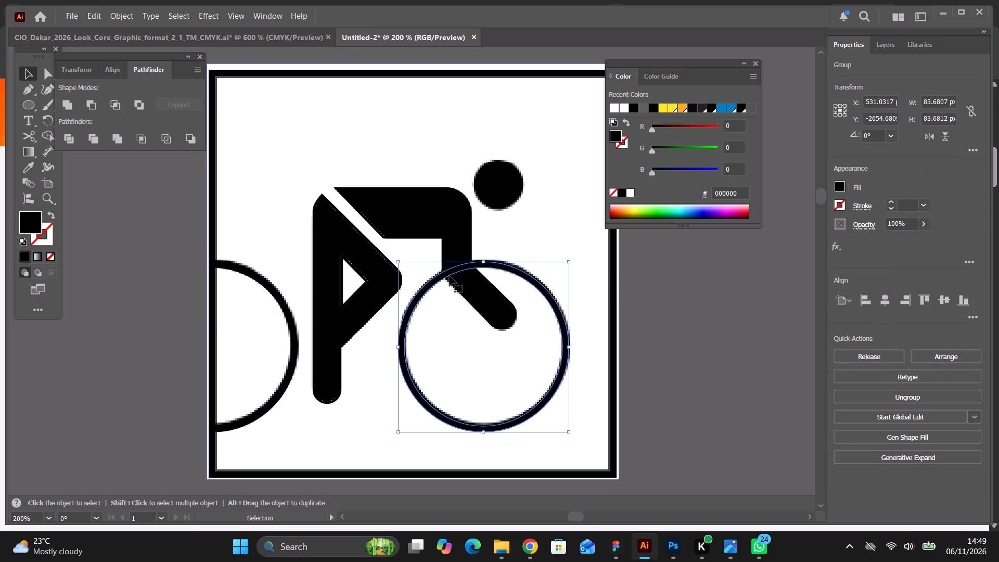
{"action": "left_click", "coordinate": [403, 236]}
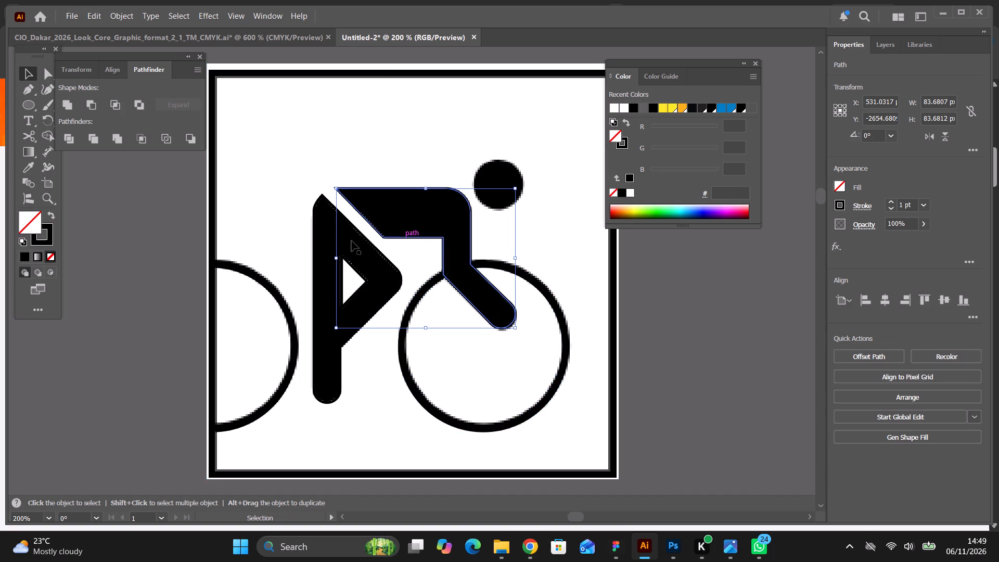
{"action": "left_click", "coordinate": [52, 214]}
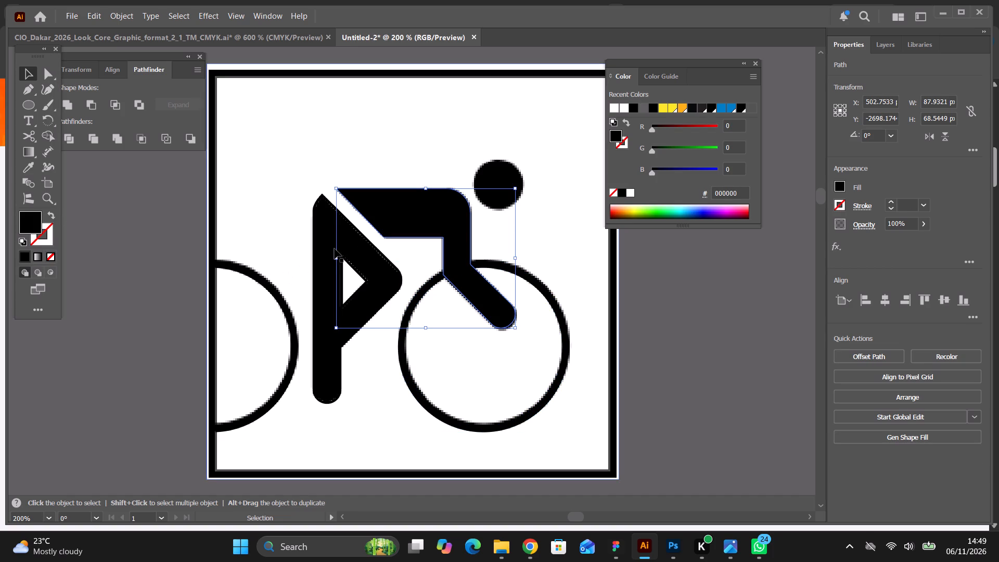
{"action": "left_click", "coordinate": [363, 237]}
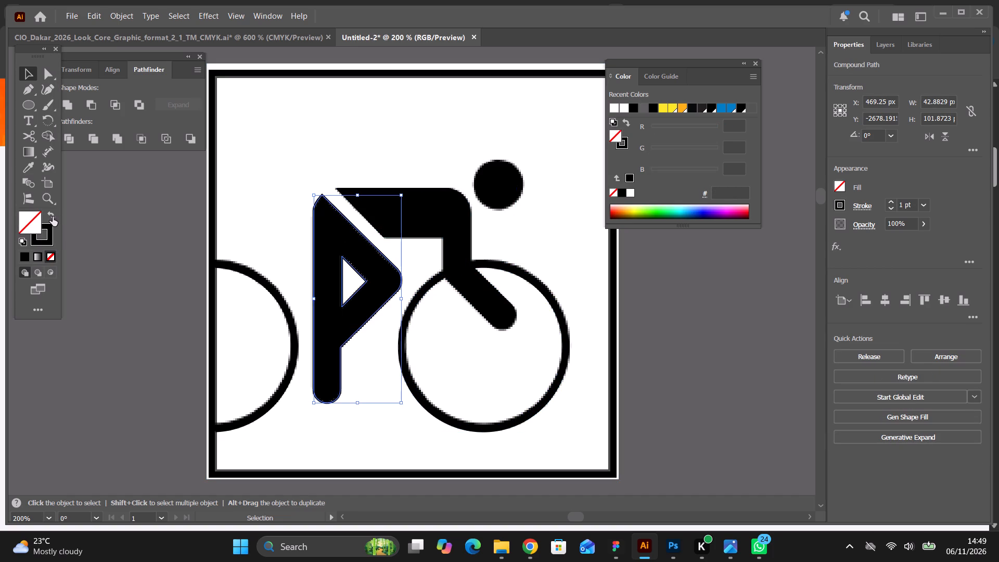
{"action": "left_click", "coordinate": [53, 216]}
{"action": "left_click", "coordinate": [82, 258]}
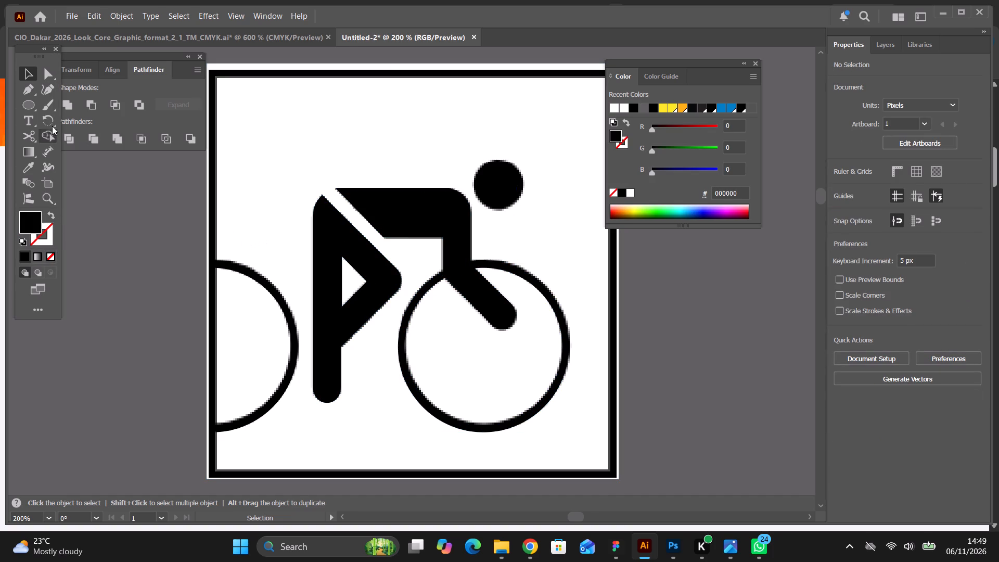
Draw a black circle about 24.5 px in diameter centred over the cyclist's head.
{"action": "left_click", "coordinate": [28, 106]}
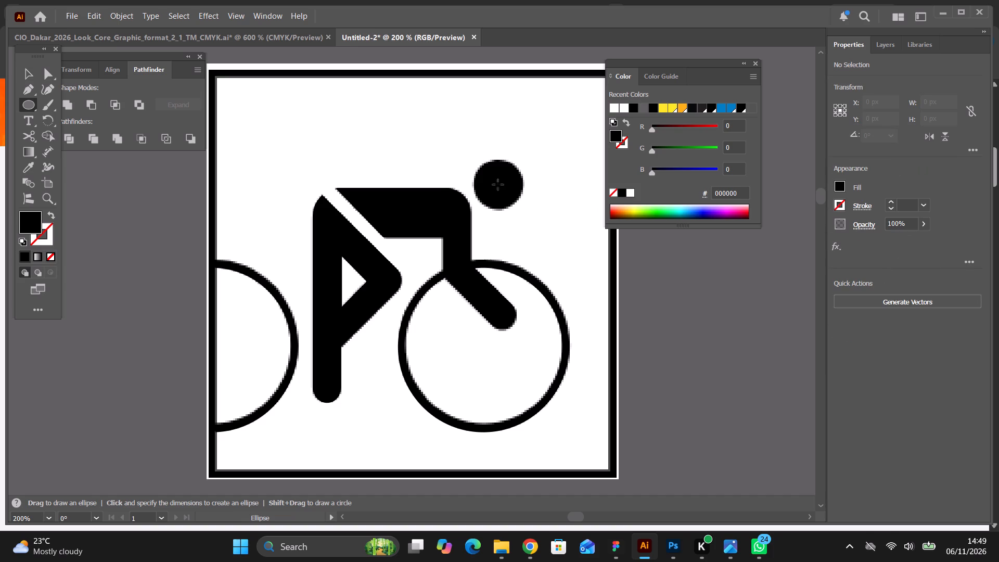
{"action": "left_click_drag", "start_coordinate": [497, 184], "coordinate": [508, 203]}
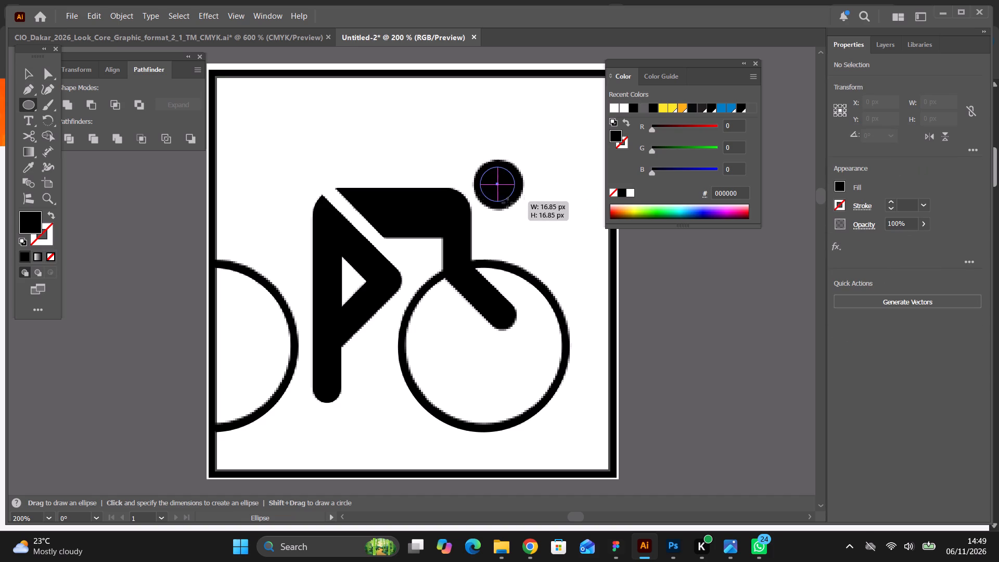
{"action": "left_click_drag", "start_coordinate": [508, 203], "coordinate": [510, 209]}
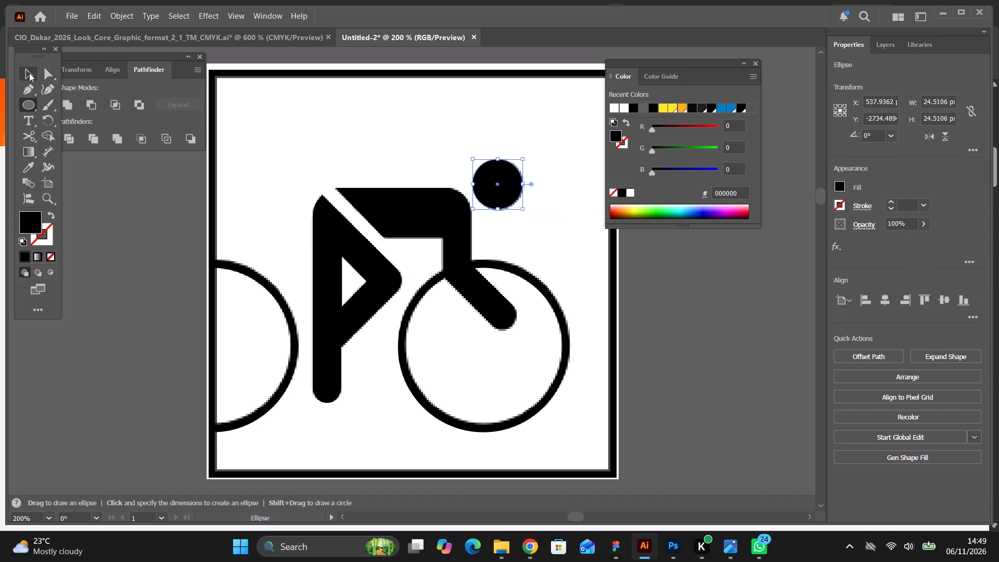
Unite the head, torso, leg, front wheel and rear half-wheel into one cyclist pictogram group.
{"action": "left_click", "coordinate": [29, 73]}
{"action": "left_click", "coordinate": [406, 191], "text": "shift"}
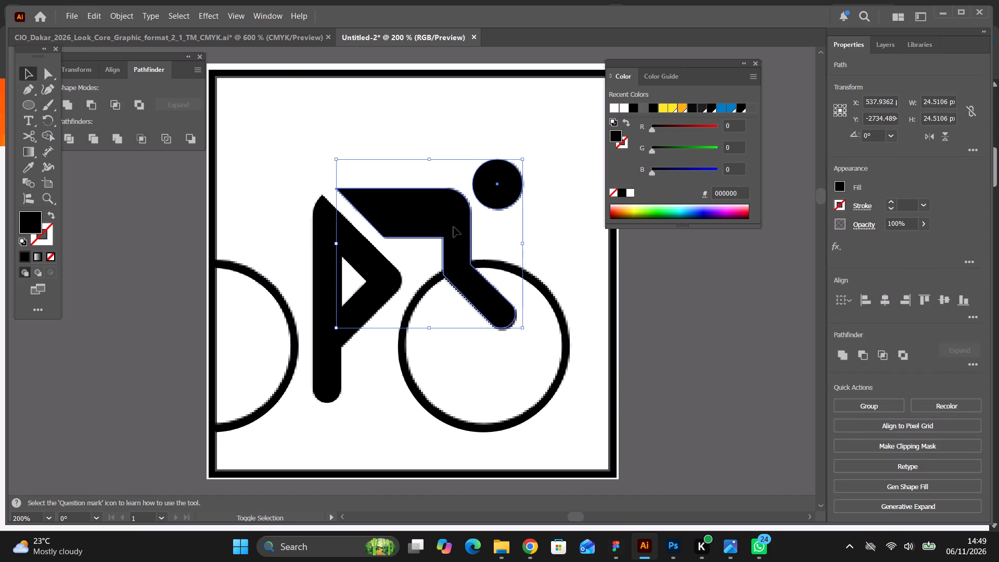
{"action": "left_click", "coordinate": [497, 267], "text": "shift"}
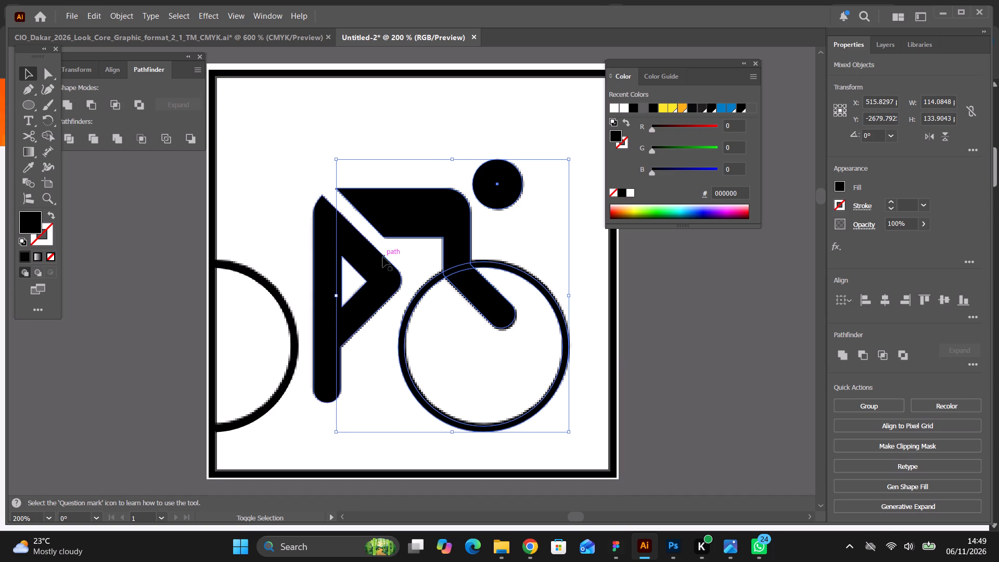
{"action": "left_click", "coordinate": [383, 257], "text": "shift"}
{"action": "left_click", "coordinate": [271, 283], "text": "shift"}
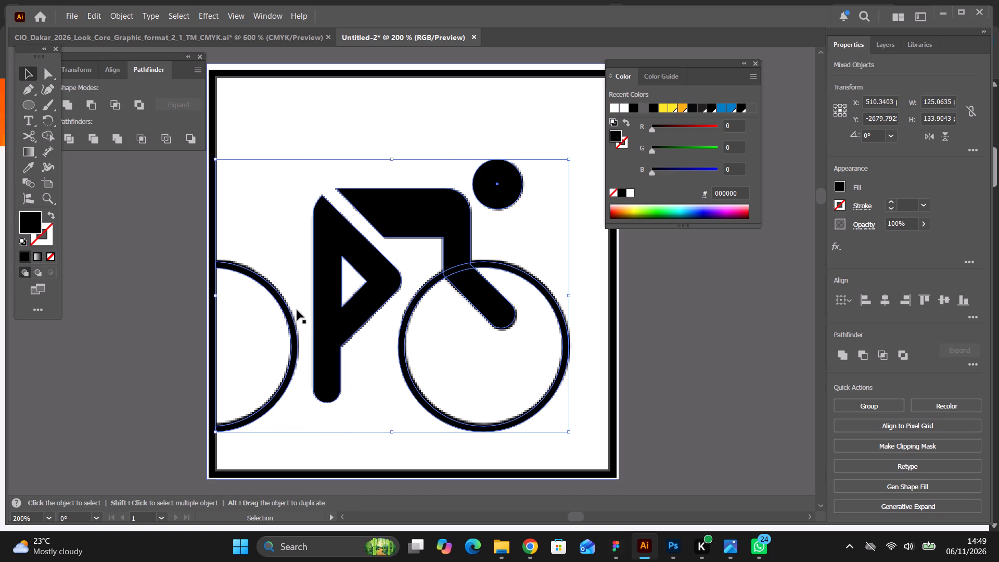
{"action": "left_click", "coordinate": [848, 353]}
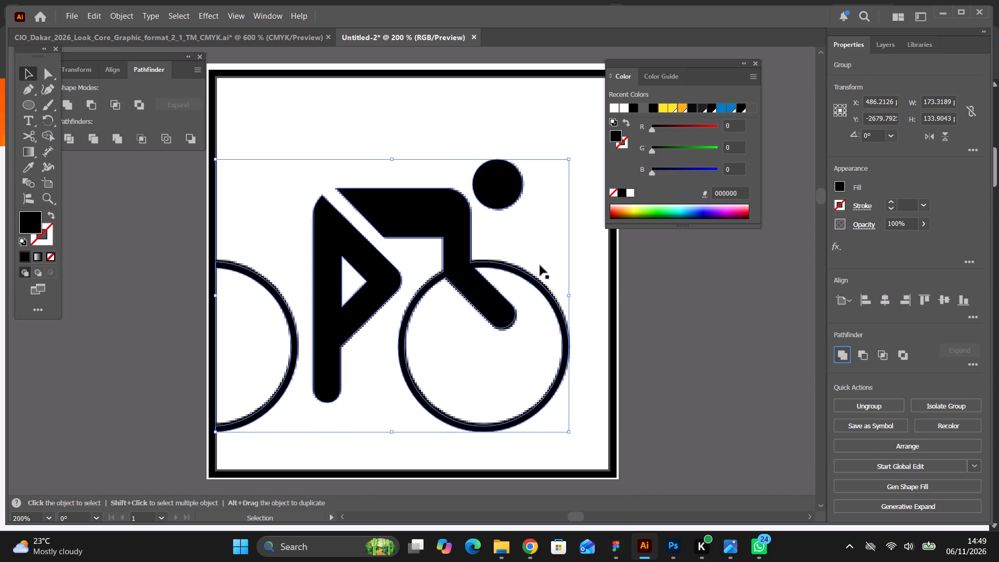
{"action": "key", "text": "ctrl+minus"}
{"action": "key", "text": "ctrl+minus"}
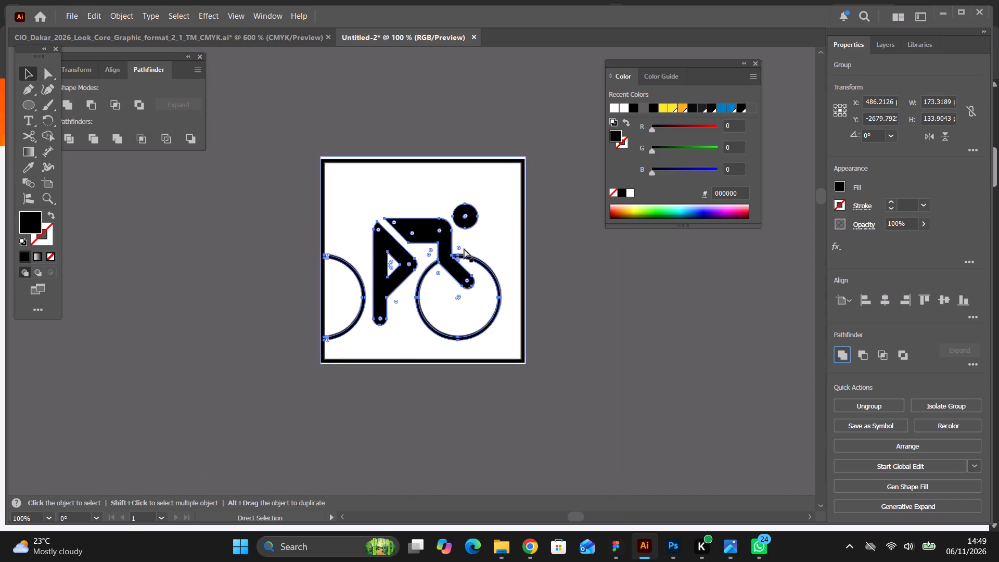
{"action": "key", "text": "ctrl+minus"}
Switch to Chrome and look through the comments on the playing Swizz Beatz "Cold Blooded" YouTube video.
{"action": "left_click", "coordinate": [527, 545]}
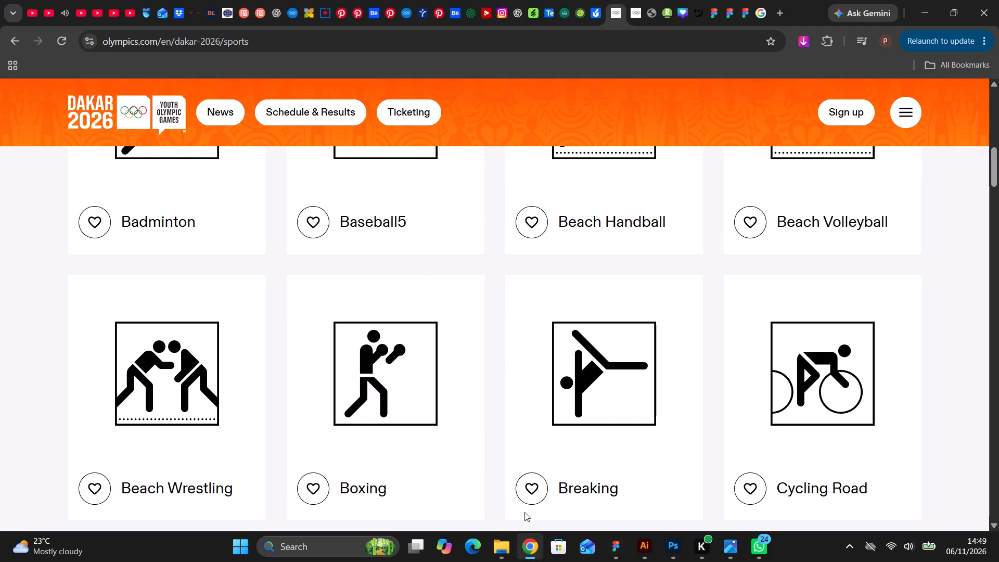
{"action": "left_click", "coordinate": [63, 19]}
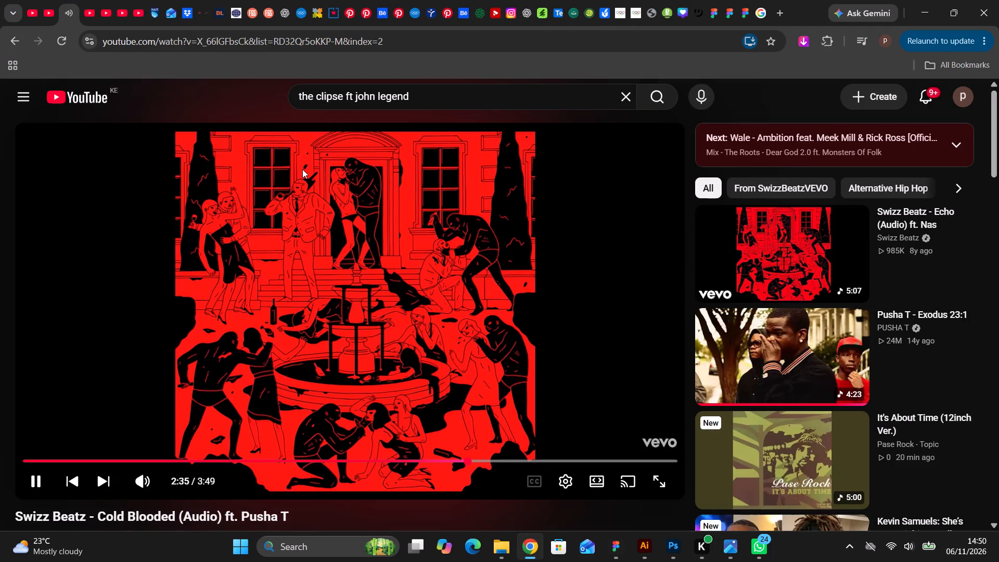
{"action": "scroll", "coordinate": [302, 169], "scroll_direction": "down", "scroll_amount": 4}
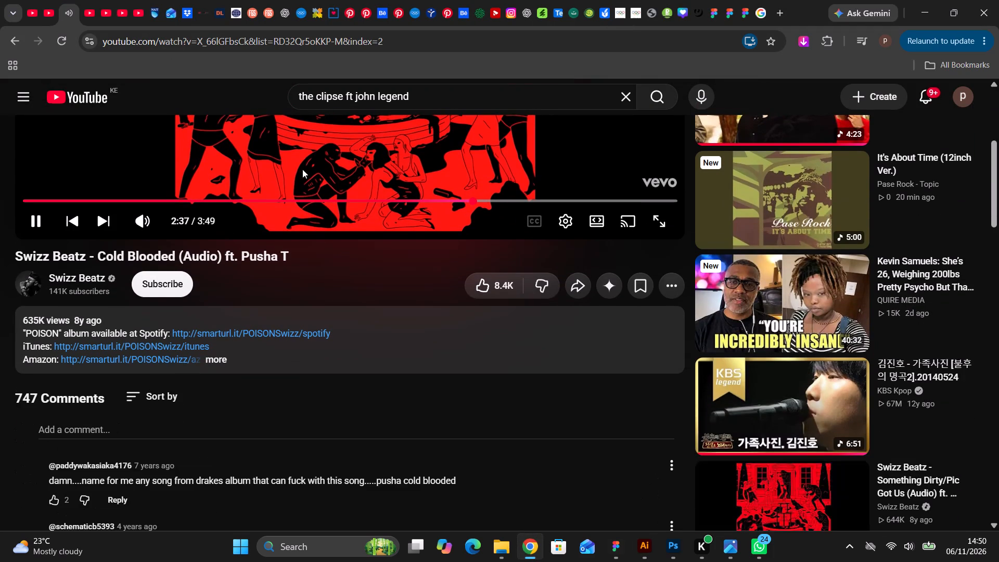
{"action": "scroll", "coordinate": [302, 169], "scroll_direction": "down", "scroll_amount": 2}
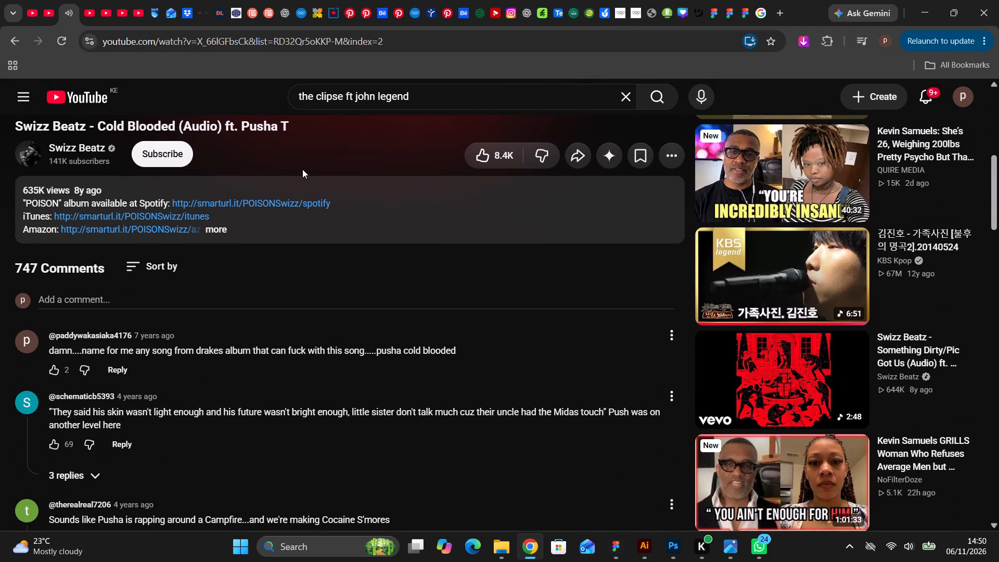
{"action": "scroll", "coordinate": [302, 169], "scroll_direction": "down", "scroll_amount": 1}
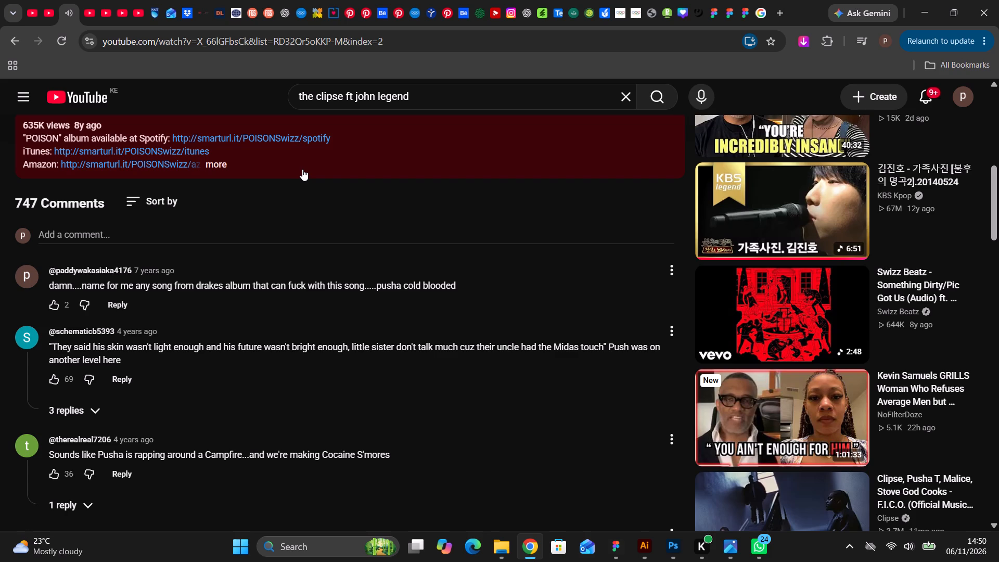
{"action": "scroll", "coordinate": [302, 171], "scroll_direction": "down", "scroll_amount": 3}
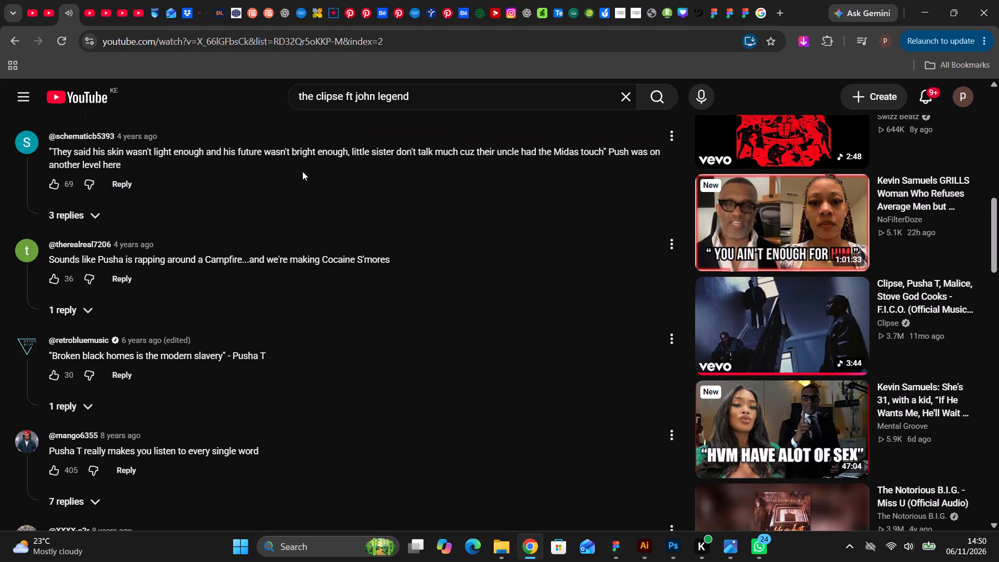
{"action": "scroll", "coordinate": [303, 171], "scroll_direction": "down", "scroll_amount": 1}
{"action": "scroll", "coordinate": [336, 200], "scroll_direction": "down", "scroll_amount": 3}
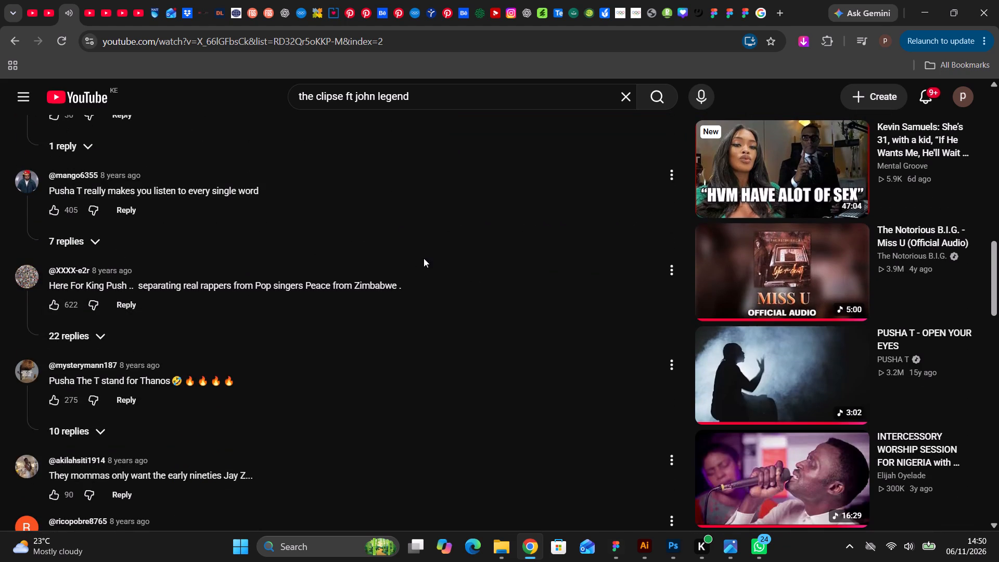
{"action": "scroll", "coordinate": [540, 263], "scroll_direction": "down", "scroll_amount": 3}
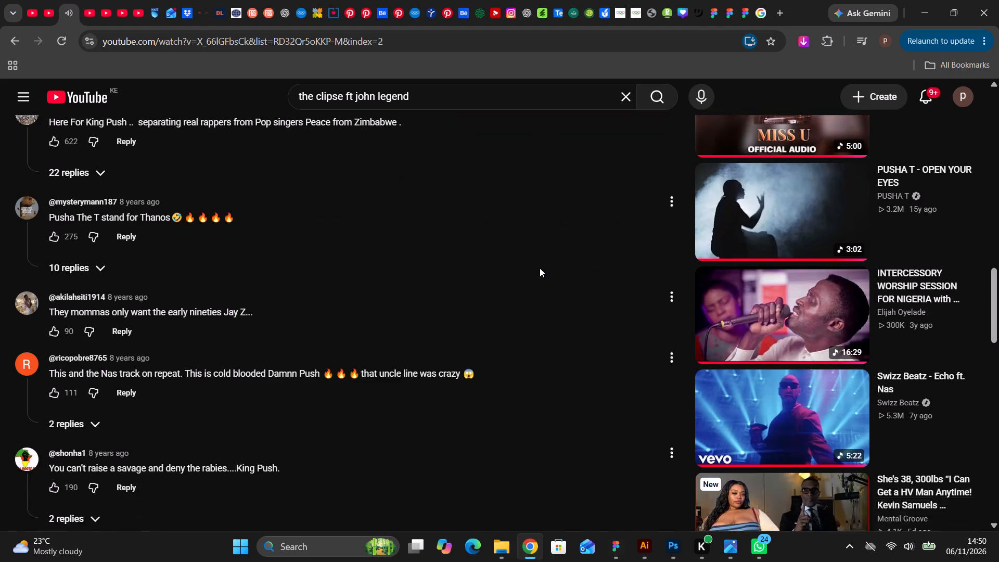
{"action": "scroll", "coordinate": [540, 268], "scroll_direction": "down", "scroll_amount": 8}
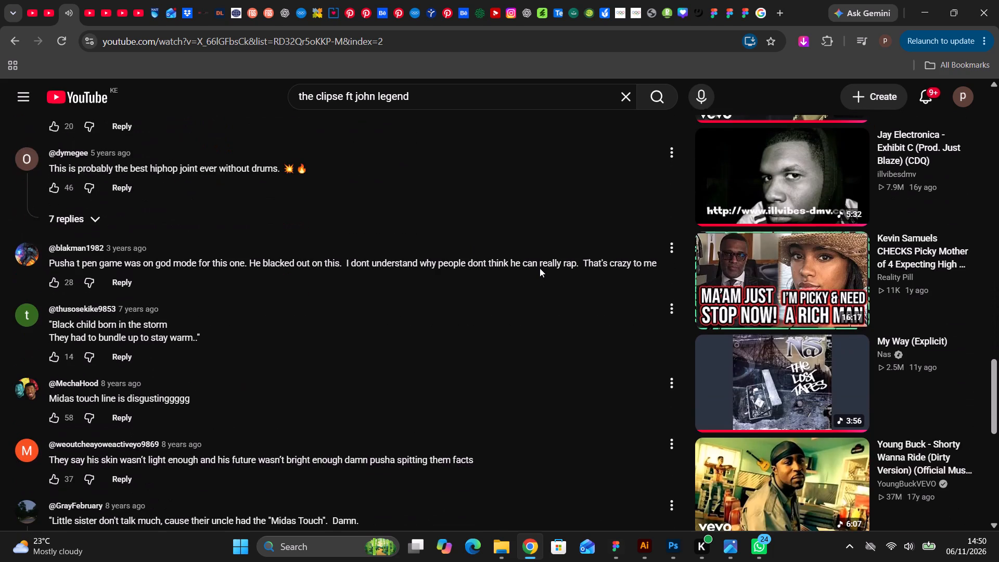
{"action": "scroll", "coordinate": [540, 268], "scroll_direction": "down", "scroll_amount": 3}
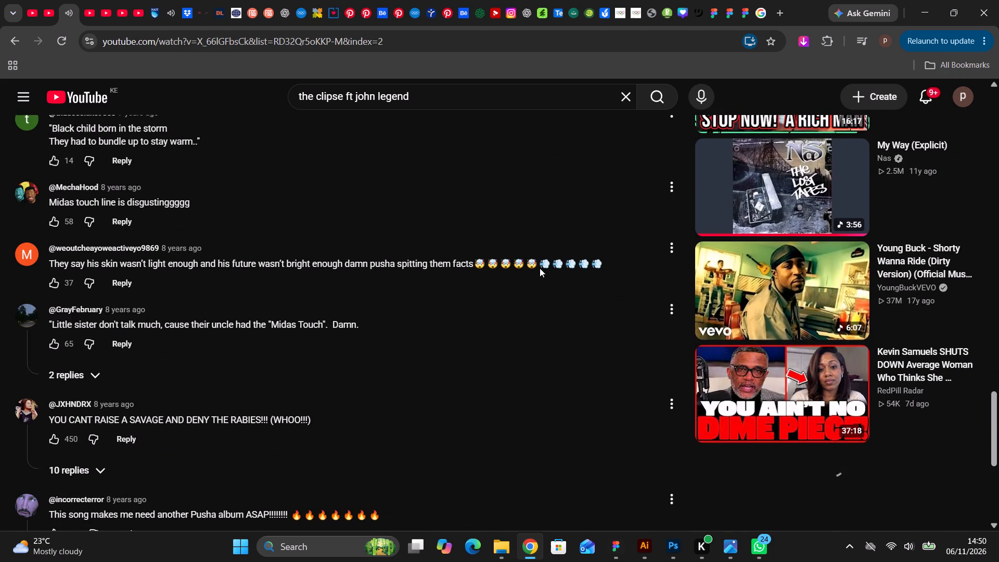
{"action": "scroll", "coordinate": [540, 268], "scroll_direction": "down", "scroll_amount": 2}
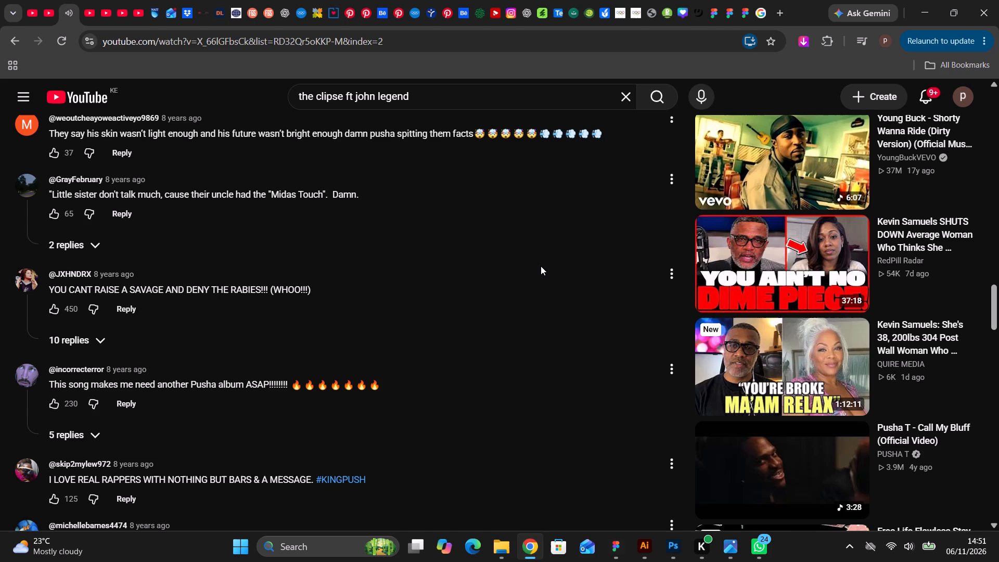
{"action": "scroll", "coordinate": [773, 337], "scroll_direction": "down", "scroll_amount": 1}
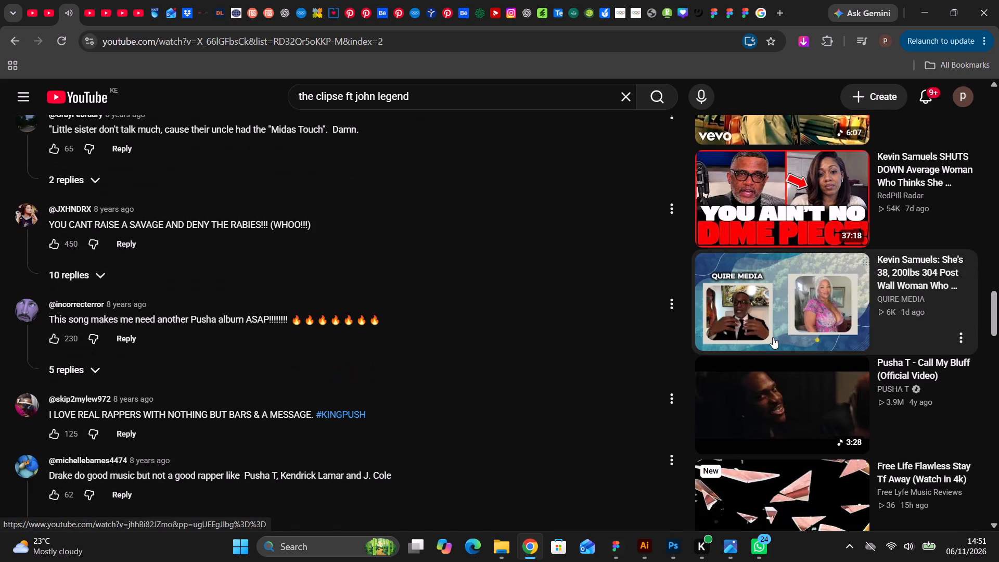
Play the Pusha T "Call My Bluff (Official Video)" from the suggested videos.
{"action": "left_click", "coordinate": [804, 390]}
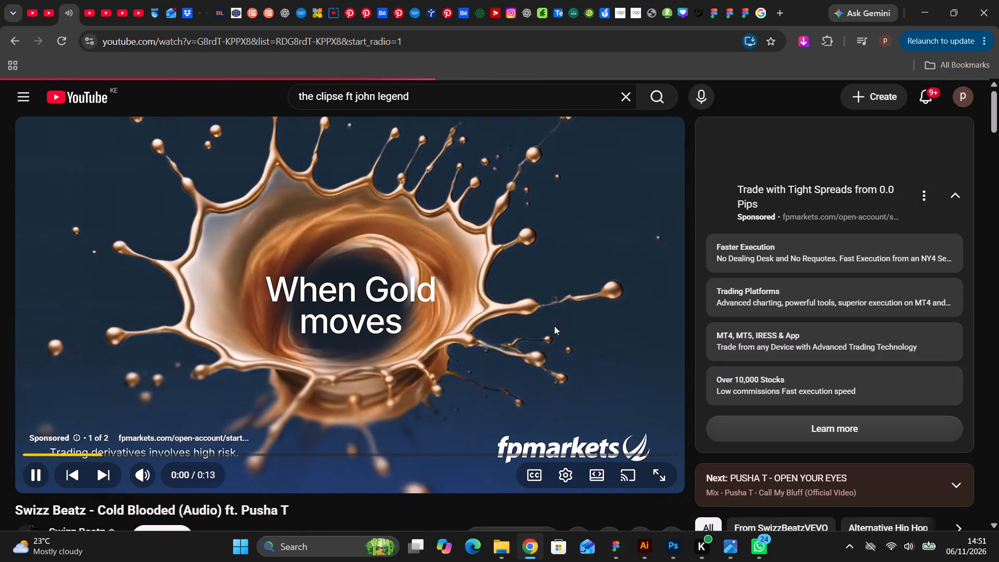
Switch to Photoshop and close the Untitled-2 rugby photo document without saving it, leaving the swimming lion image open.
{"action": "left_click", "coordinate": [676, 543]}
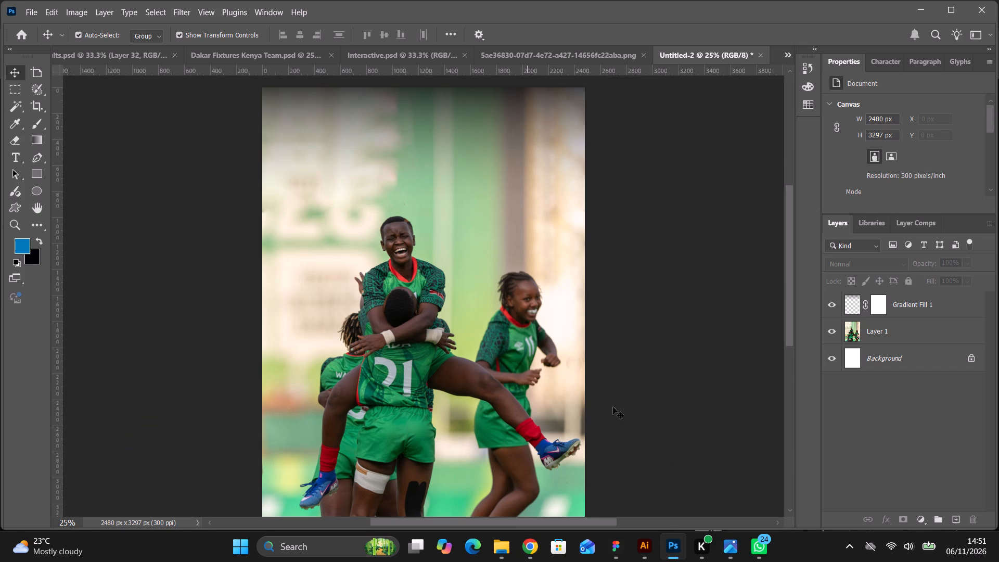
{"action": "left_click", "coordinate": [759, 56]}
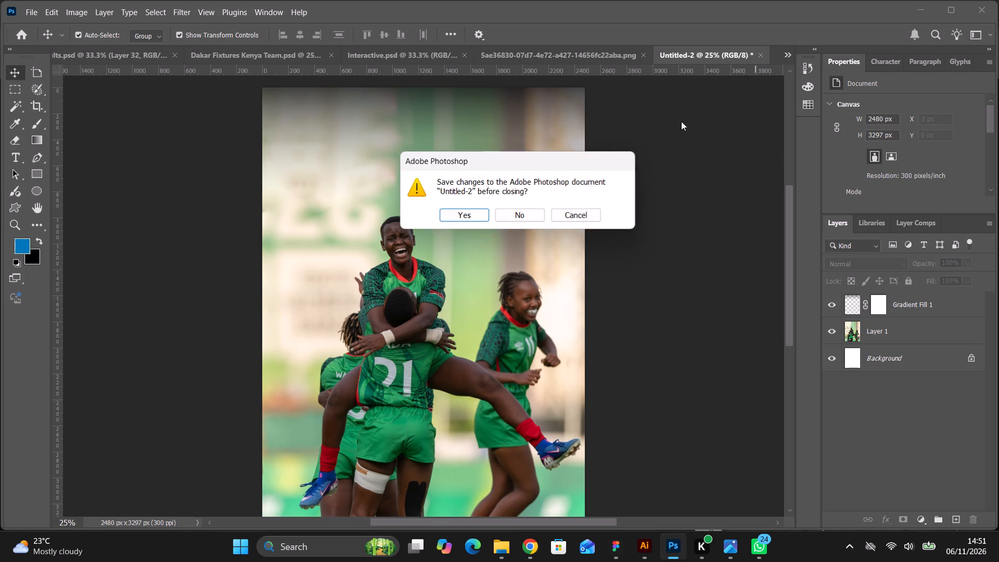
{"action": "left_click", "coordinate": [536, 209]}
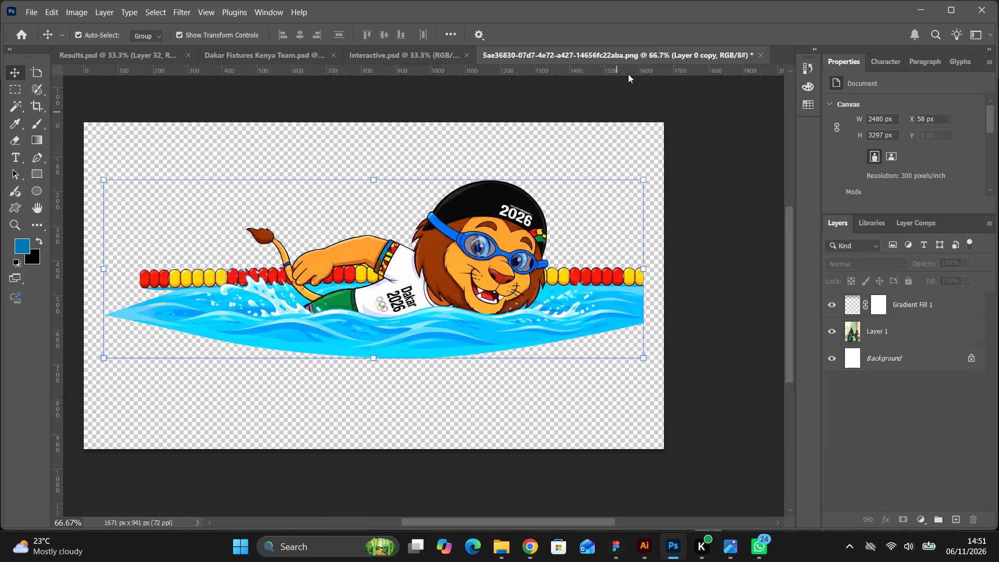
{"action": "left_click", "coordinate": [617, 57]}
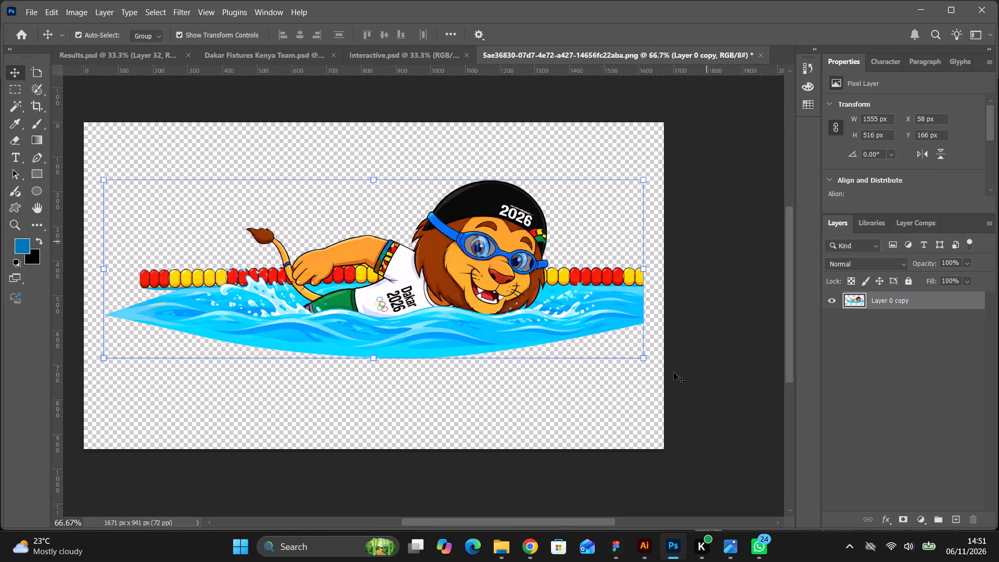
Switch to Illustrator and copy the united cyclist pictogram group.
{"action": "left_click", "coordinate": [639, 550]}
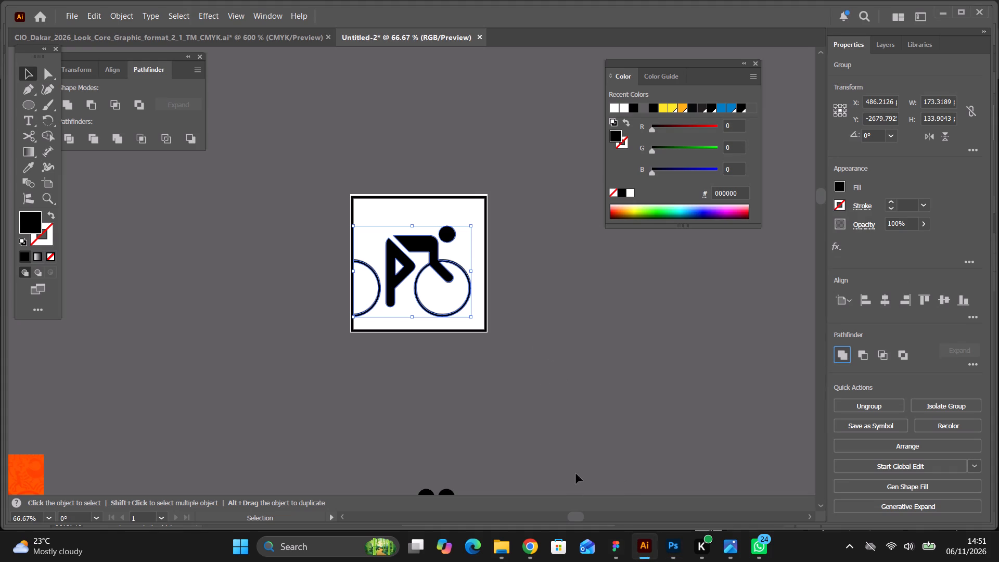
{"action": "key", "text": "ctrl+c"}
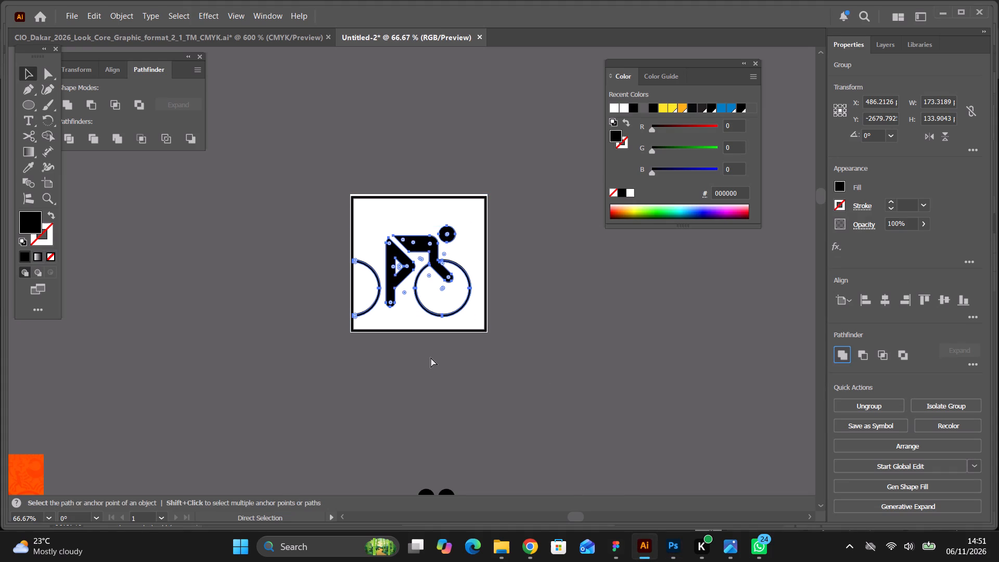
Move the running figure off the framed white artboard to the empty area above it and scale it down to about 435 × 354 px.
{"action": "scroll", "coordinate": [432, 368], "scroll_direction": "down", "scroll_amount": 7}
{"action": "scroll", "coordinate": [433, 374], "scroll_direction": "down", "scroll_amount": 20}
{"action": "scroll", "coordinate": [433, 374], "scroll_direction": "down", "scroll_amount": 20}
{"action": "scroll", "coordinate": [433, 374], "scroll_direction": "down", "scroll_amount": 2}
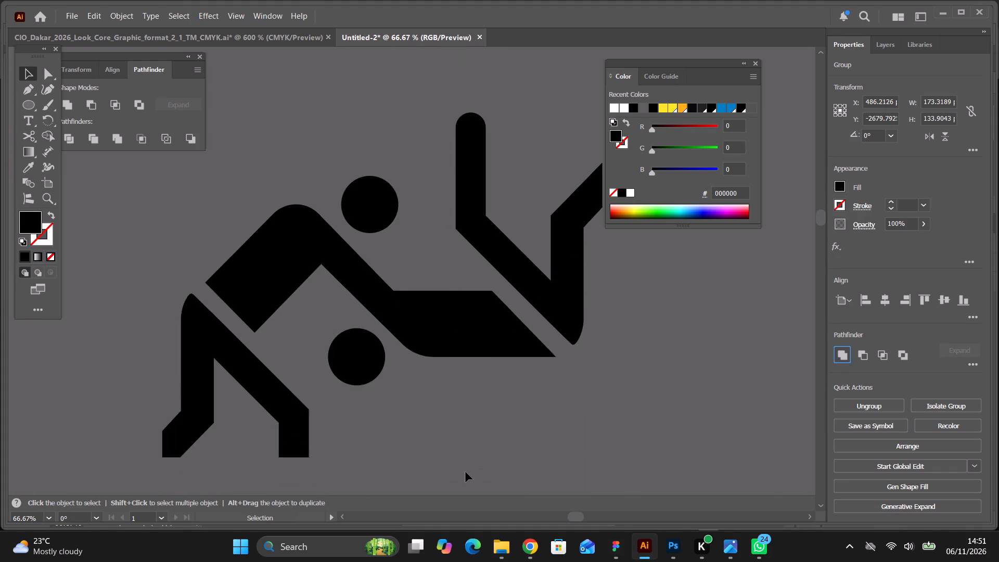
{"action": "scroll", "coordinate": [466, 472], "scroll_direction": "down", "scroll_amount": 20}
{"action": "scroll", "coordinate": [466, 472], "scroll_direction": "down", "scroll_amount": 20}
{"action": "scroll", "coordinate": [466, 472], "scroll_direction": "down", "scroll_amount": 16}
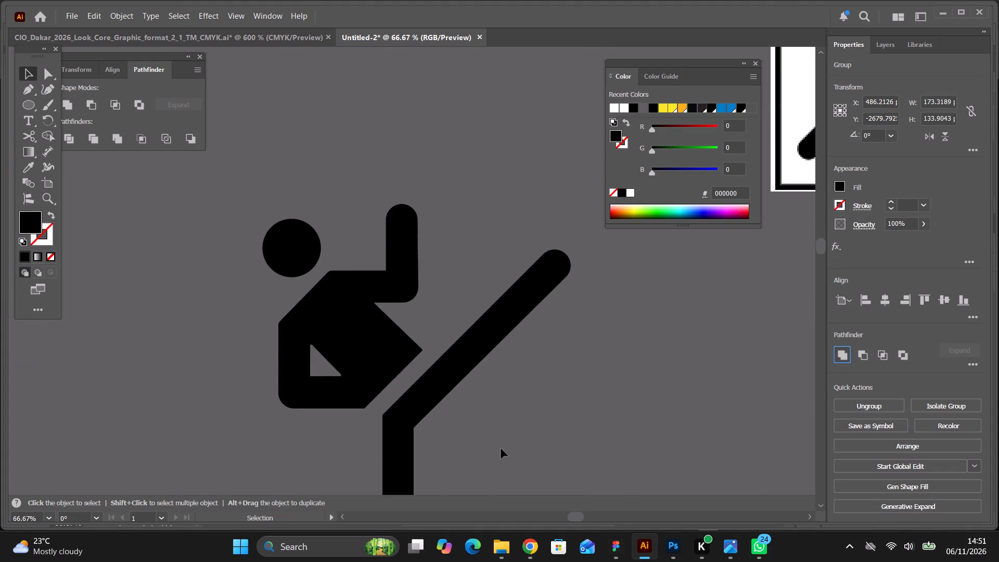
{"action": "scroll", "coordinate": [501, 449], "scroll_direction": "down", "scroll_amount": 5}
{"action": "key", "text": "ctrl+minus"}
{"action": "key", "text": "ctrl+minus"}
{"action": "key", "text": "ctrl+minus"}
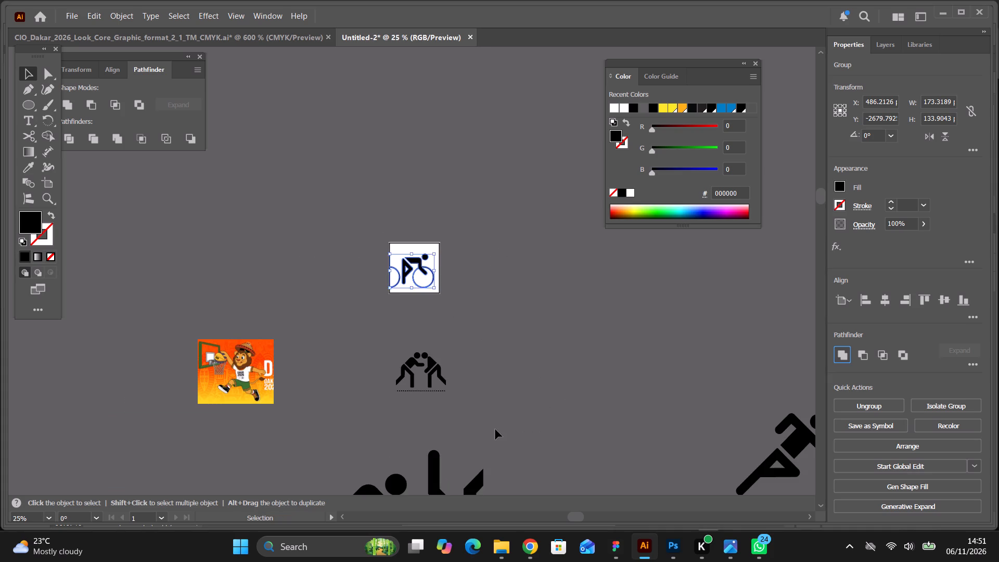
{"action": "scroll", "coordinate": [474, 430], "scroll_direction": "down", "scroll_amount": 20}
{"action": "scroll", "coordinate": [474, 430], "scroll_direction": "down", "scroll_amount": 20}
{"action": "scroll", "coordinate": [474, 430], "scroll_direction": "down", "scroll_amount": 2}
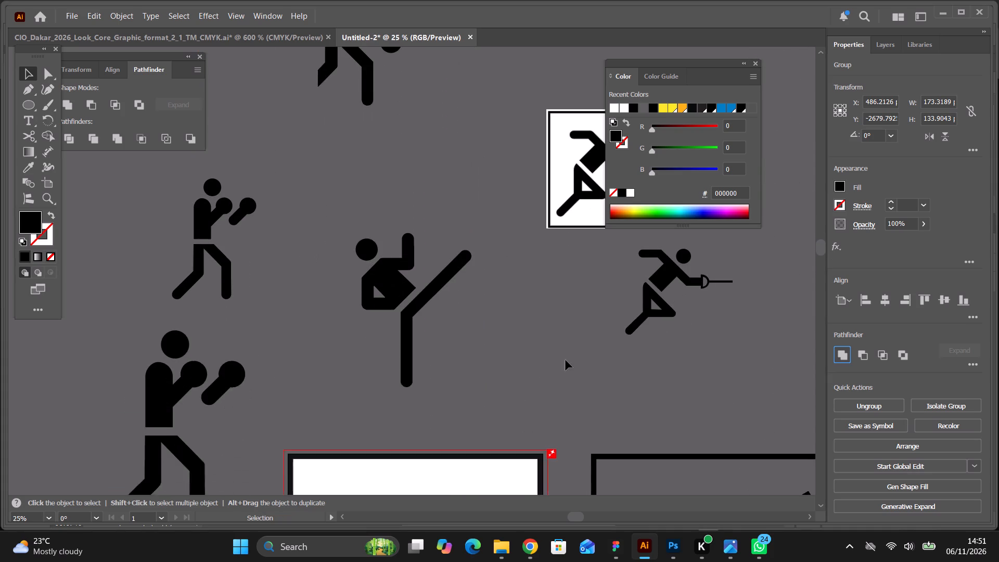
{"action": "scroll", "coordinate": [566, 360], "scroll_direction": "down", "scroll_amount": 16}
{"action": "left_click", "coordinate": [453, 339]}
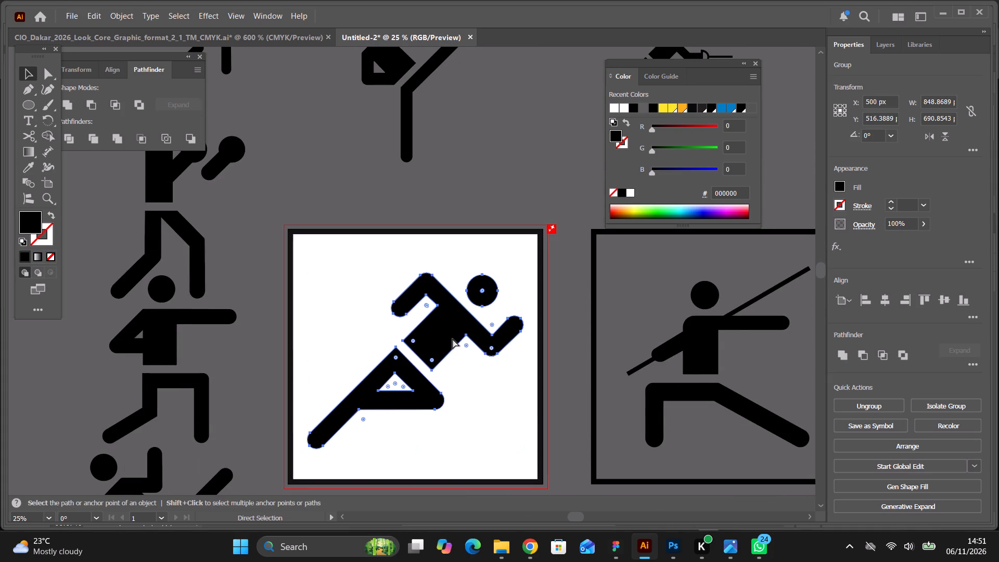
{"action": "key", "text": "ctrl+equal"}
{"action": "scroll", "coordinate": [451, 338], "scroll_direction": "up", "scroll_amount": 13}
{"action": "scroll", "coordinate": [451, 340], "scroll_direction": "up", "scroll_amount": 9}
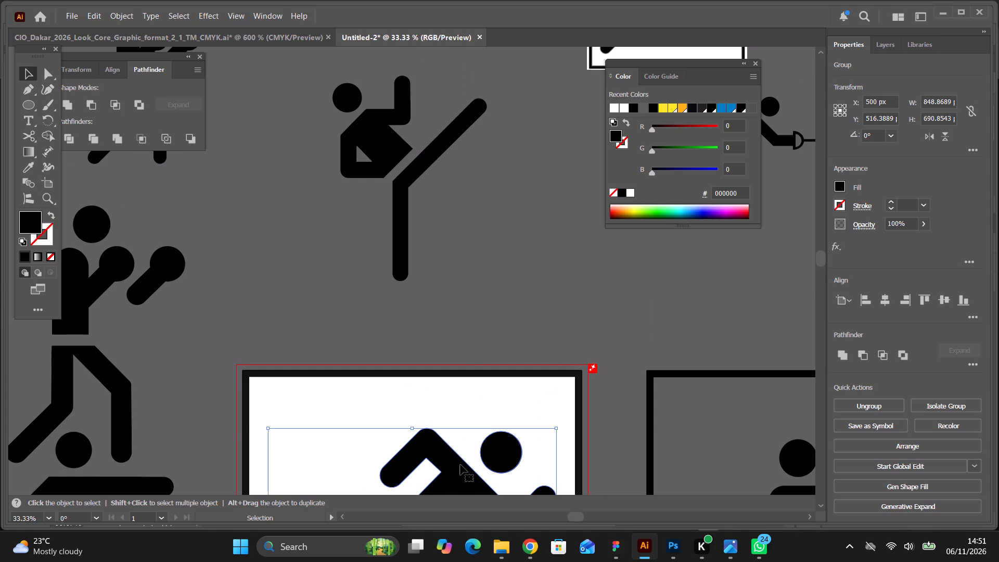
{"action": "left_click_drag", "start_coordinate": [458, 471], "coordinate": [454, 174]}
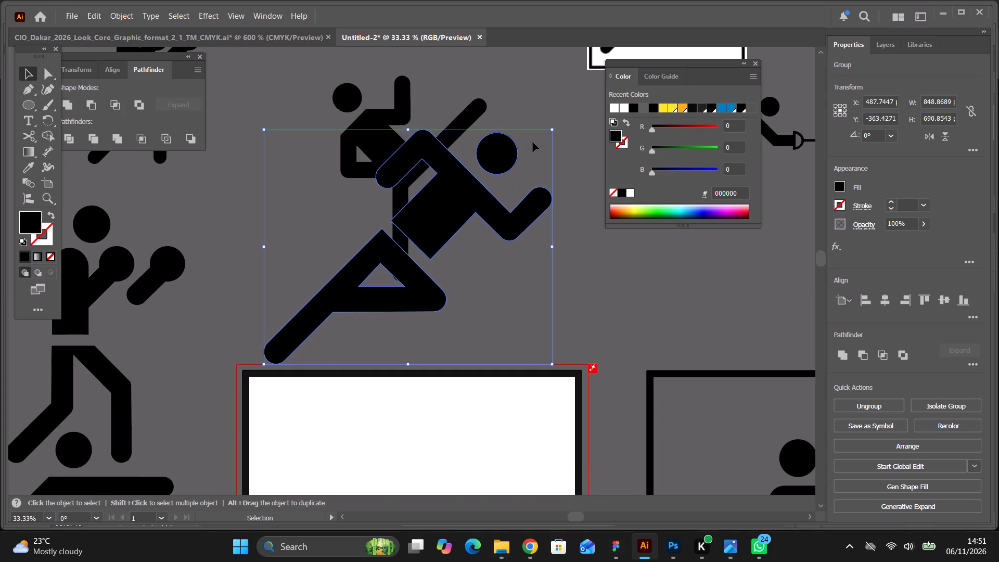
{"action": "left_click_drag", "start_coordinate": [554, 129], "coordinate": [504, 160]}
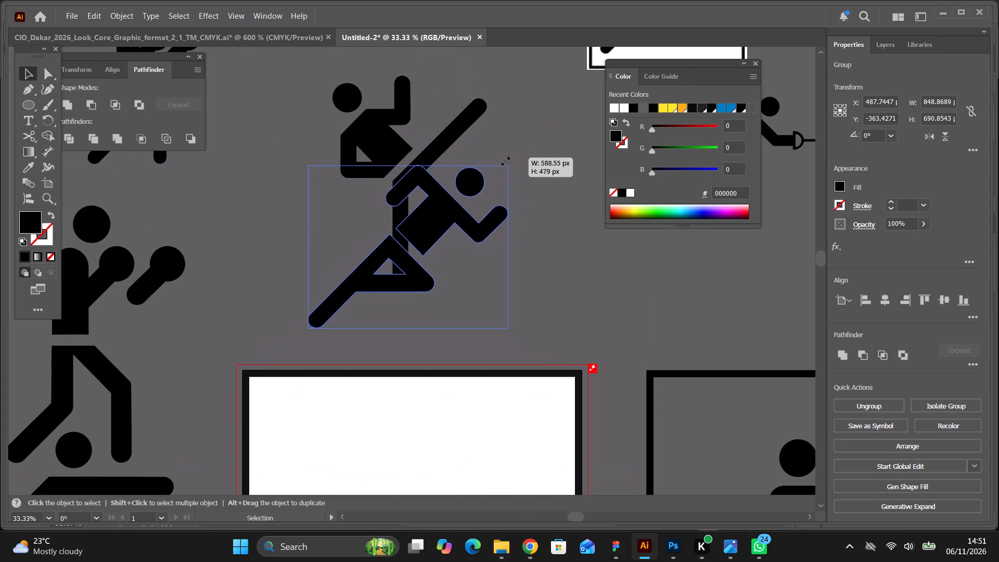
{"action": "left_click_drag", "start_coordinate": [504, 160], "coordinate": [482, 164]}
{"action": "left_click_drag", "start_coordinate": [427, 224], "coordinate": [556, 237]}
Paste the cyclist onto the emptied artboard and enlarge it to about 875 × 676 px, with the rear half-wheel against the frame's left inner edge.
{"action": "scroll", "coordinate": [535, 247], "scroll_direction": "down", "scroll_amount": 19}
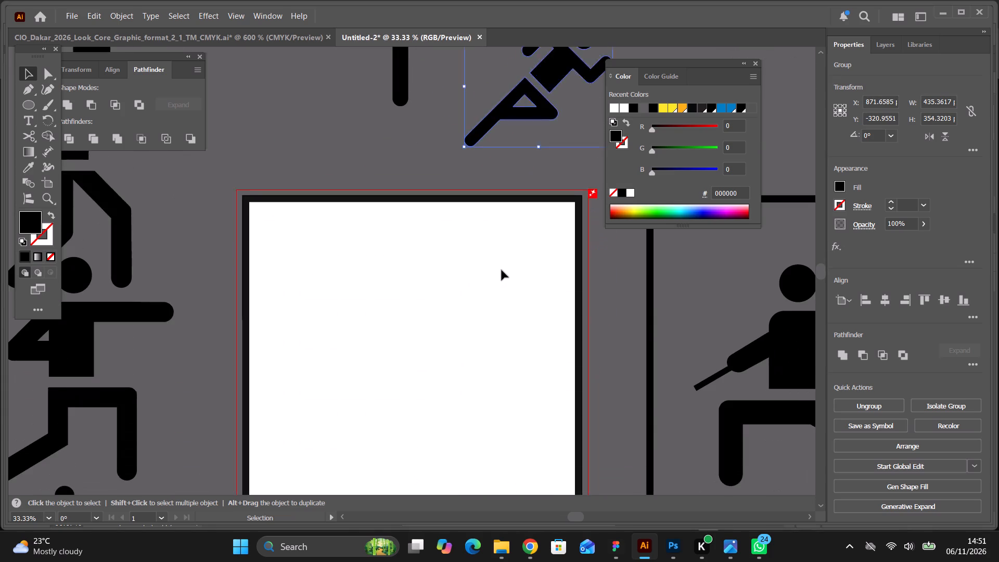
{"action": "scroll", "coordinate": [502, 270], "scroll_direction": "down", "scroll_amount": 1}
{"action": "scroll", "coordinate": [498, 274], "scroll_direction": "up", "scroll_amount": 2}
{"action": "left_click", "coordinate": [597, 323]}
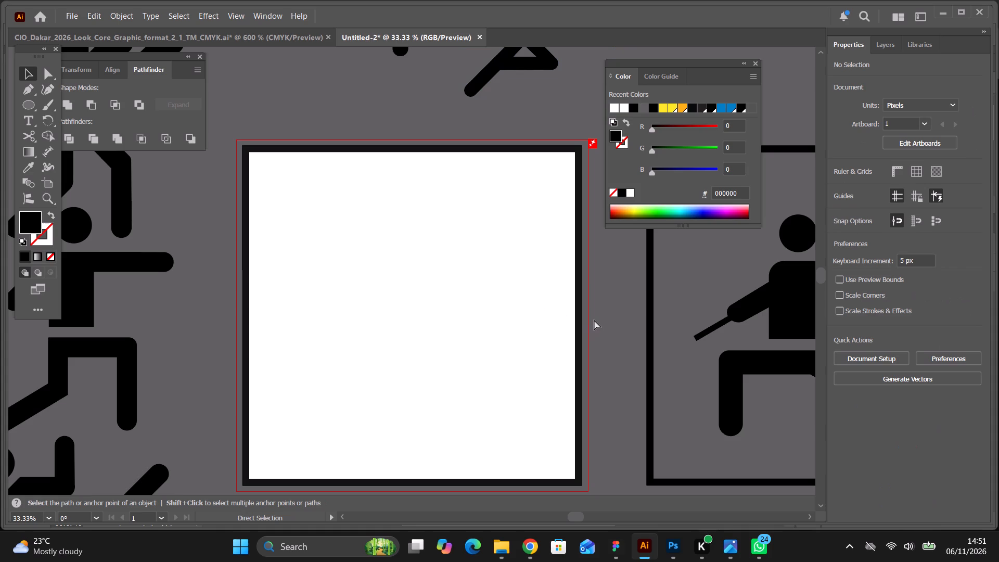
{"action": "key", "text": "ctrl+v"}
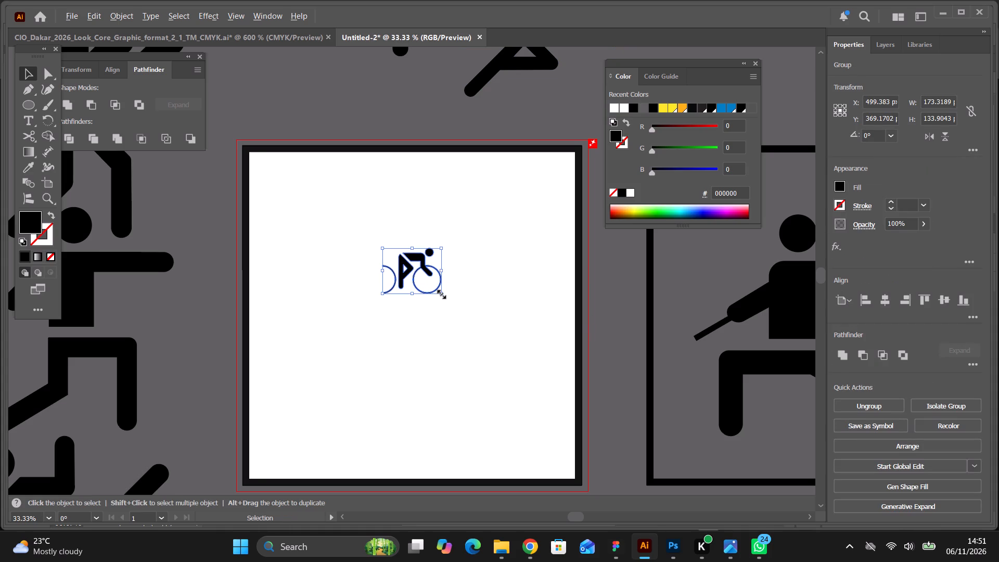
{"action": "left_click_drag", "start_coordinate": [440, 293], "coordinate": [524, 424], "text": "alt+shift"}
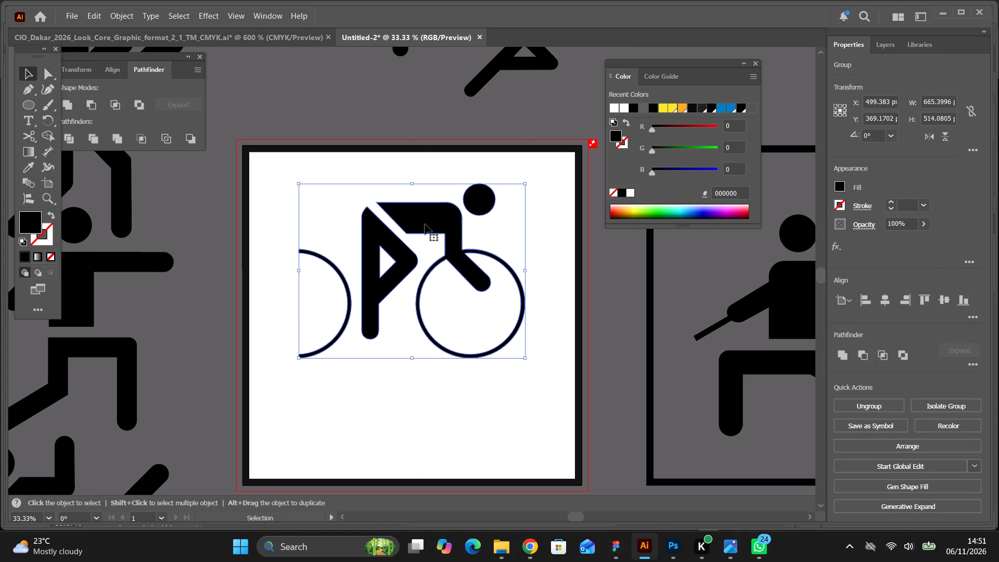
{"action": "left_click_drag", "start_coordinate": [428, 221], "coordinate": [378, 313]}
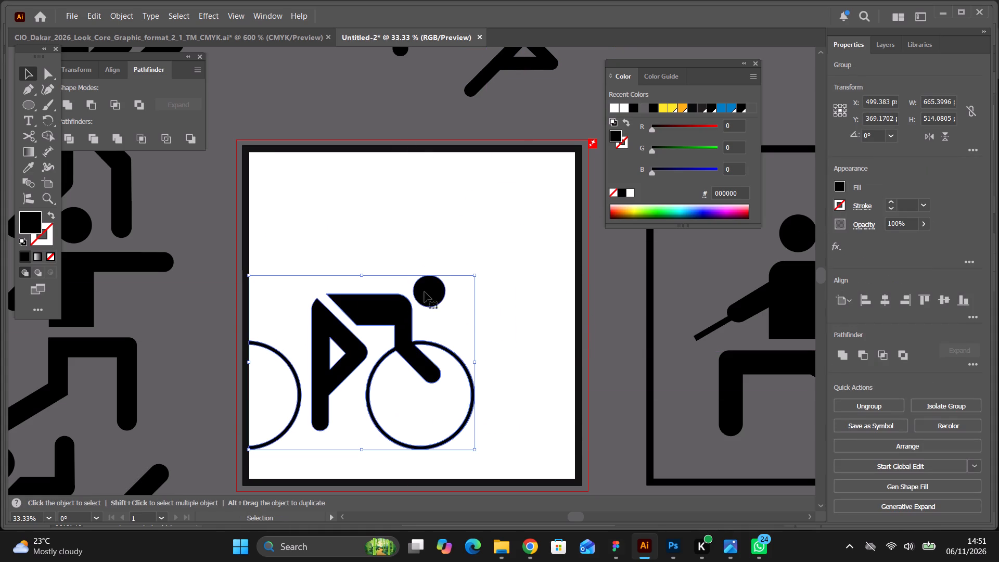
{"action": "left_click_drag", "start_coordinate": [474, 276], "coordinate": [537, 242], "text": "shift"}
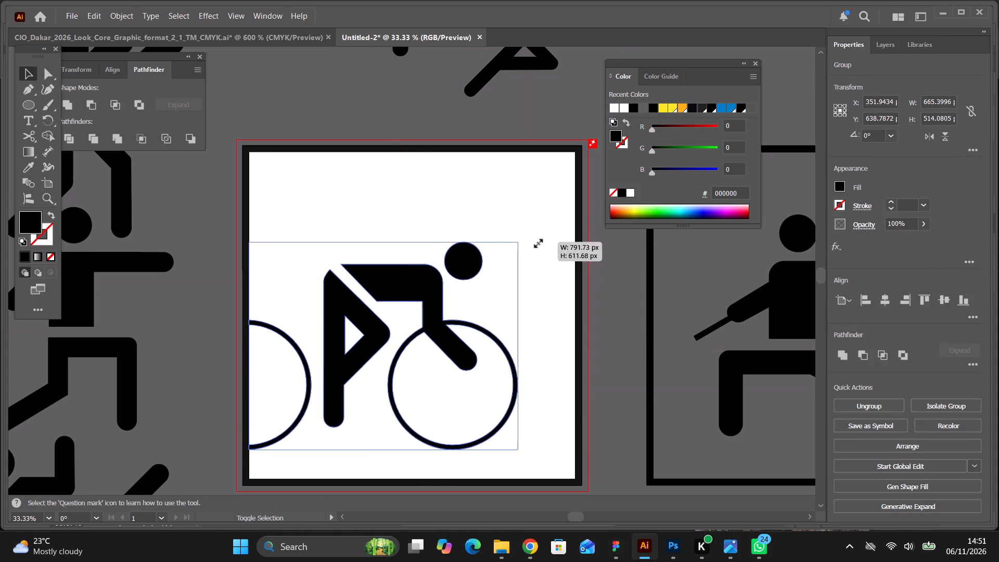
{"action": "left_click_drag", "start_coordinate": [537, 242], "coordinate": [558, 220], "text": "shift"}
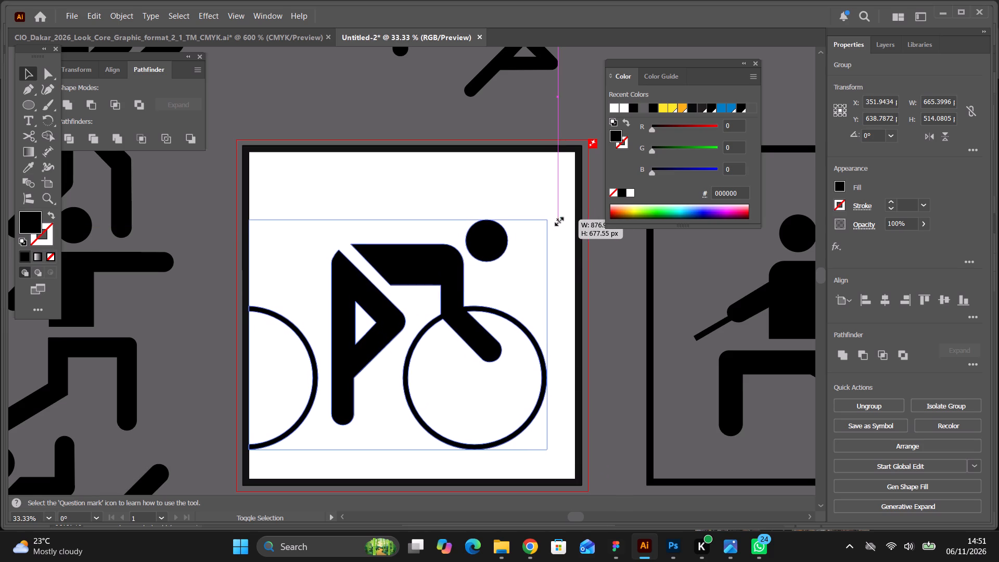
{"action": "left_click_drag", "start_coordinate": [558, 220], "coordinate": [557, 220], "text": "shift"}
{"action": "left_click", "coordinate": [615, 310]}
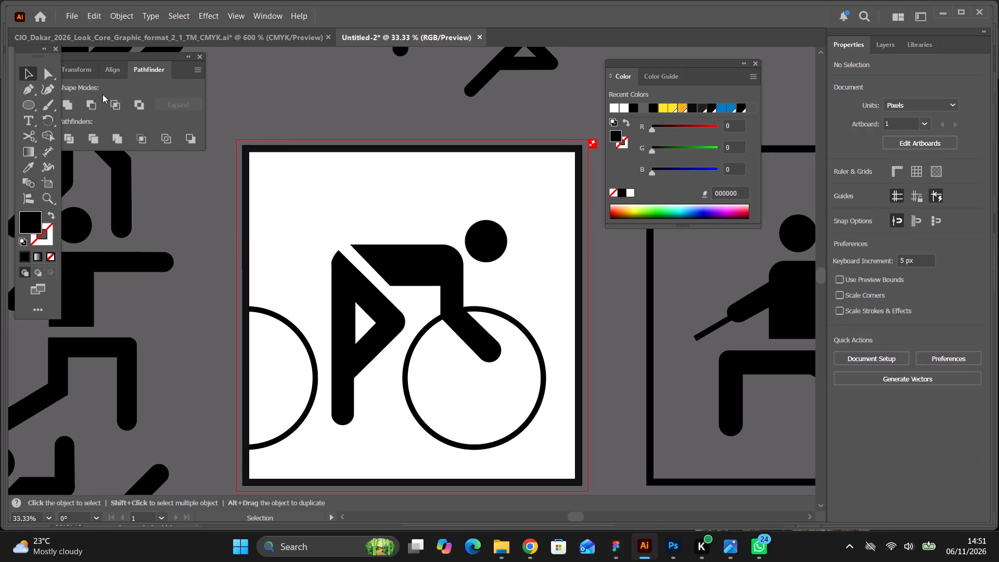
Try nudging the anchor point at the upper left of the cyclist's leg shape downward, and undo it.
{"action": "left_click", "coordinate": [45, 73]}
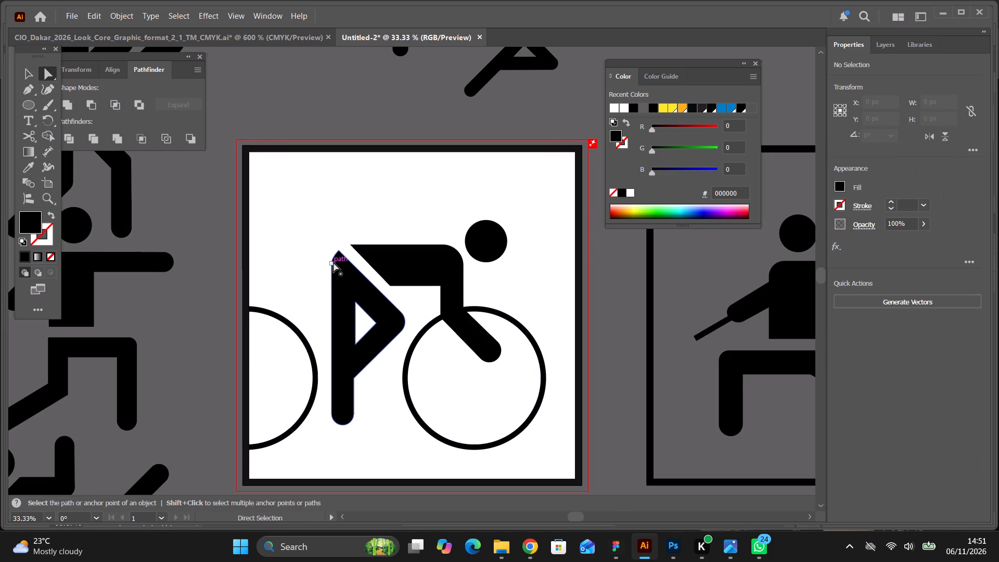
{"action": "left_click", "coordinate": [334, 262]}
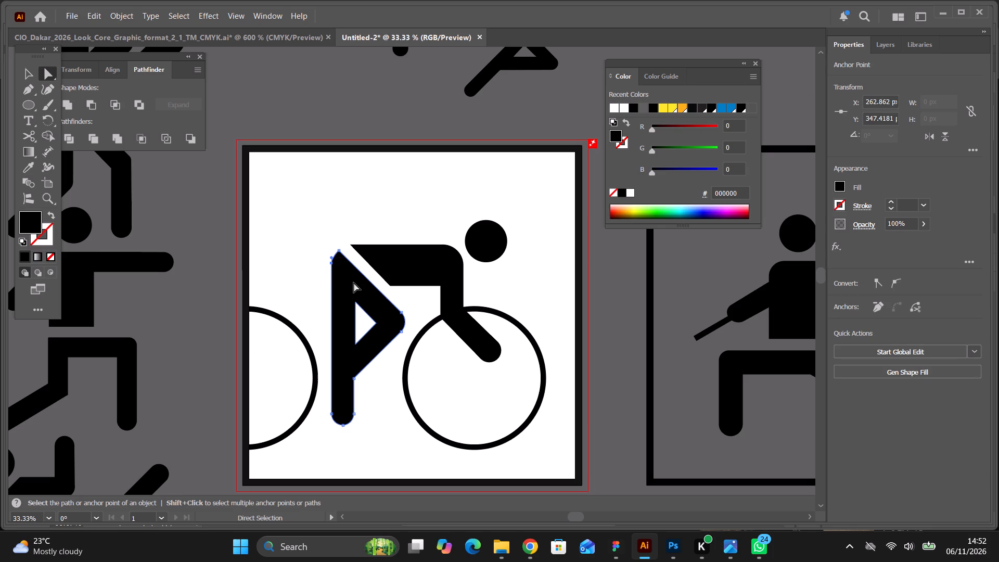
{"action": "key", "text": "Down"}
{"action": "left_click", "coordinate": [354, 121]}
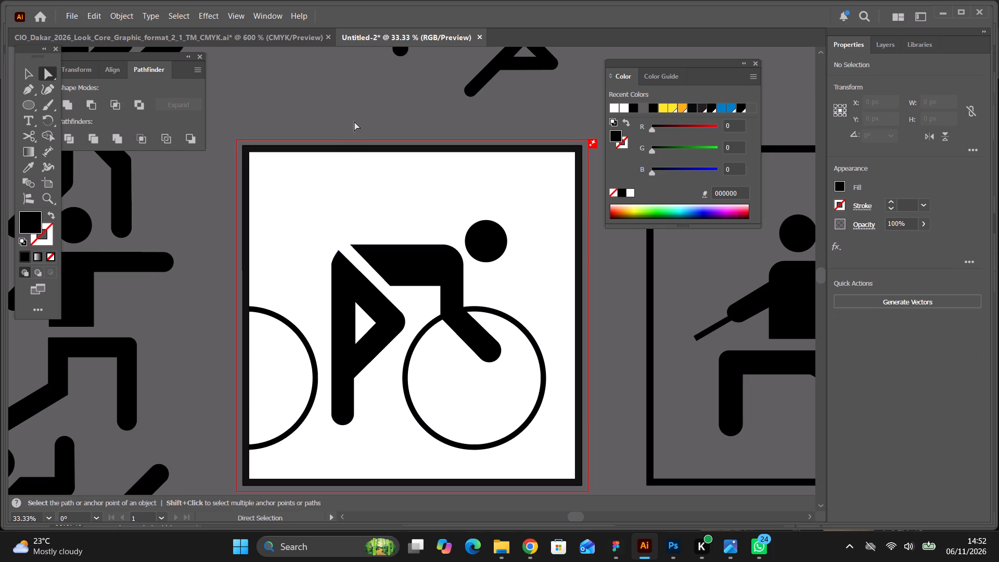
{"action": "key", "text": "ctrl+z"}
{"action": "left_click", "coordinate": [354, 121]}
Convert the anchor point at the upper left of the cyclist's leg shape to a corner point.
{"action": "left_click", "coordinate": [31, 68]}
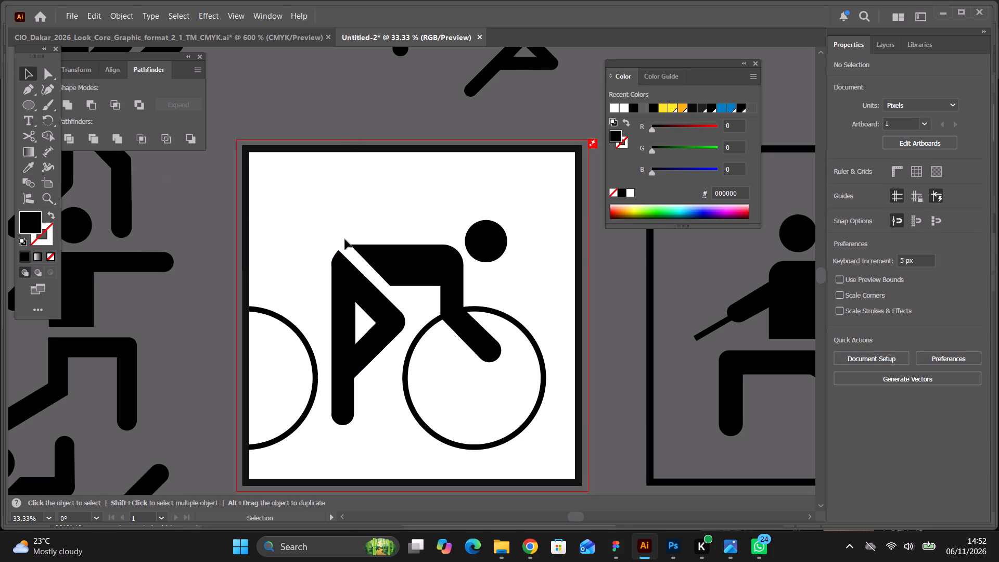
{"action": "left_click", "coordinate": [334, 264]}
{"action": "left_click", "coordinate": [334, 264]}
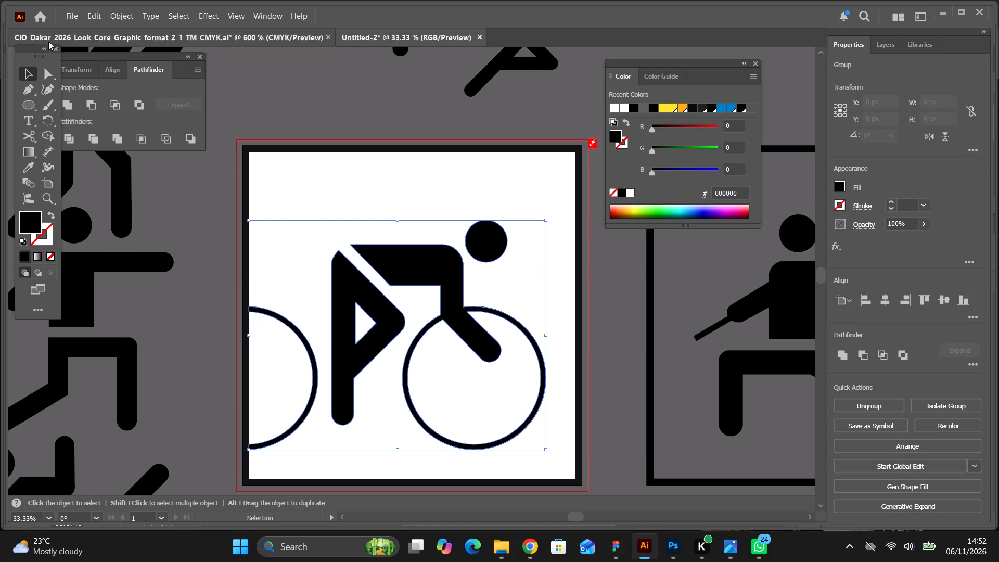
{"action": "left_click", "coordinate": [51, 71]}
{"action": "left_click", "coordinate": [333, 263]}
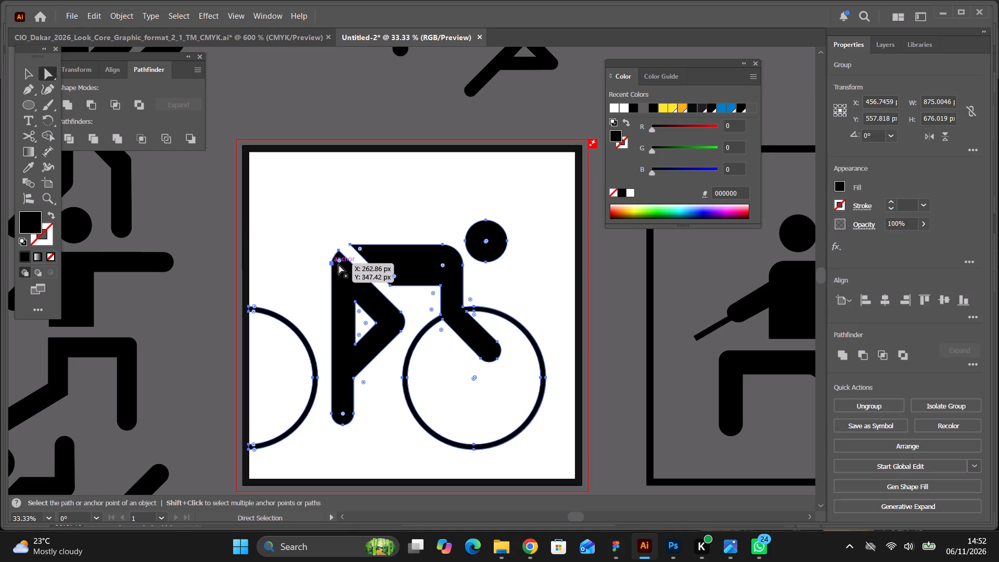
{"action": "left_click", "coordinate": [333, 263]}
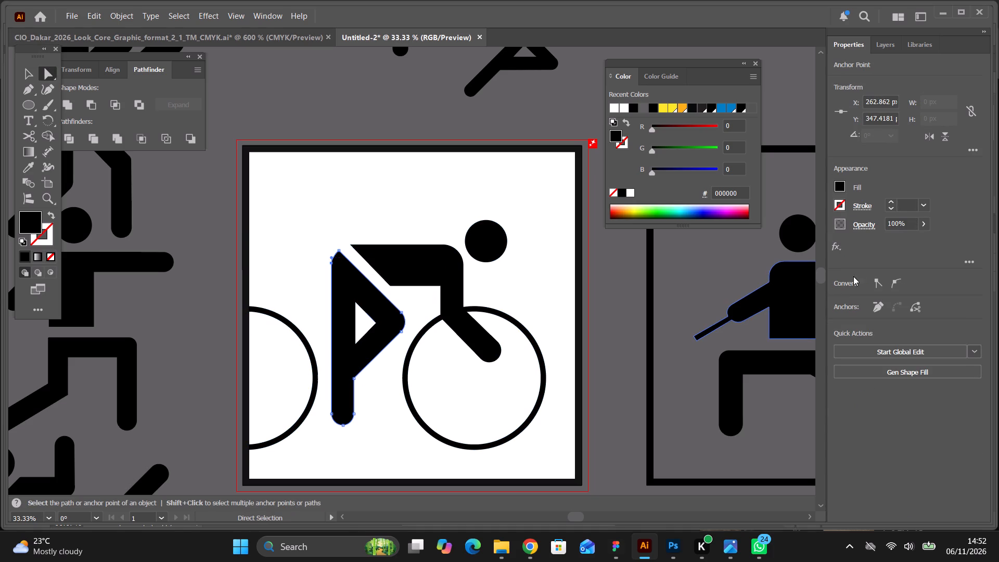
{"action": "left_click", "coordinate": [879, 279]}
{"action": "left_click", "coordinate": [876, 285]}
{"action": "left_click", "coordinate": [358, 124]}
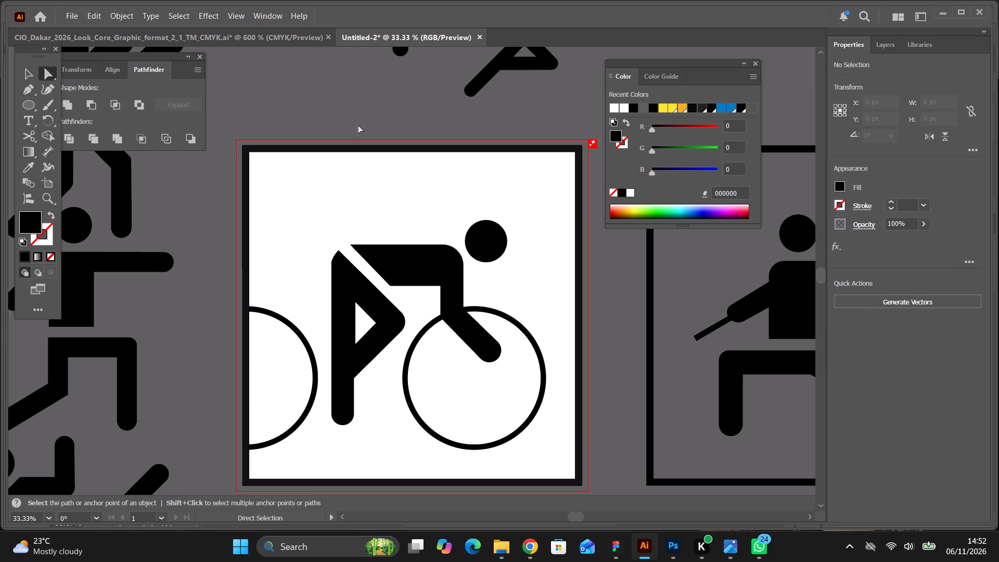
{"action": "left_click", "coordinate": [33, 78]}
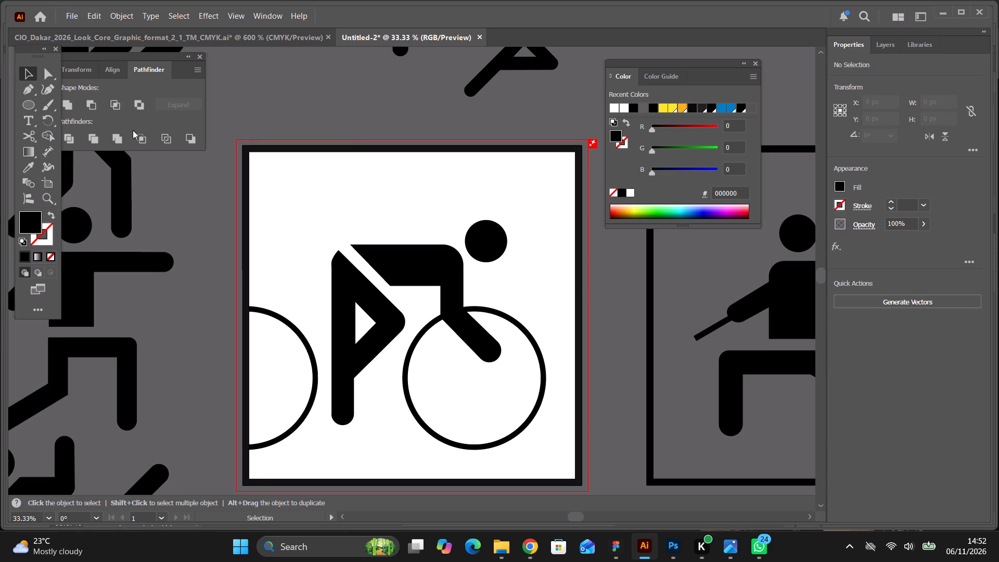
Export artboard 1 as a PNG named "cycling" into the Dakar folder.
{"action": "left_click", "coordinate": [75, 13]}
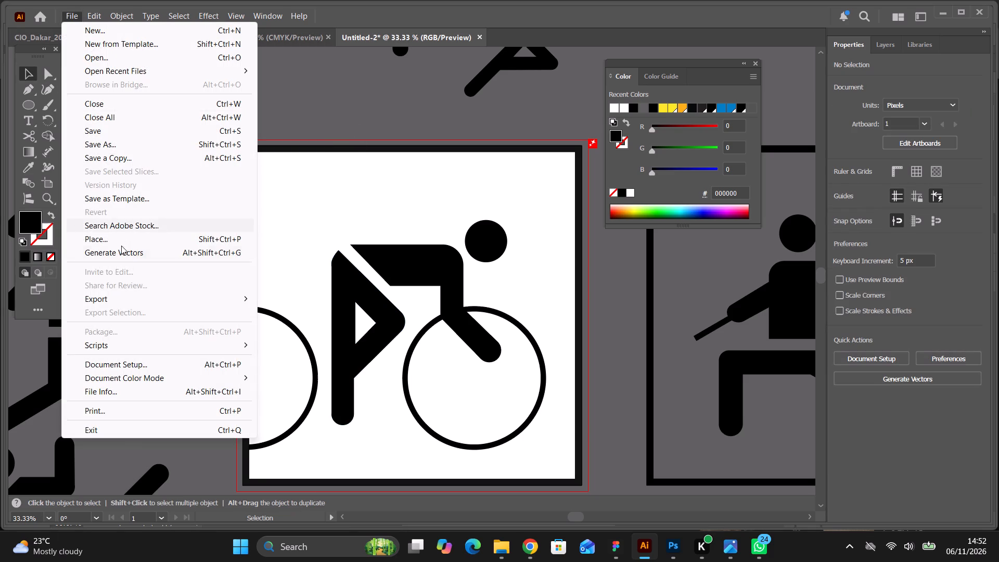
{"action": "left_click", "coordinate": [299, 315]}
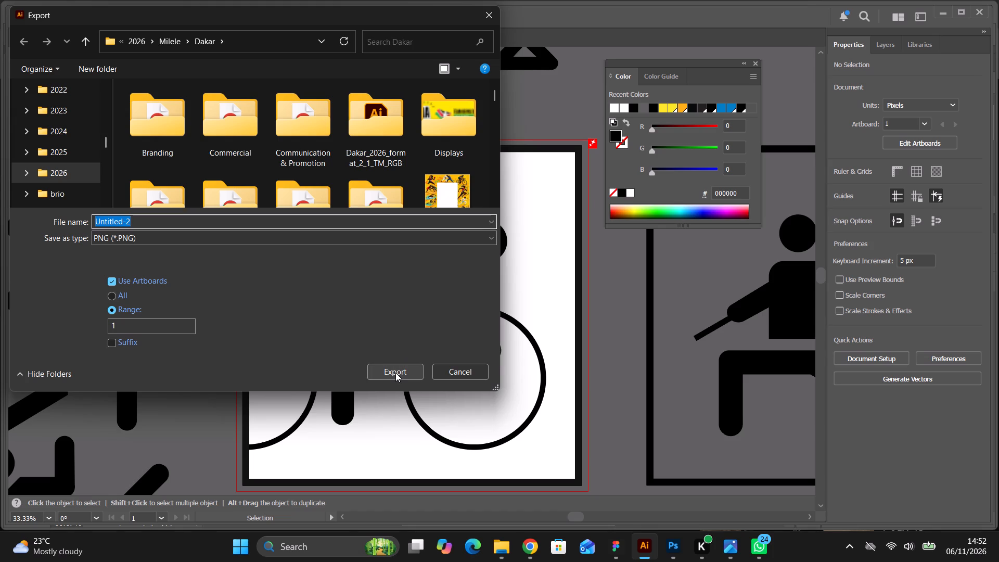
{"action": "type", "text": "cycling"}
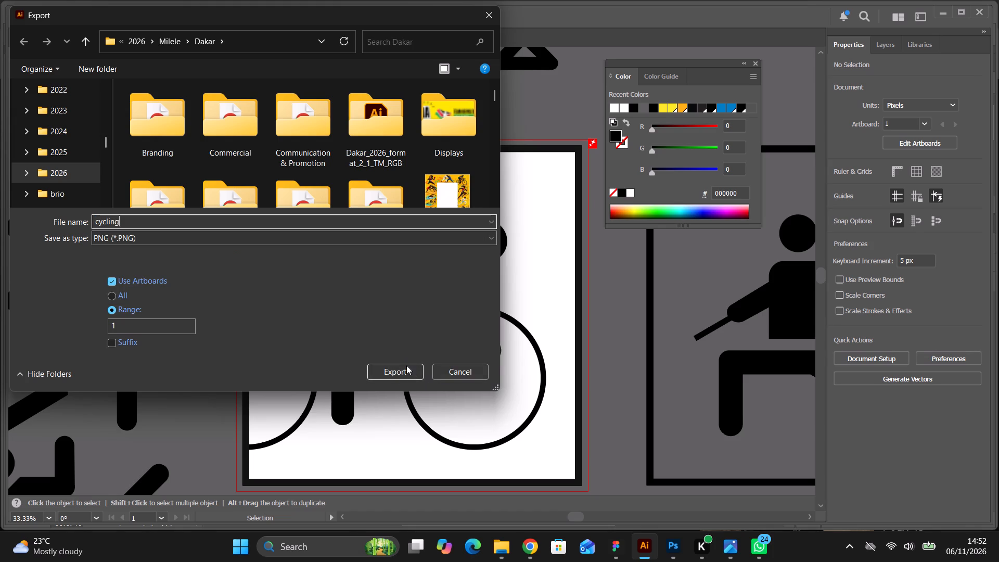
{"action": "left_click", "coordinate": [408, 369]}
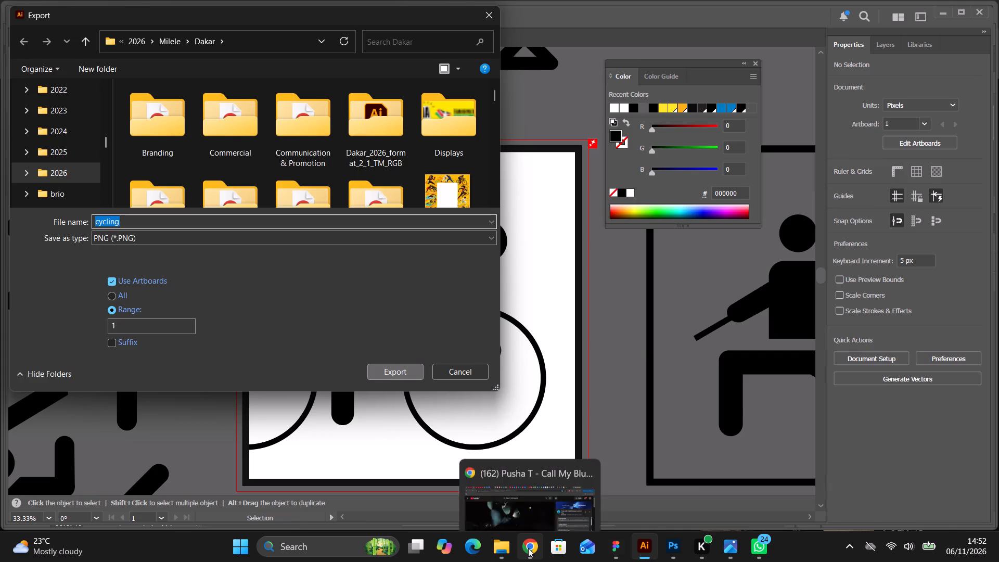
Switch to Chrome and view the playing Pusha T "Call My Bluff" video.
{"action": "left_click", "coordinate": [528, 548]}
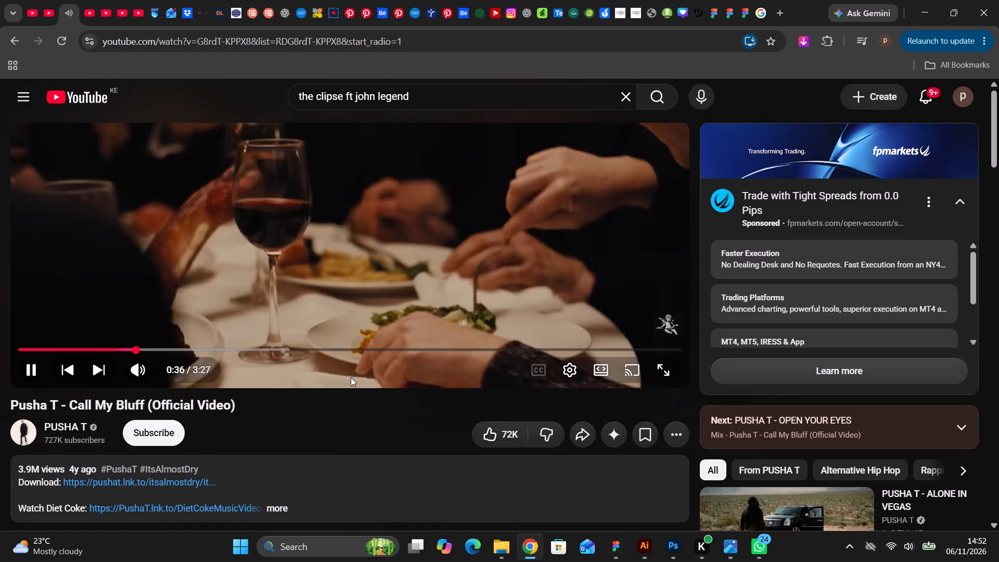
{"action": "scroll", "coordinate": [353, 377], "scroll_direction": "up", "scroll_amount": 2}
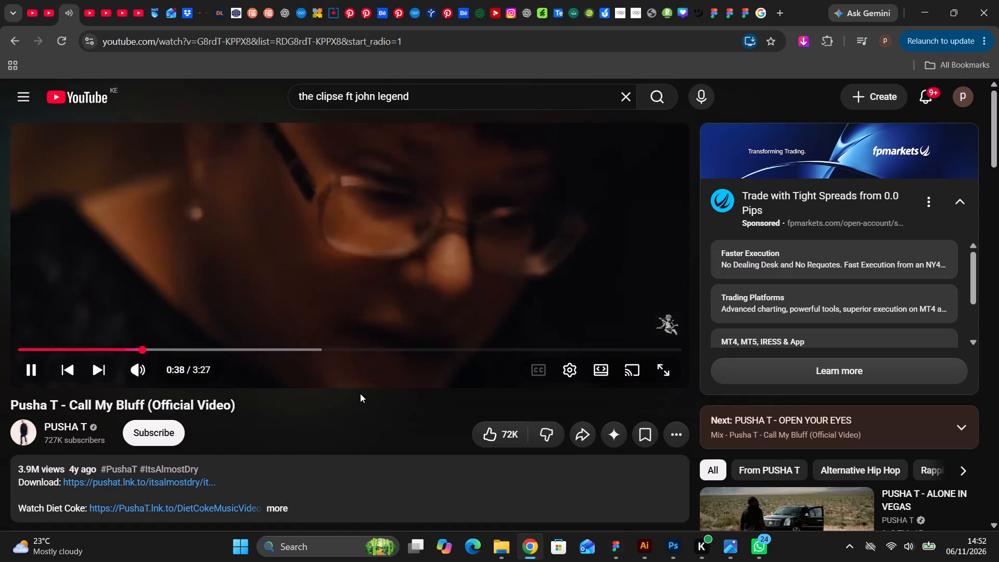
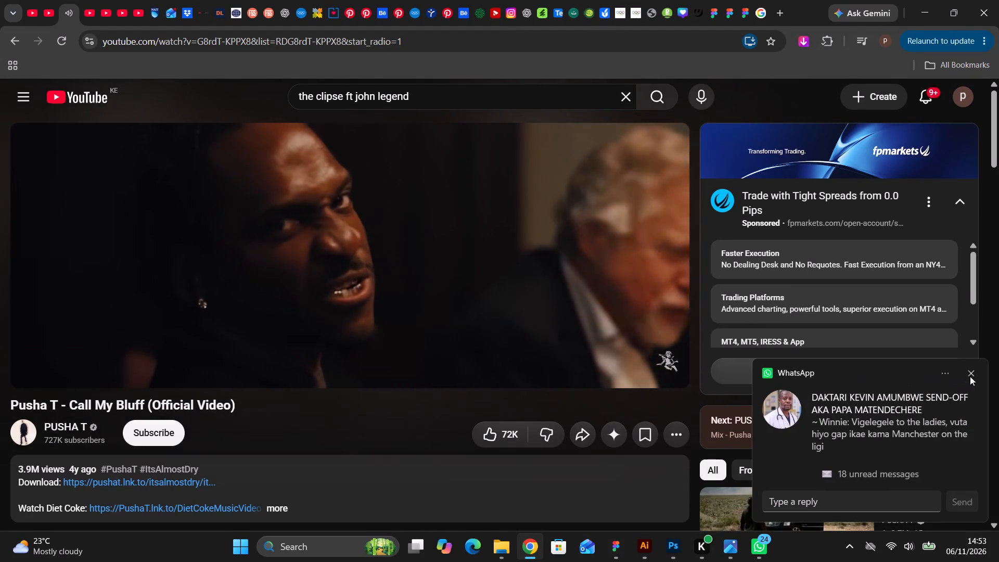
Dismiss the WhatsApp notification and pause the "Call My Bluff" video.
{"action": "left_click", "coordinate": [970, 375]}
{"action": "left_click", "coordinate": [258, 96]}
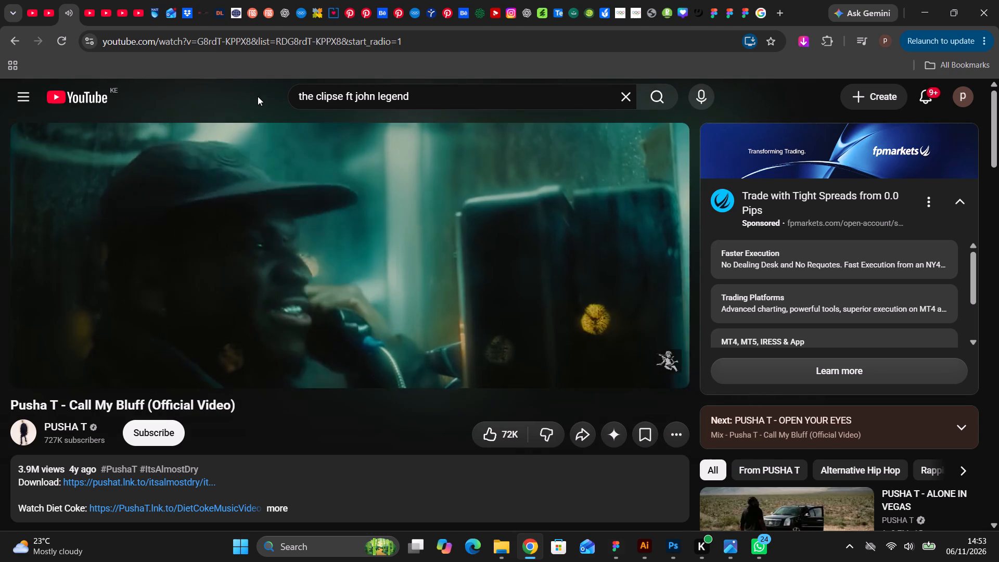
{"action": "left_click", "coordinate": [330, 236]}
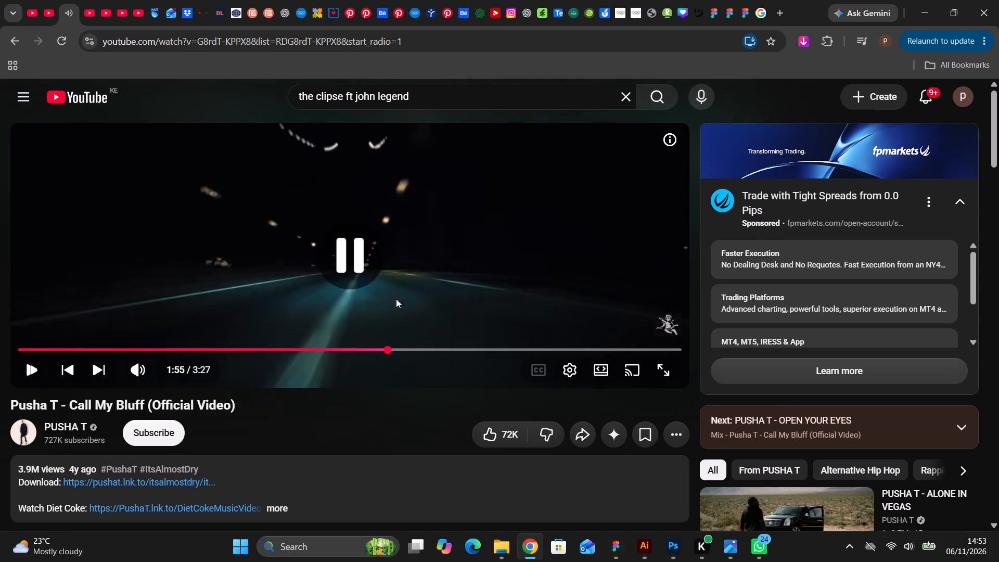
Switch to Illustrator and complete the cycling PNG export at High (300 ppi) with a transparent background.
{"action": "left_click", "coordinate": [363, 274]}
{"action": "left_click", "coordinate": [646, 542]}
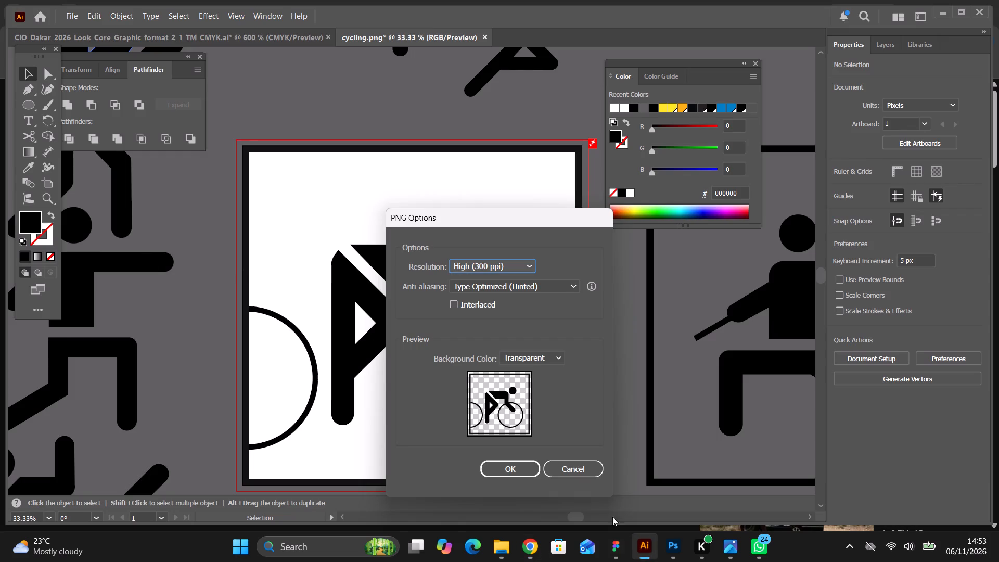
{"action": "left_click", "coordinate": [527, 468]}
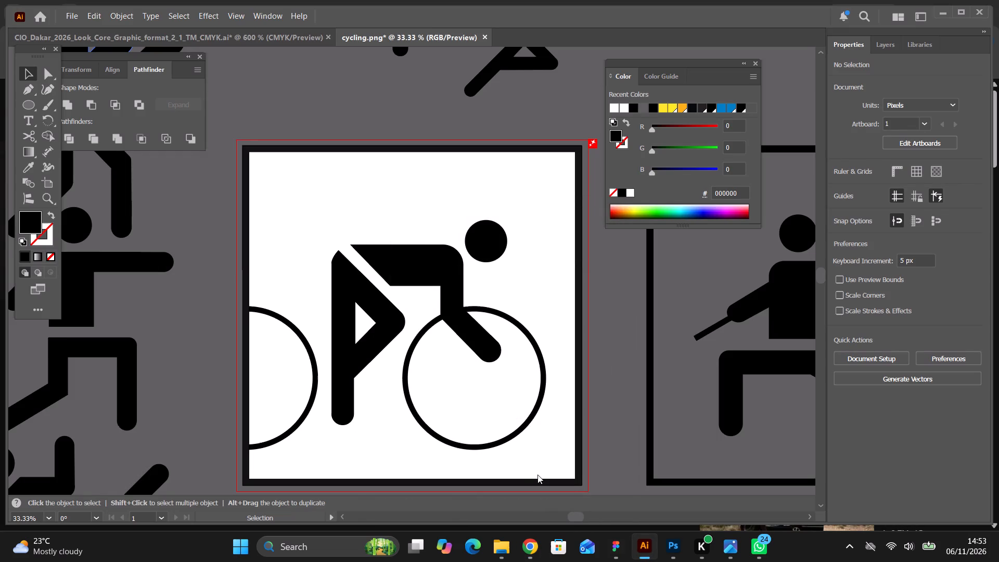
Upload the exported cycling-01 image from the Dakar folder to the Canva design's uploads in Chrome.
{"action": "left_click", "coordinate": [502, 544]}
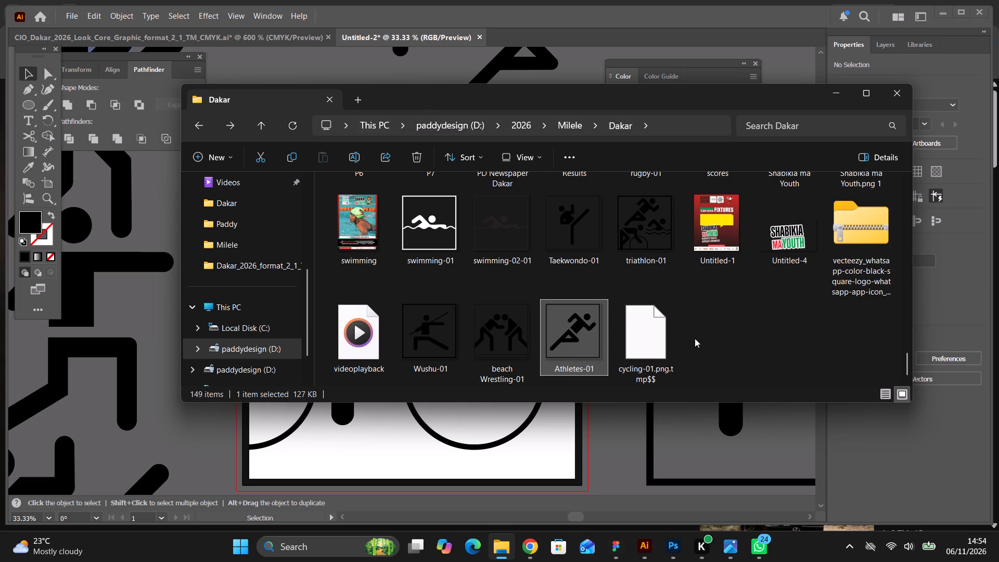
{"action": "left_click_drag", "start_coordinate": [650, 330], "coordinate": [657, 474]}
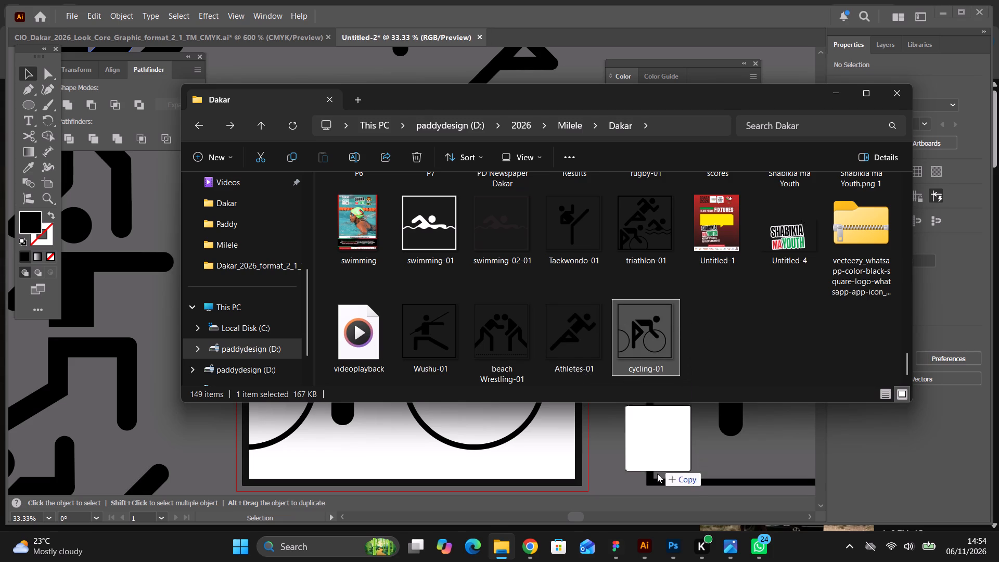
{"action": "left_click_drag", "start_coordinate": [657, 474], "coordinate": [498, 494]}
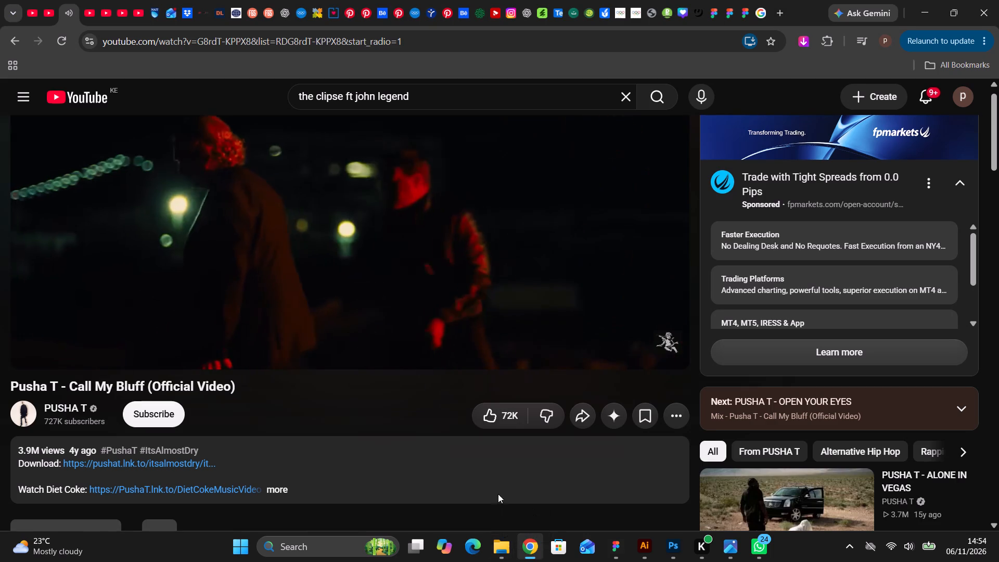
{"action": "left_click_drag", "start_coordinate": [498, 494], "coordinate": [687, 12]}
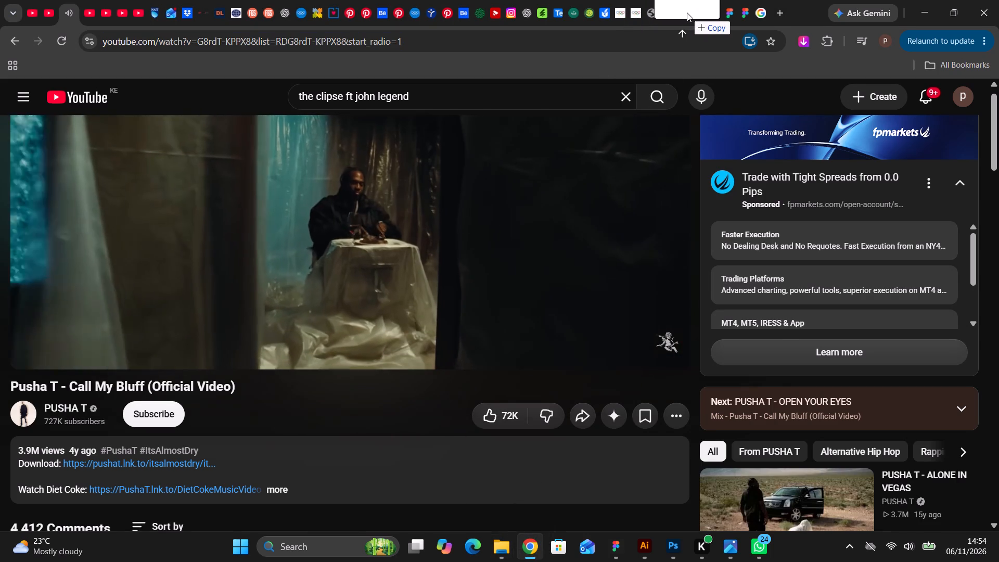
{"action": "left_click_drag", "start_coordinate": [687, 12], "coordinate": [192, 314]}
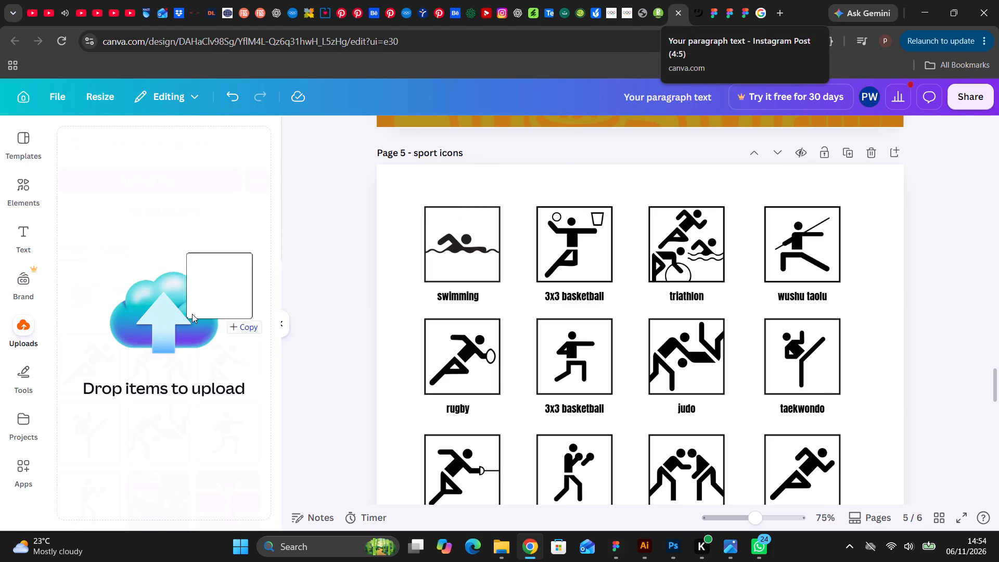
{"action": "left_click_drag", "start_coordinate": [192, 314], "coordinate": [187, 314]}
Duplicate the fencing icon with its label directly below, starting a fourth row on the sport icons page.
{"action": "scroll", "coordinate": [643, 380], "scroll_direction": "down", "scroll_amount": 3}
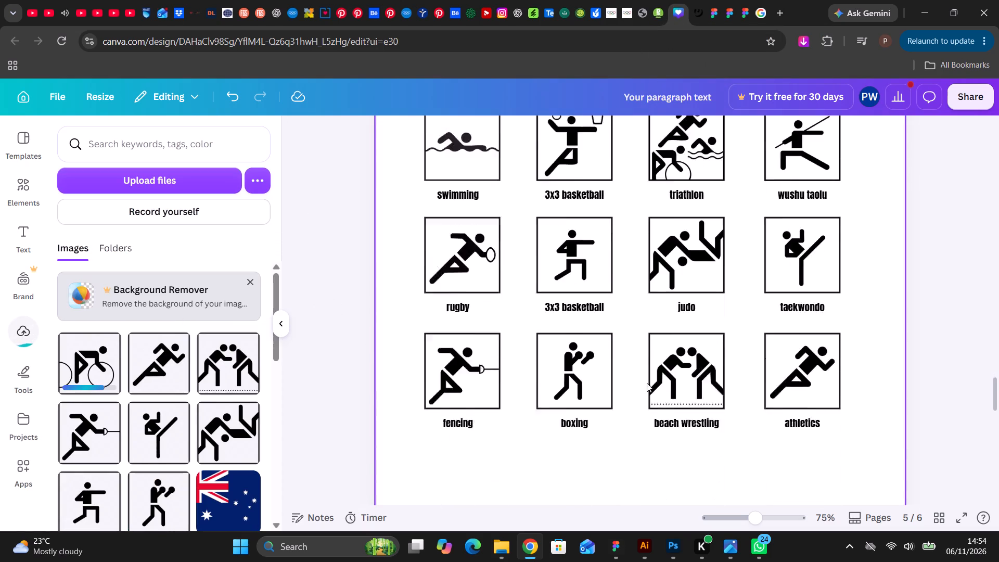
{"action": "scroll", "coordinate": [647, 383], "scroll_direction": "down", "scroll_amount": 1}
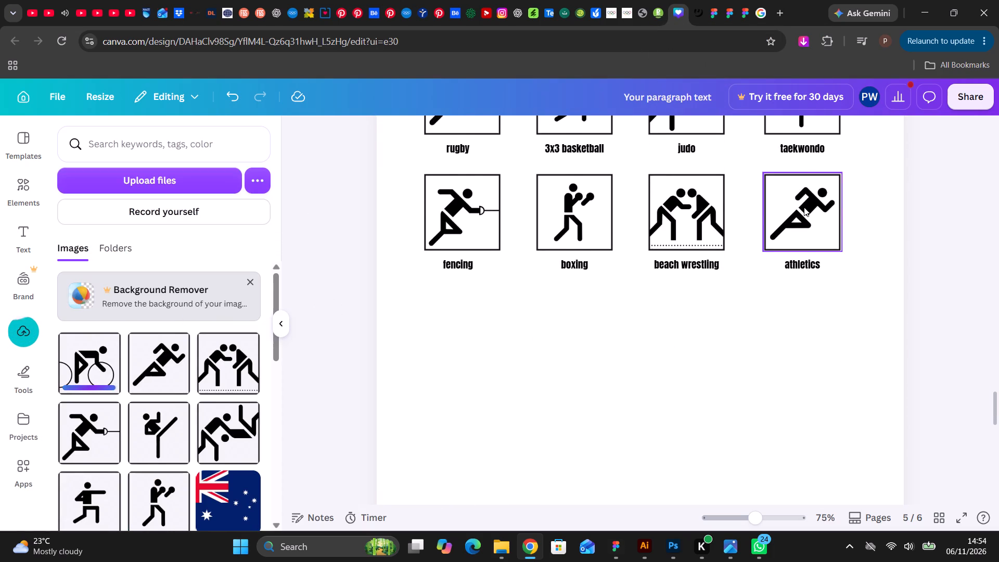
{"action": "left_click", "coordinate": [804, 207]}
{"action": "left_click", "coordinate": [804, 266], "text": "shift"}
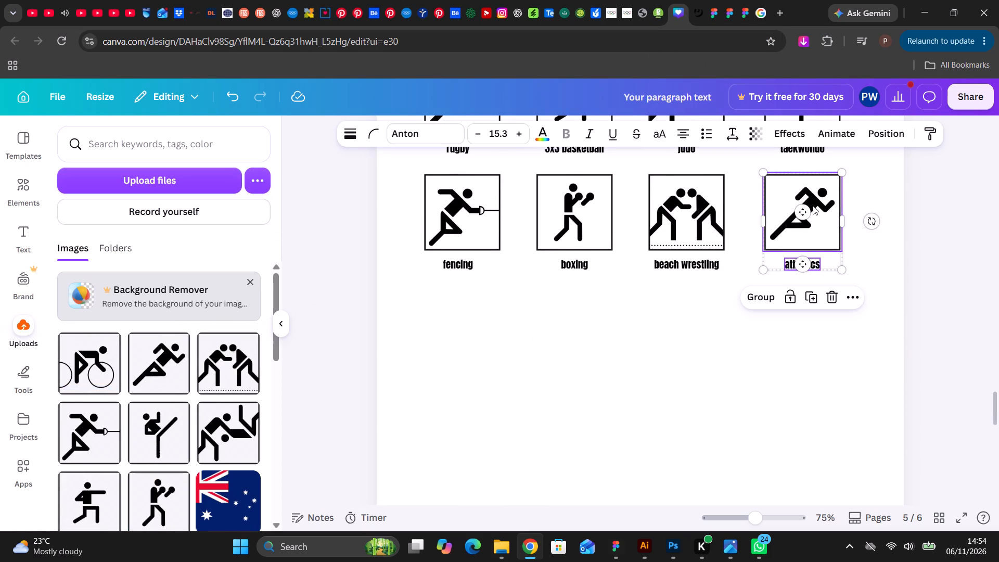
{"action": "left_click", "coordinate": [457, 207]}
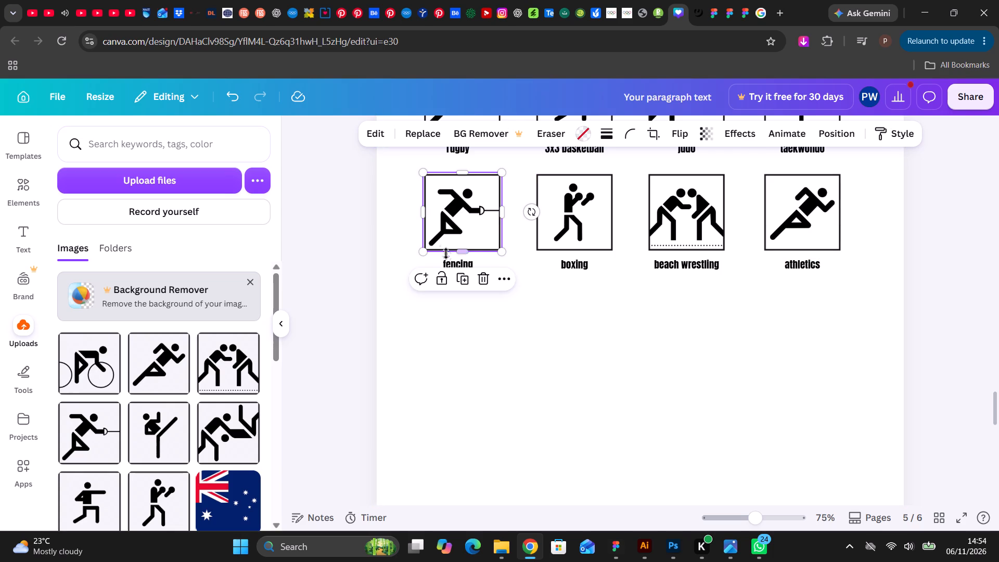
{"action": "left_click", "coordinate": [451, 265], "text": "shift"}
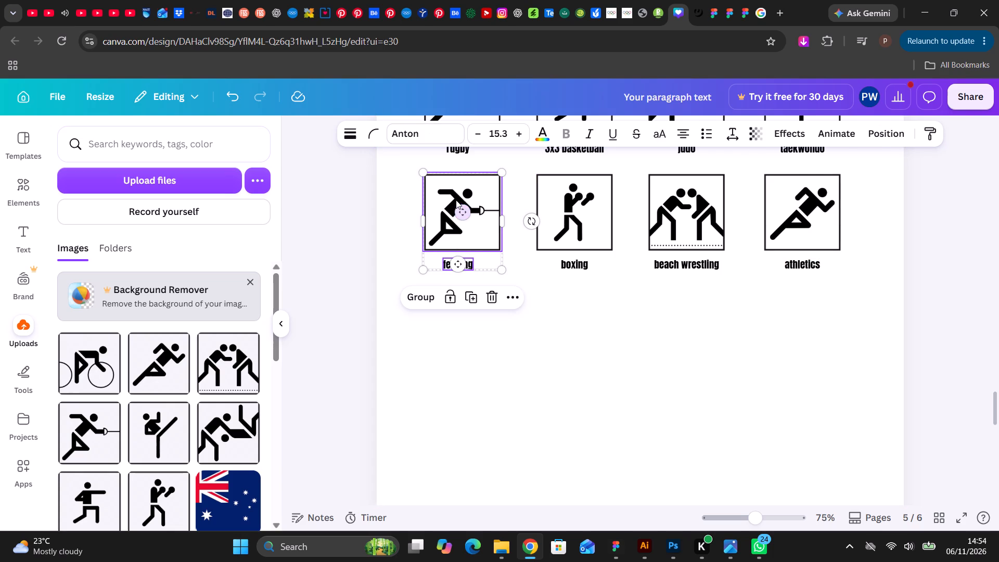
{"action": "left_click_drag", "start_coordinate": [456, 200], "coordinate": [459, 292]}
{"action": "key", "text": "ctrl+z"}
{"action": "left_click_drag", "start_coordinate": [454, 199], "coordinate": [454, 299]}
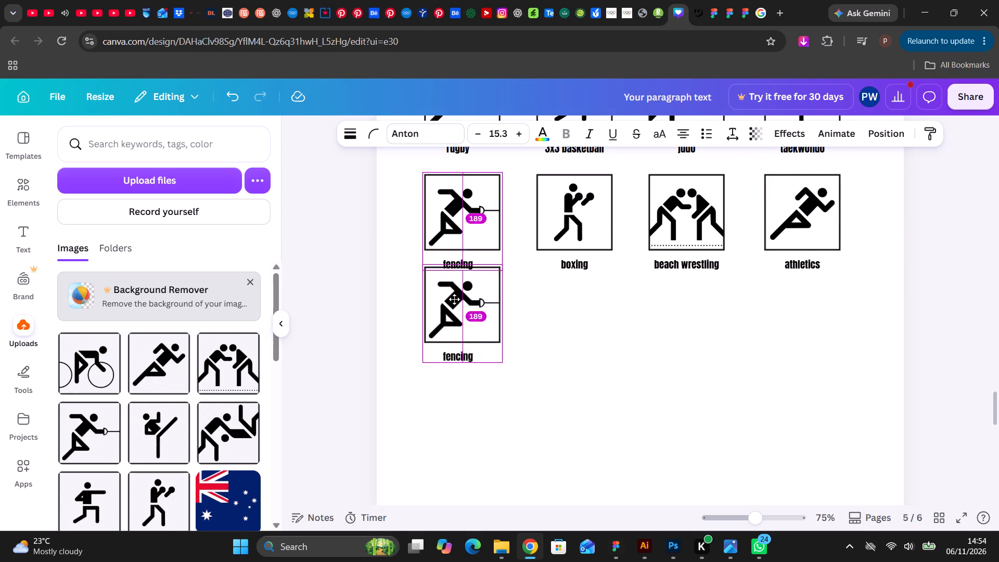
{"action": "left_click_drag", "start_coordinate": [454, 299], "coordinate": [457, 320]}
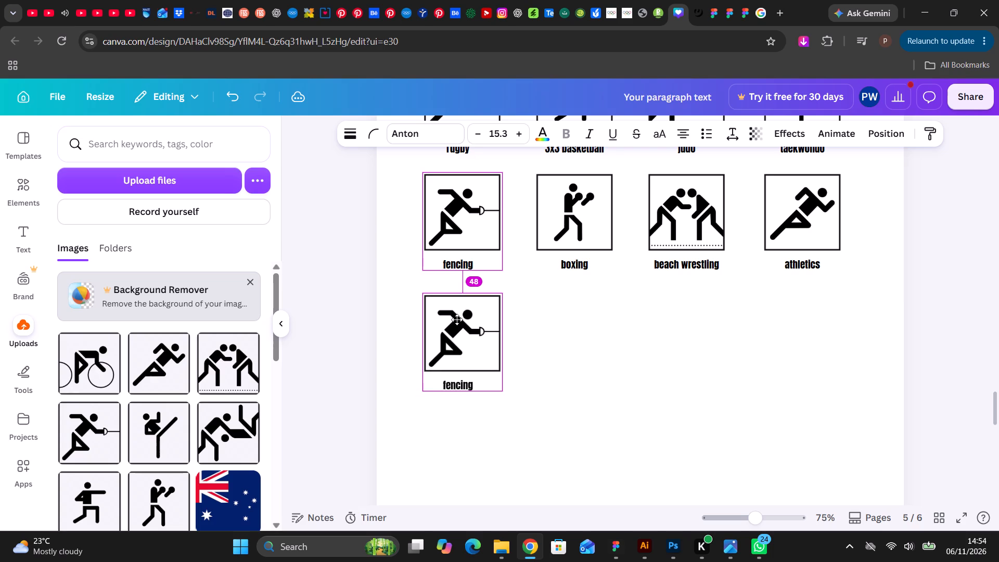
{"action": "left_click_drag", "start_coordinate": [457, 320], "coordinate": [457, 331]}
{"action": "left_click", "coordinate": [558, 382]}
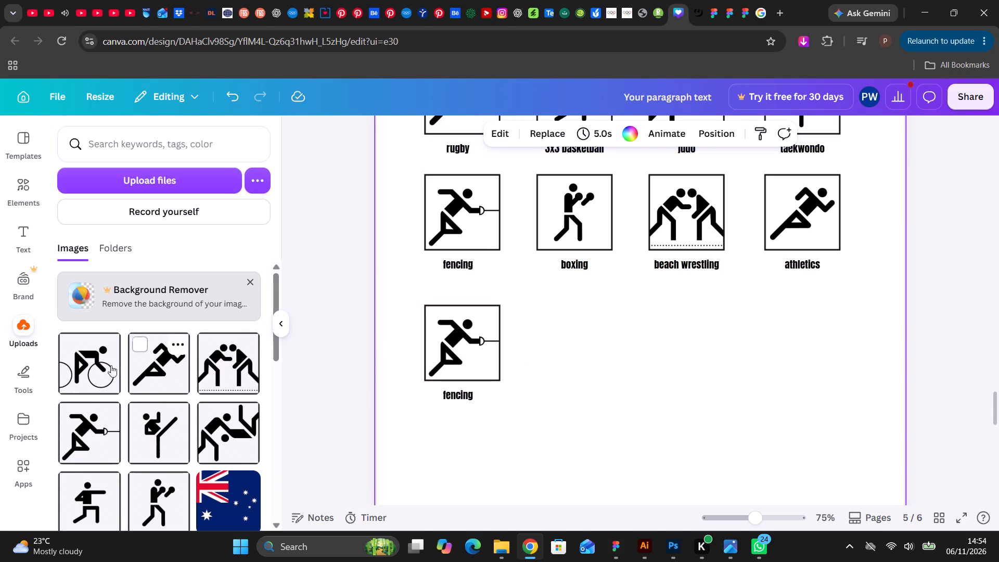
Replace the duplicated fencing image in the new row with the uploaded cycling pictogram.
{"action": "left_click_drag", "start_coordinate": [85, 362], "coordinate": [450, 340]}
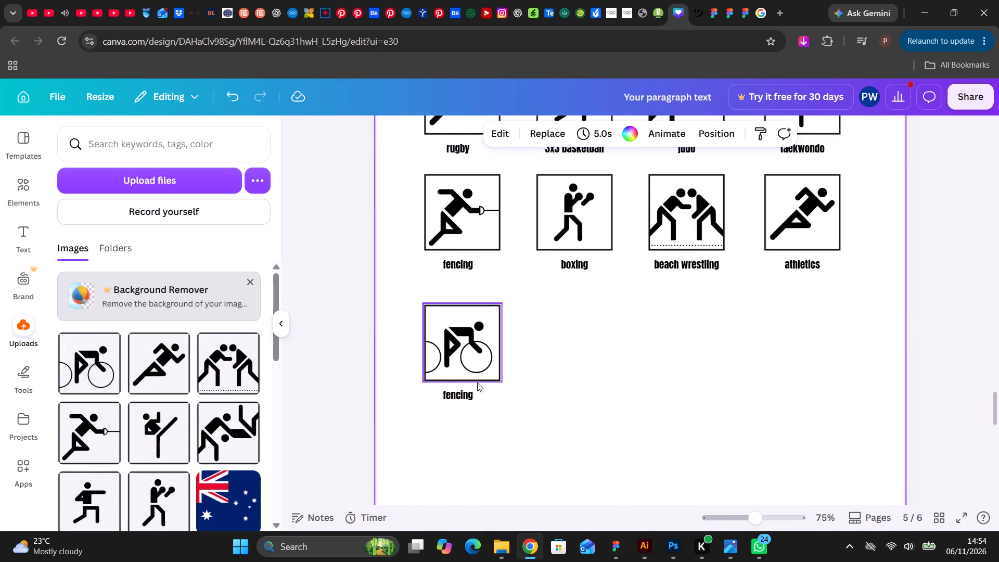
Change the label under the cycling pictogram to "cycling road".
{"action": "double_click", "coordinate": [463, 394]}
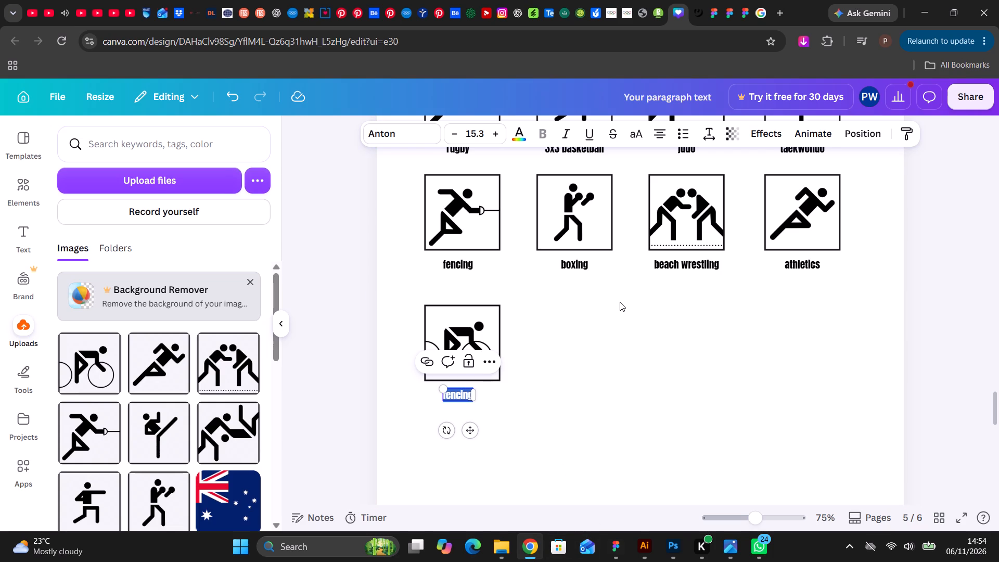
{"action": "type", "text": "cyc"}
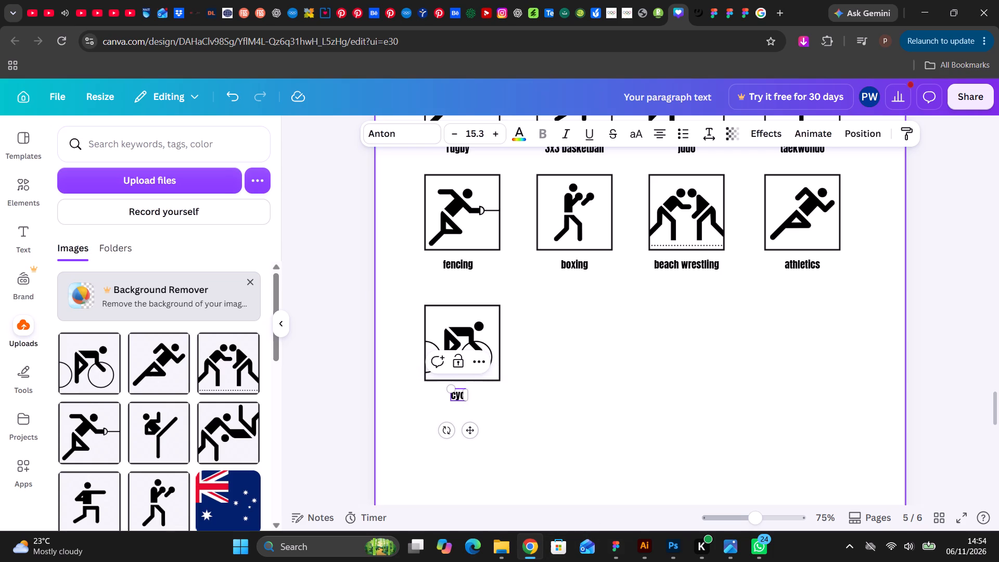
{"action": "type", "text": "ling road"}
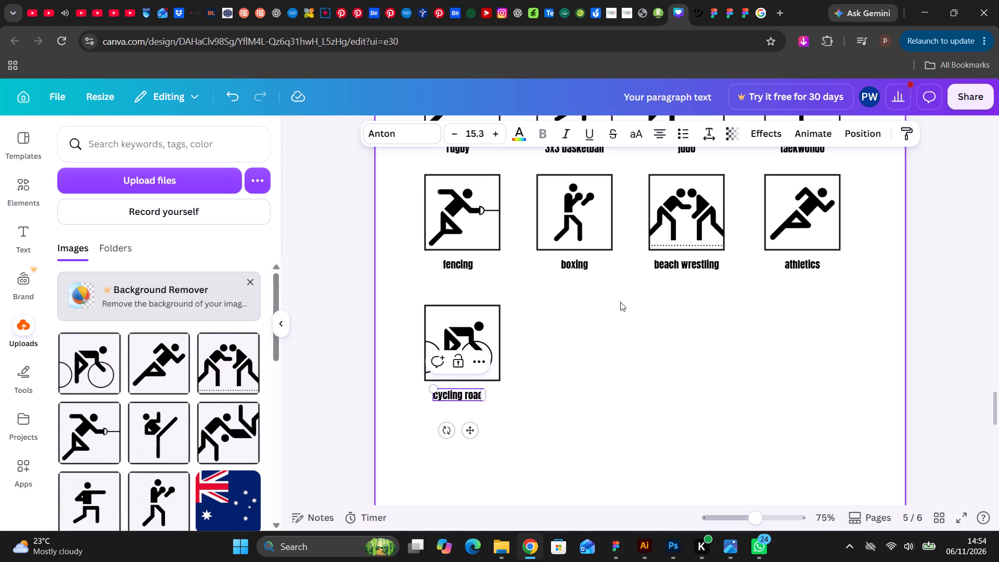
{"action": "left_click", "coordinate": [701, 350]}
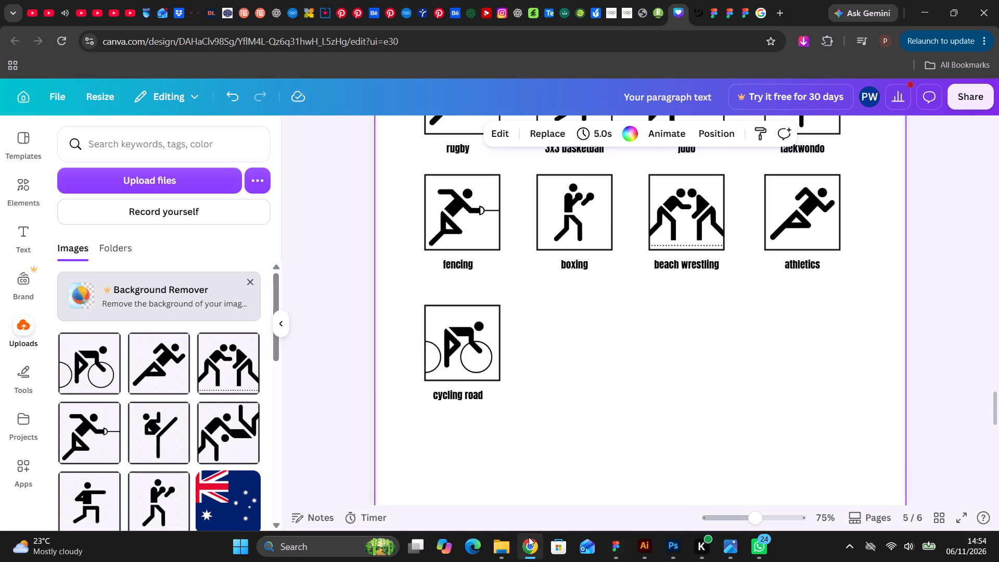
Check the list of Kenya's Dakar 2026 sports in the Google AI Mode results and copy "Beach Handball".
{"action": "left_click", "coordinate": [530, 544]}
{"action": "left_click", "coordinate": [530, 544]}
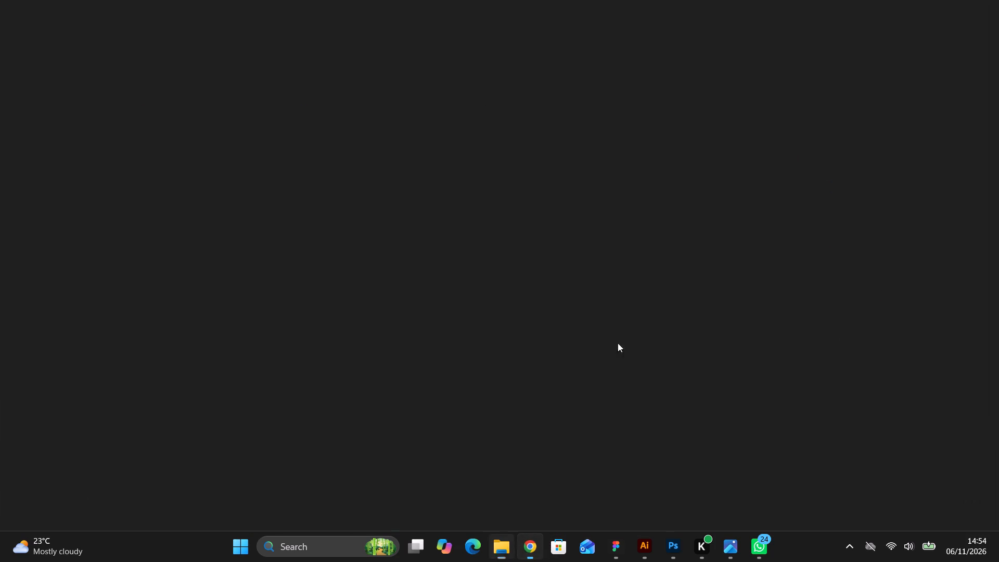
{"action": "left_click", "coordinate": [759, 11]}
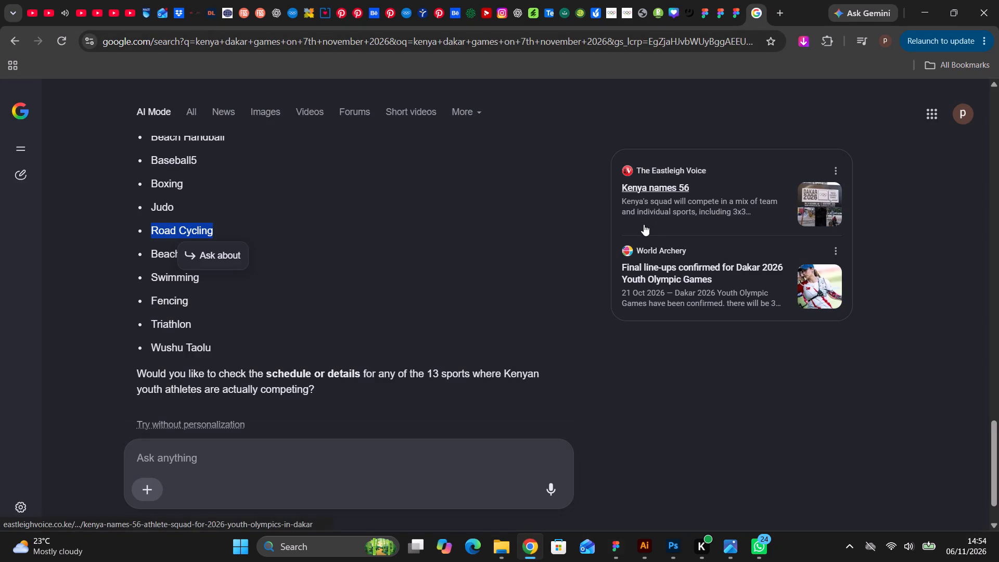
{"action": "scroll", "coordinate": [416, 249], "scroll_direction": "up", "scroll_amount": 1}
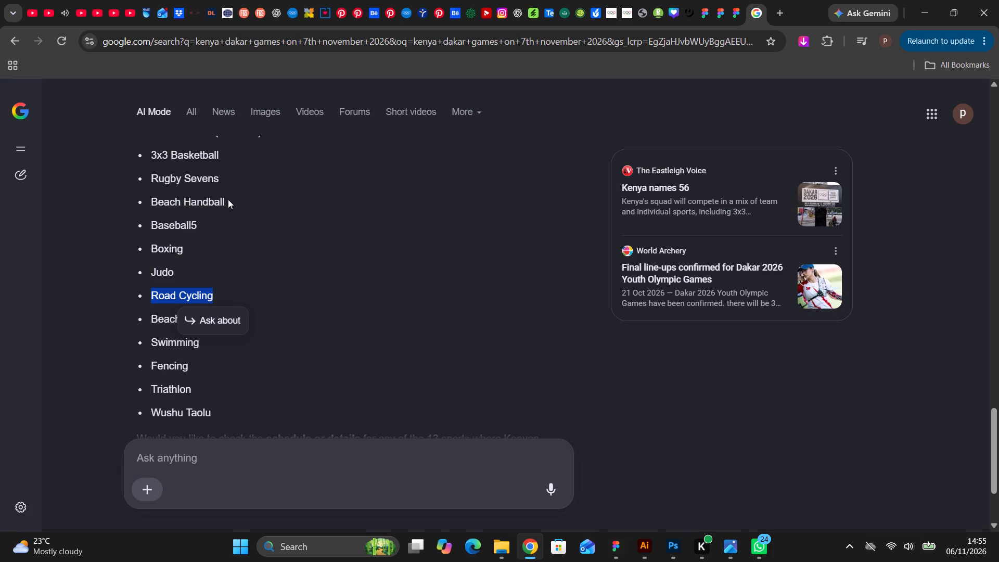
{"action": "left_click_drag", "start_coordinate": [228, 199], "coordinate": [149, 202]}
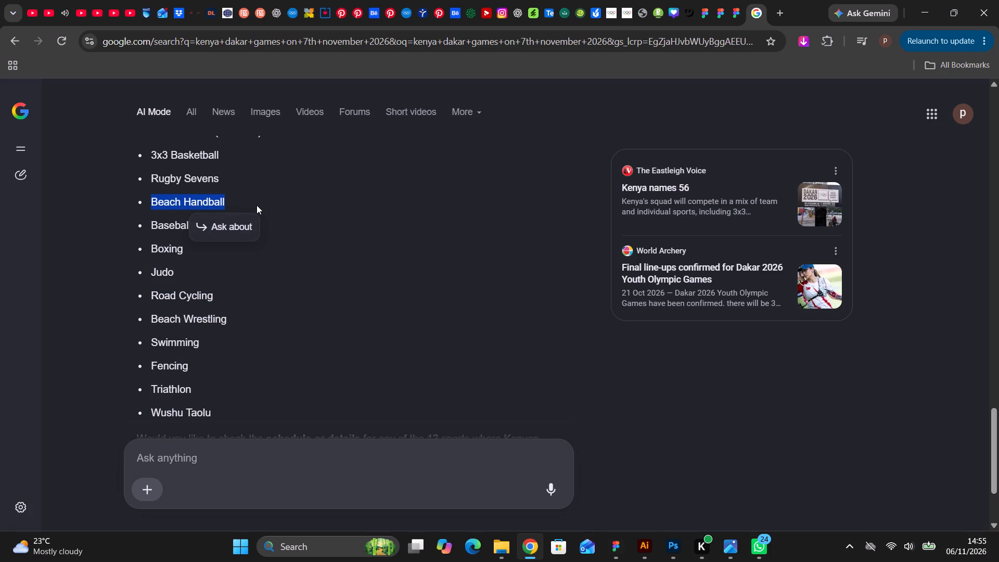
{"action": "key", "text": "ctrl+c"}
Capture a screen snip of the framed Beach Handball pictogram on the olympics.com Dakar 2026 sports page.
{"action": "left_click", "coordinate": [610, 11]}
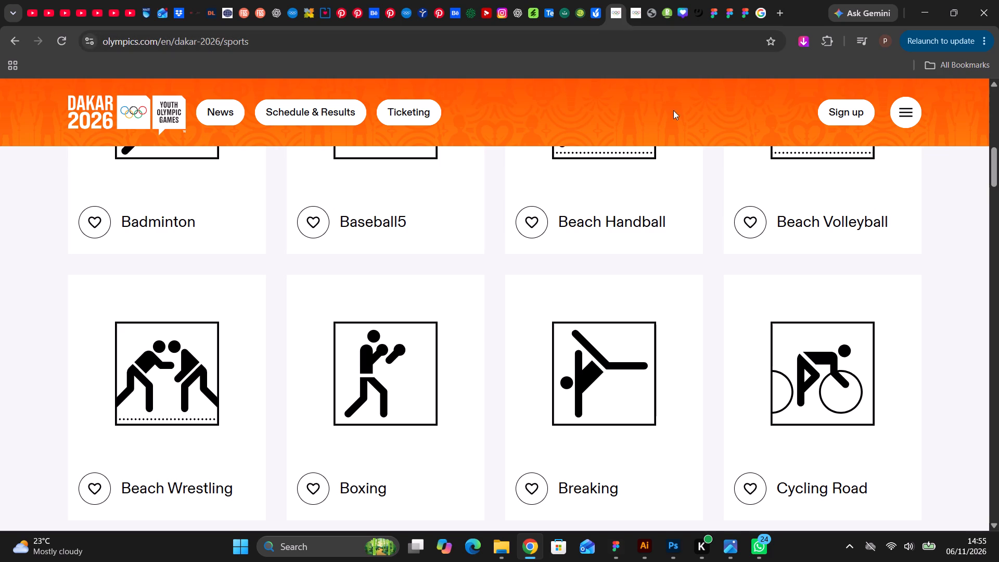
{"action": "scroll", "coordinate": [603, 234], "scroll_direction": "up", "scroll_amount": 2}
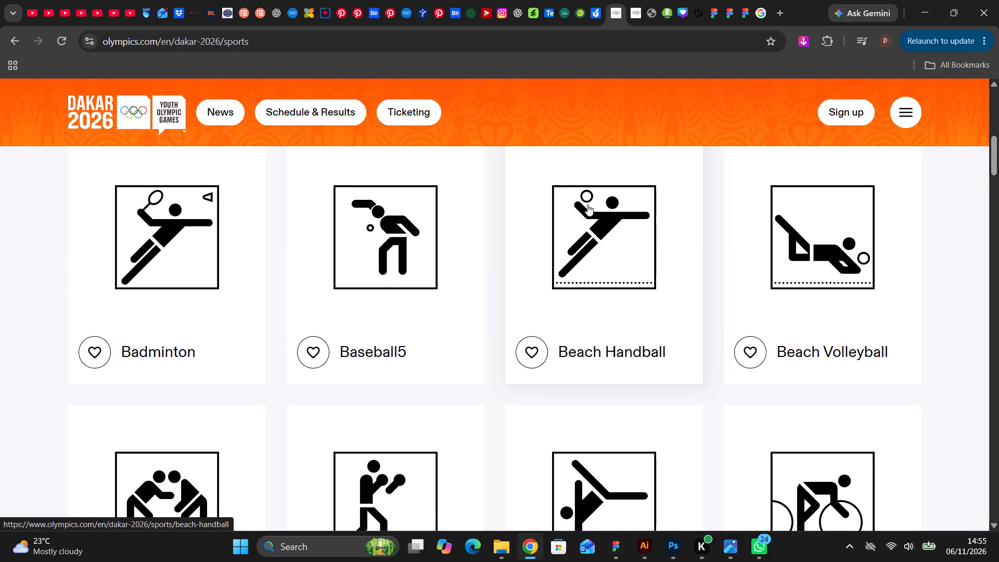
{"action": "key", "text": "shift+super+s"}
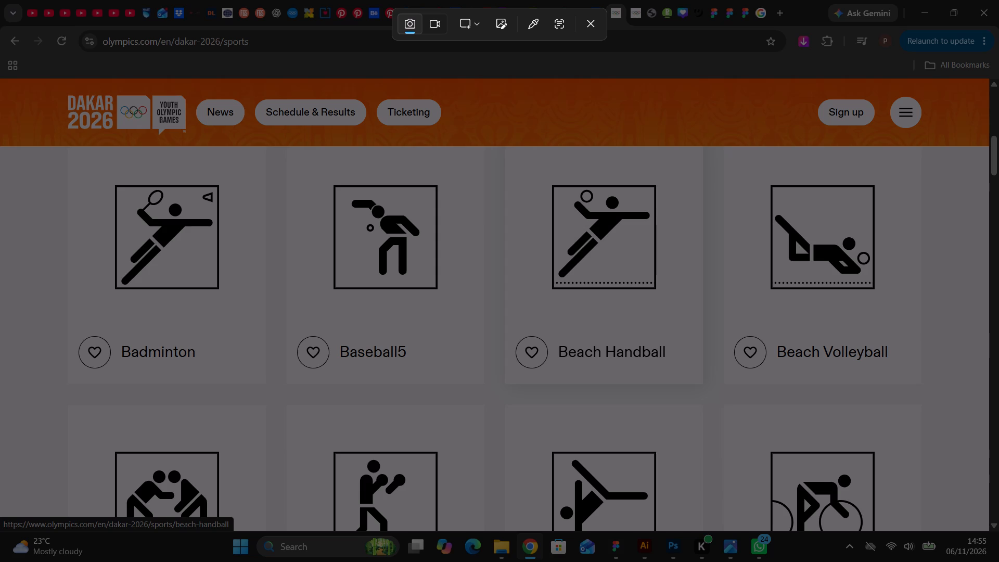
{"action": "left_click_drag", "start_coordinate": [551, 183], "coordinate": [631, 272]}
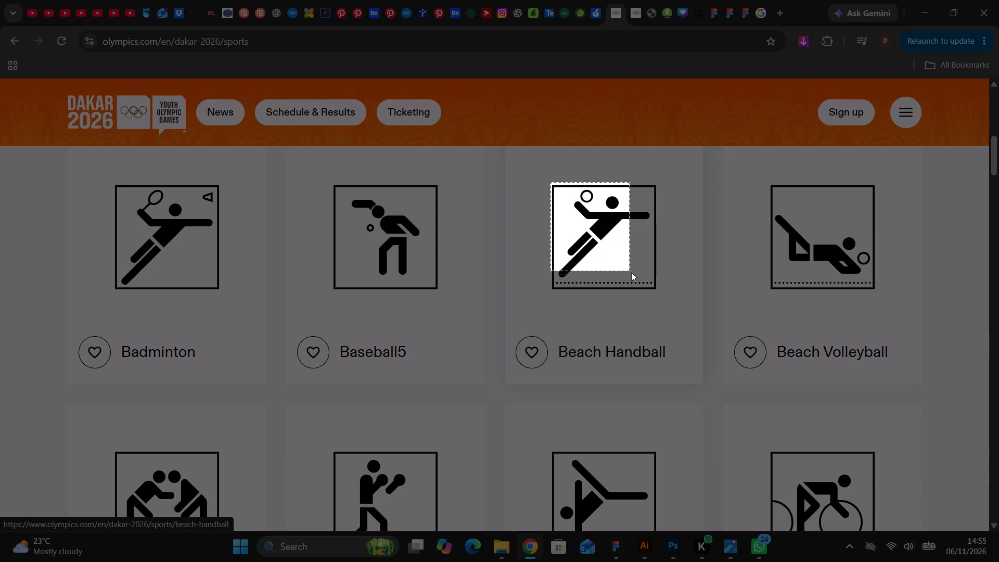
{"action": "left_click_drag", "start_coordinate": [631, 272], "coordinate": [657, 290]}
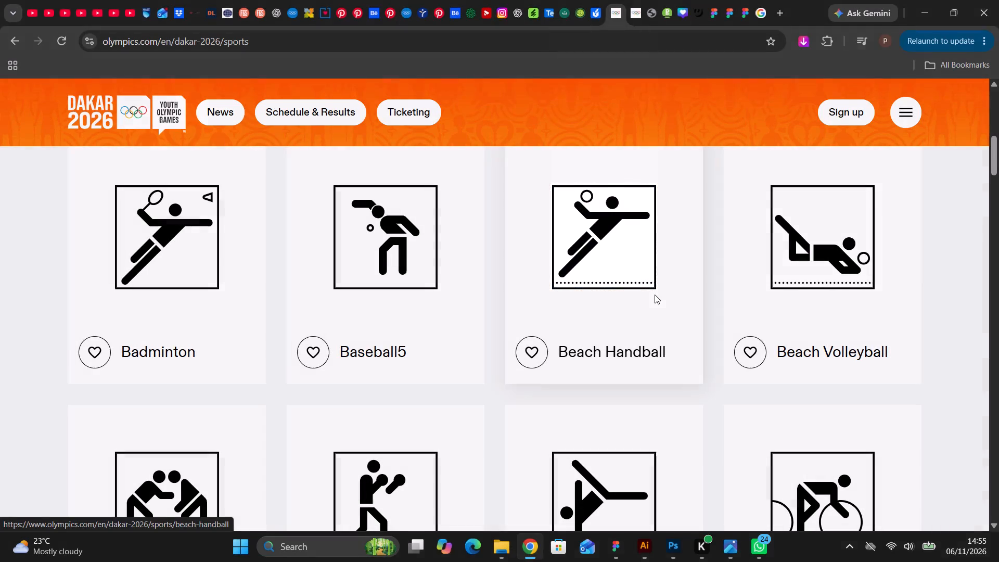
Switch to Illustrator and delete the framed reference image behind the small cycling pictogram above the wrestlers.
{"action": "left_click", "coordinate": [651, 548]}
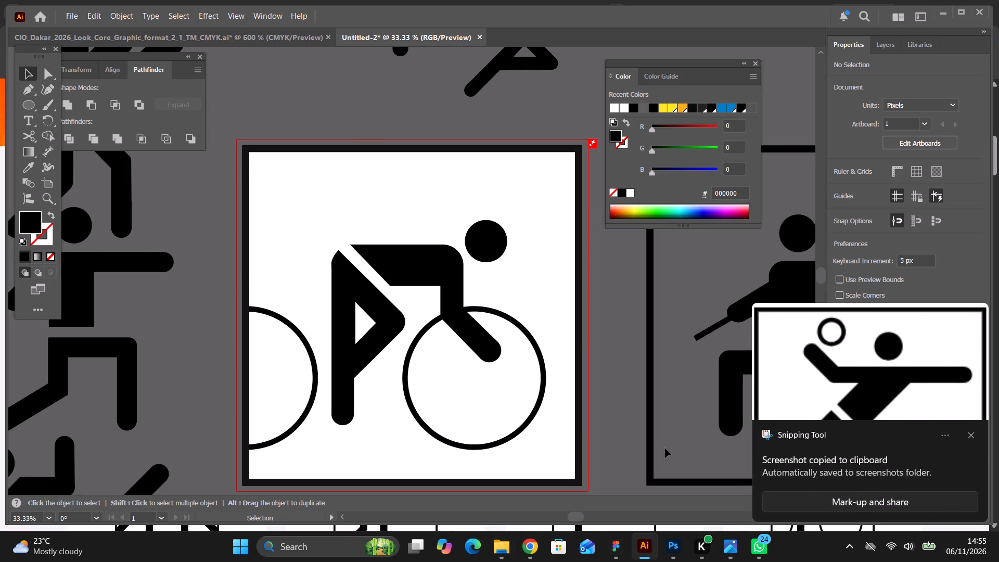
{"action": "left_click", "coordinate": [971, 437]}
{"action": "scroll", "coordinate": [498, 289], "scroll_direction": "up", "scroll_amount": 18}
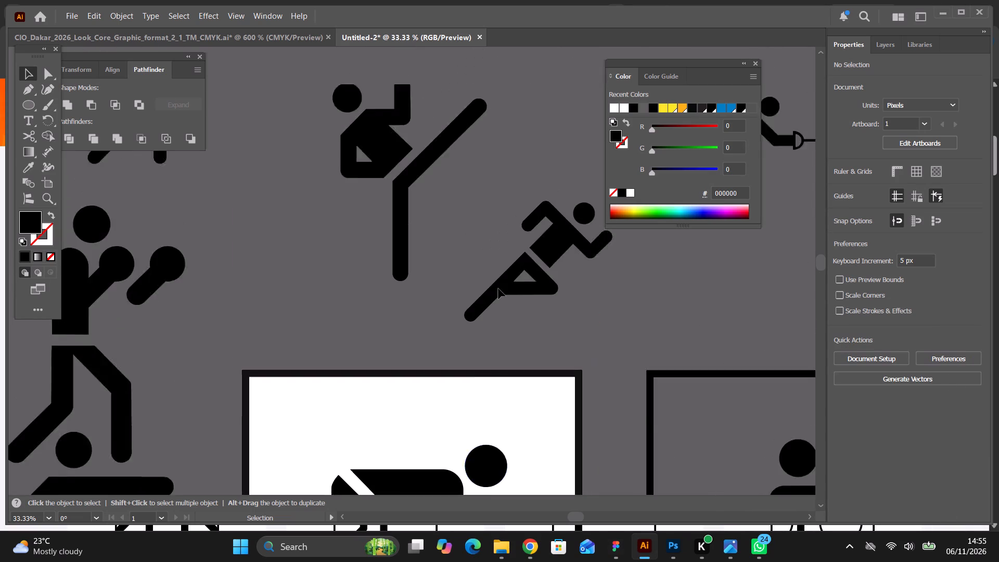
{"action": "scroll", "coordinate": [498, 289], "scroll_direction": "up", "scroll_amount": 20}
{"action": "scroll", "coordinate": [498, 289], "scroll_direction": "up", "scroll_amount": 20}
{"action": "scroll", "coordinate": [498, 289], "scroll_direction": "up", "scroll_amount": 20}
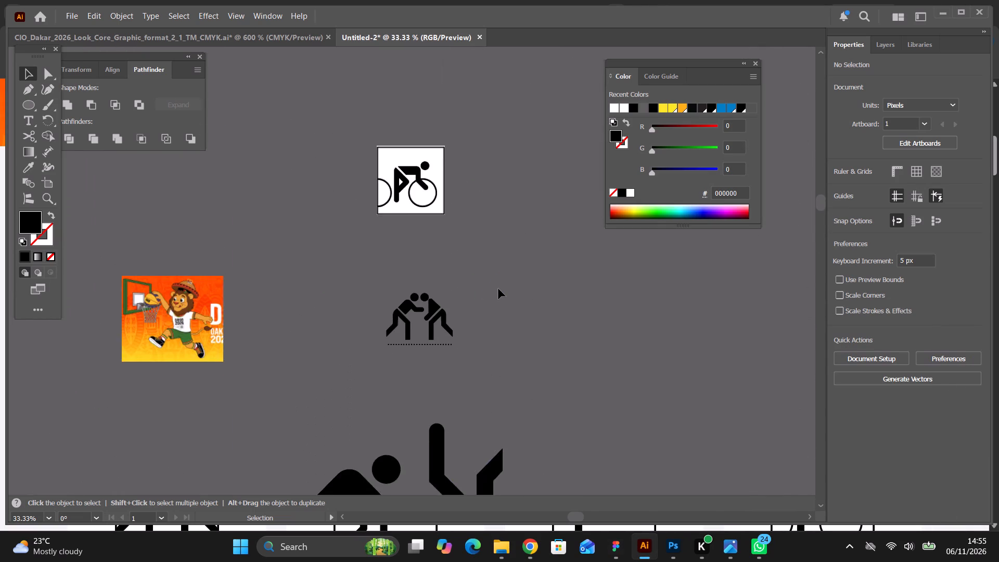
{"action": "scroll", "coordinate": [498, 289], "scroll_direction": "up", "scroll_amount": 12}
{"action": "left_click", "coordinate": [419, 310]}
{"action": "key", "text": "BackSpace"}
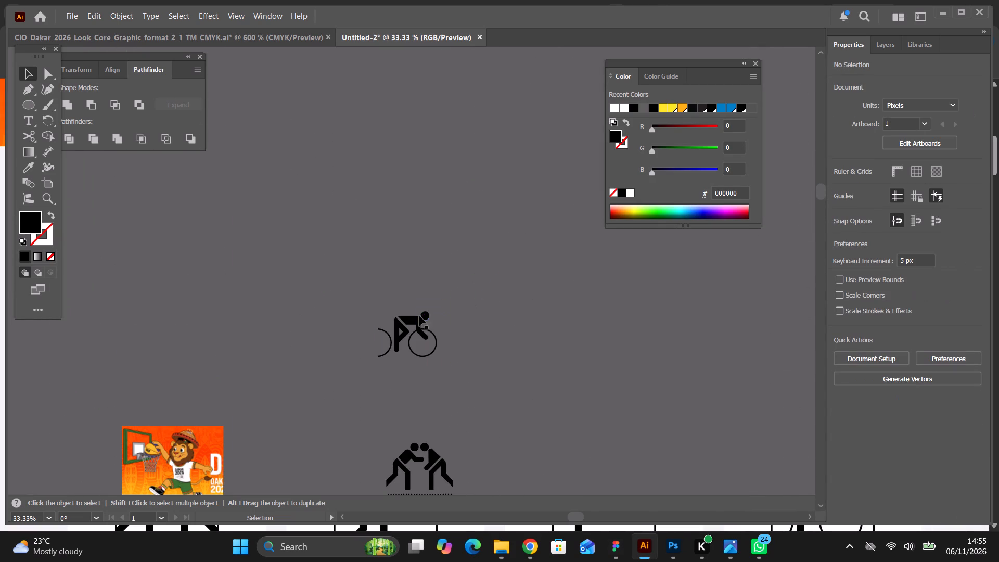
Move the small cycling pictogram beside the basketball lion image and enlarge it to about 293 × 226 px.
{"action": "left_click_drag", "start_coordinate": [347, 300], "coordinate": [464, 395]}
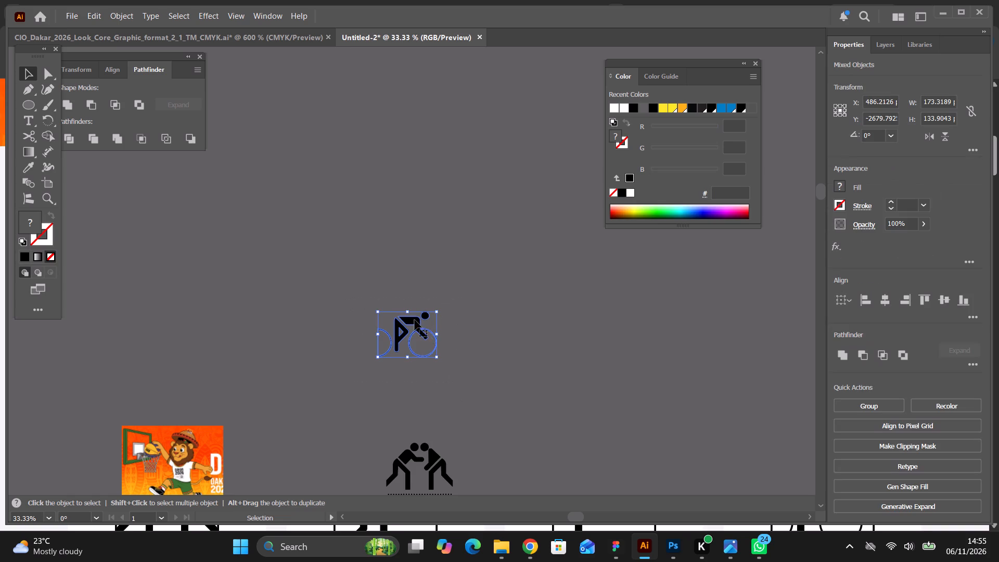
{"action": "left_click_drag", "start_coordinate": [415, 320], "coordinate": [293, 447]}
{"action": "left_click_drag", "start_coordinate": [314, 436], "coordinate": [338, 421]}
{"action": "left_click", "coordinate": [394, 340]}
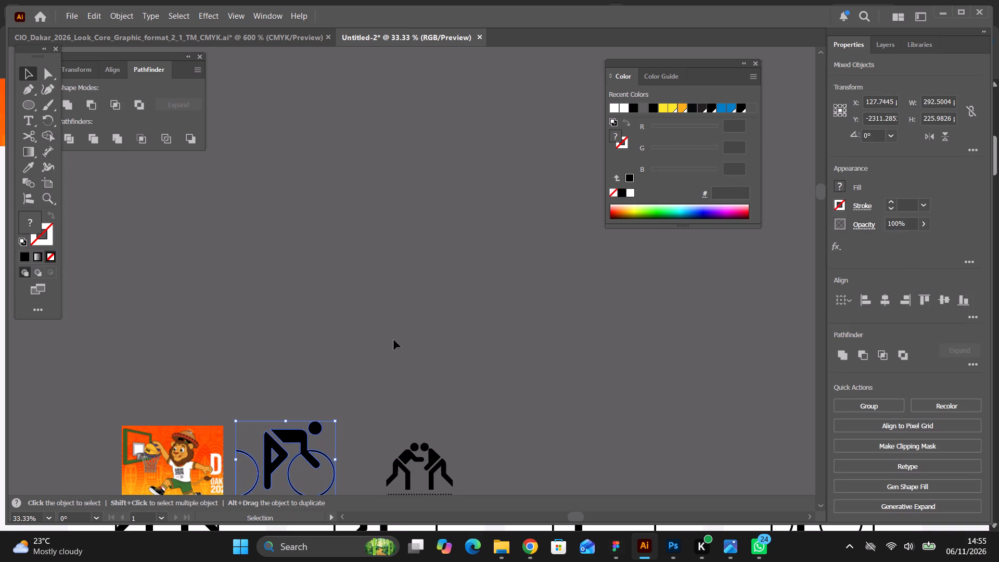
Paste the beach handball screen snip above the wrestlers as a tracing reference.
{"action": "key", "text": "ctrl+v"}
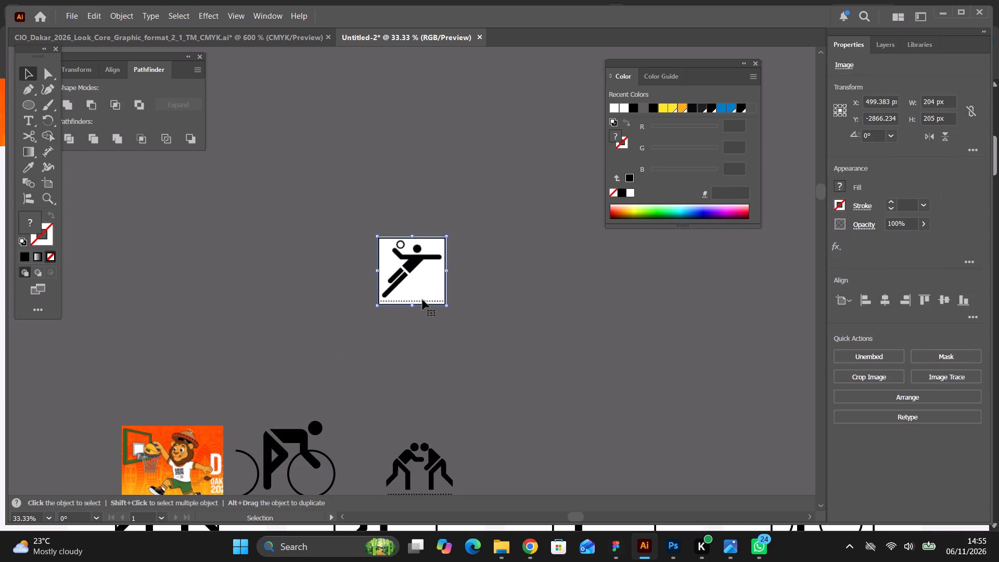
Trace the beach handball player's shorter leg as a closed, black-filled four-point shape with the Pen tool.
{"action": "key", "text": "ctrl+equal"}
{"action": "key", "text": "ctrl+equal"}
{"action": "key", "text": "ctrl+equal"}
{"action": "key", "text": "ctrl+equal"}
{"action": "key", "text": "ctrl+equal"}
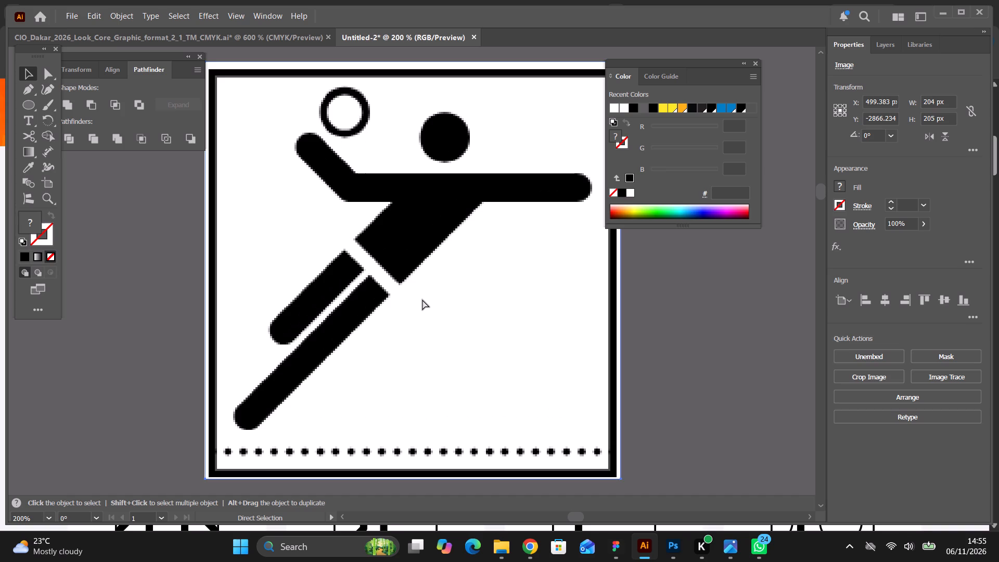
{"action": "key", "text": "ctrl+minus"}
{"action": "scroll", "coordinate": [383, 299], "scroll_direction": "up", "scroll_amount": 7}
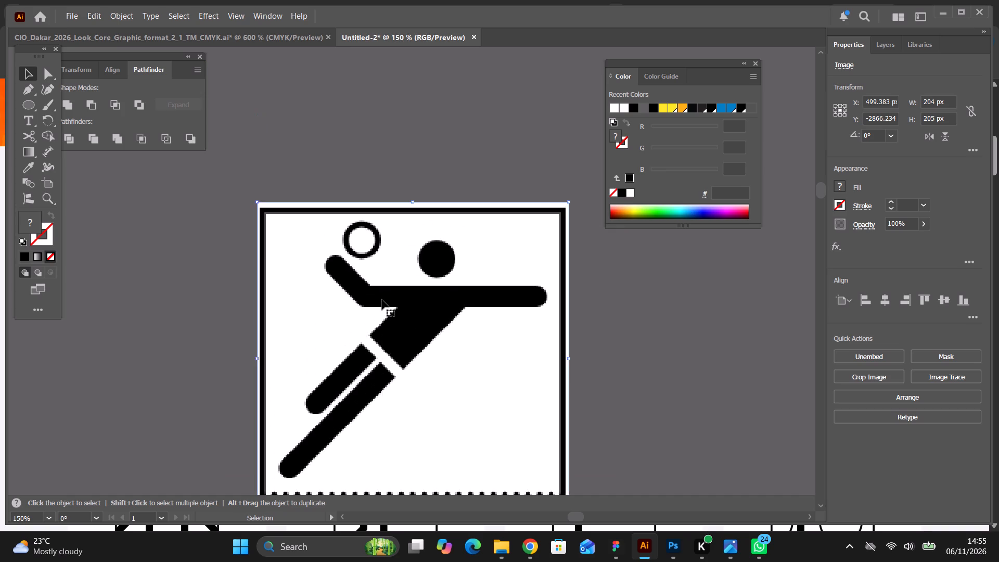
{"action": "scroll", "coordinate": [382, 300], "scroll_direction": "down", "scroll_amount": 2}
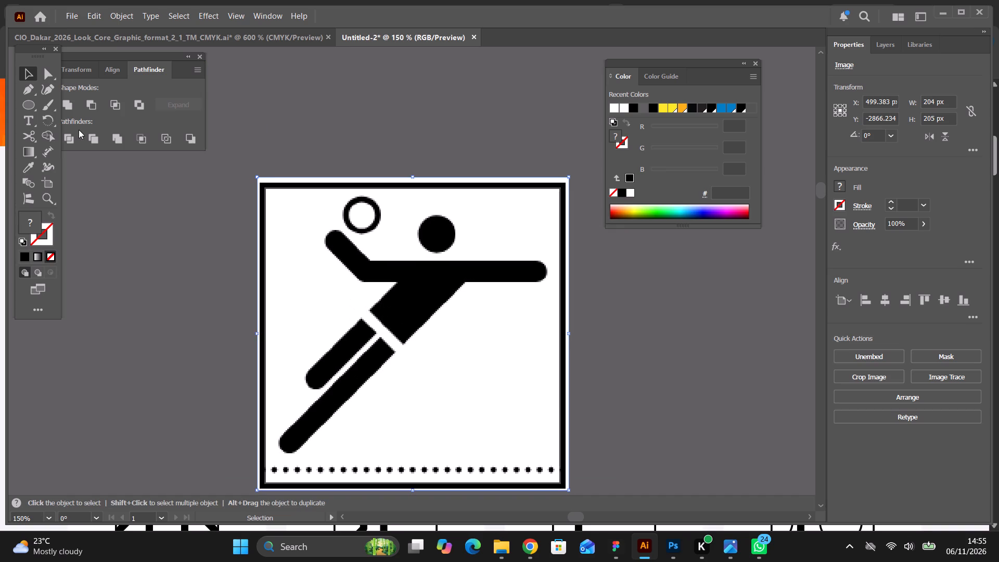
{"action": "left_click", "coordinate": [35, 93]}
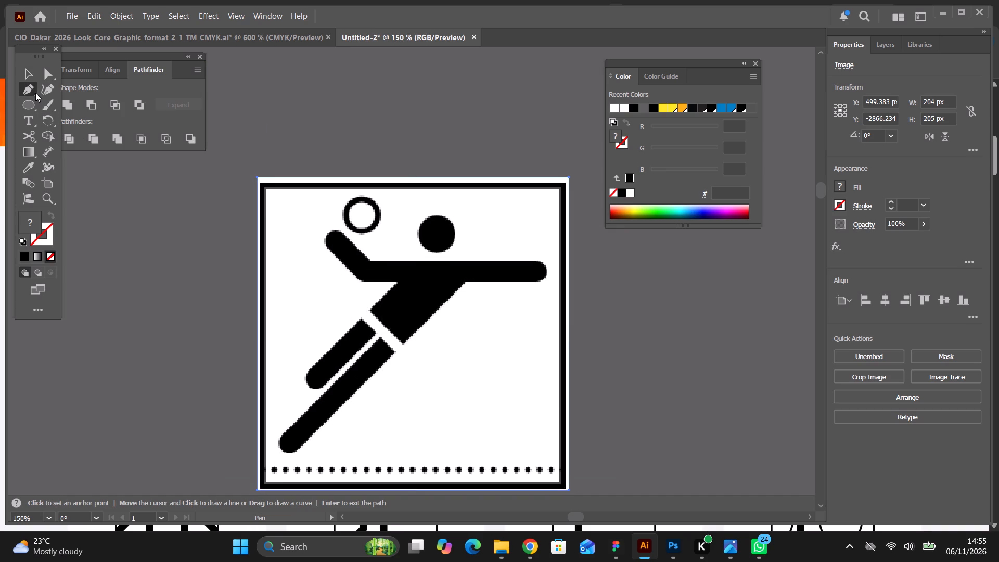
{"action": "key", "text": "ctrl+equal"}
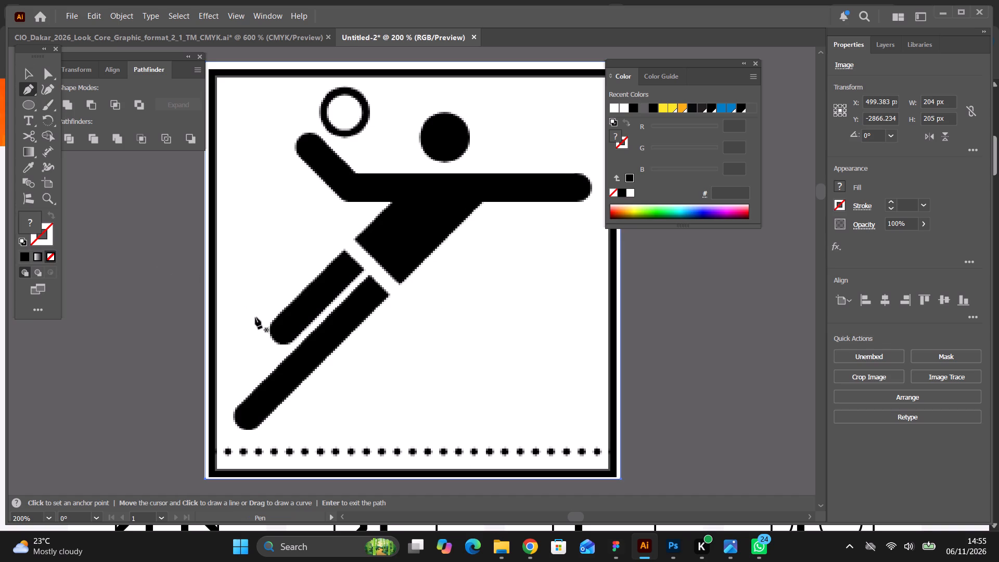
{"action": "left_click", "coordinate": [268, 326]}
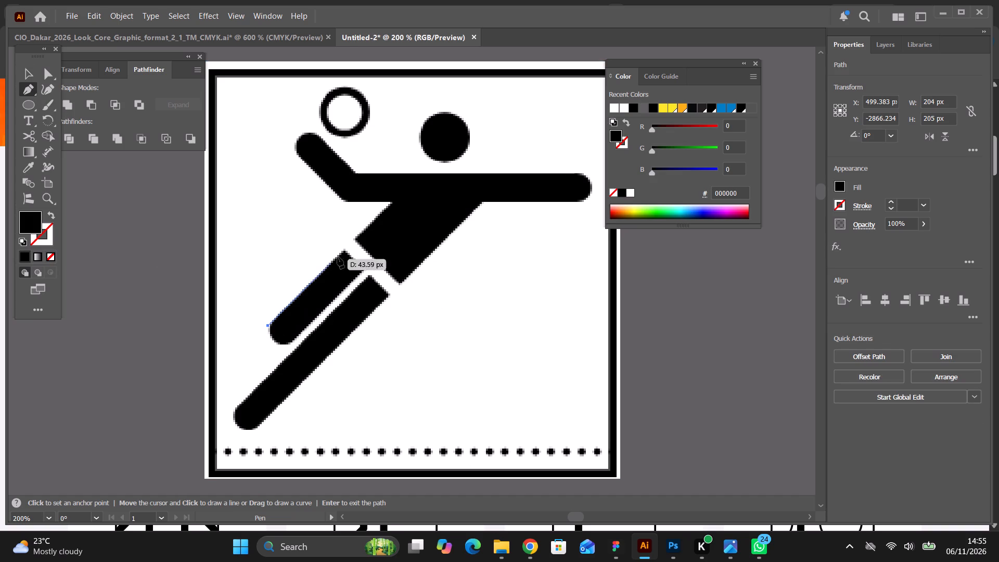
{"action": "left_click", "coordinate": [345, 251], "text": "shift"}
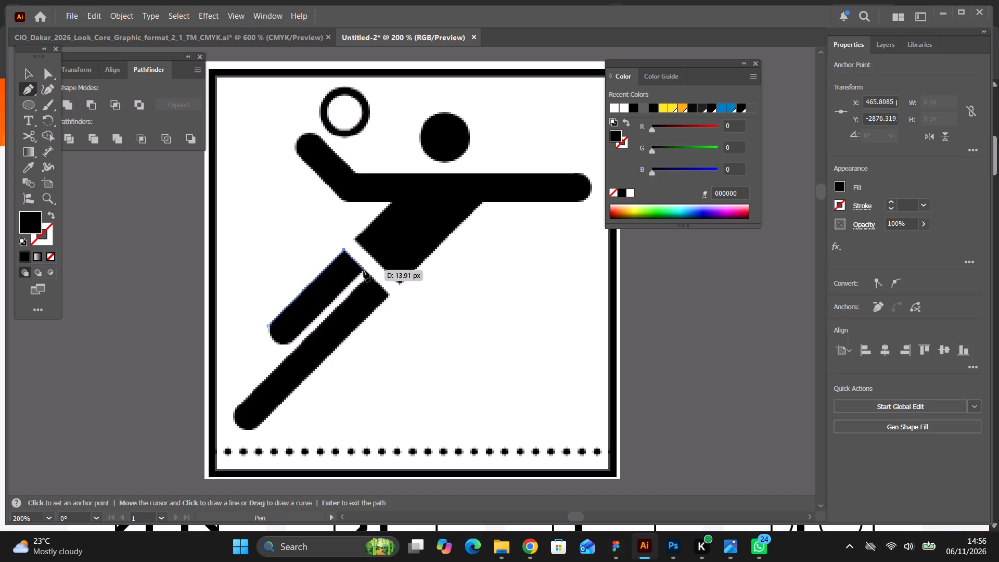
{"action": "left_click", "coordinate": [364, 270]}
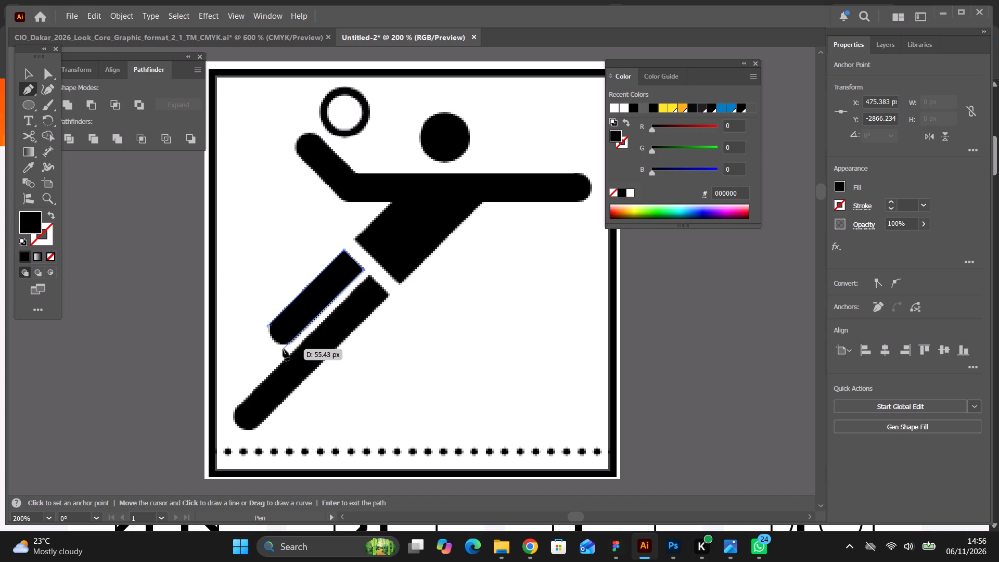
{"action": "left_click", "coordinate": [283, 349]}
{"action": "key", "text": "ctrl+z"}
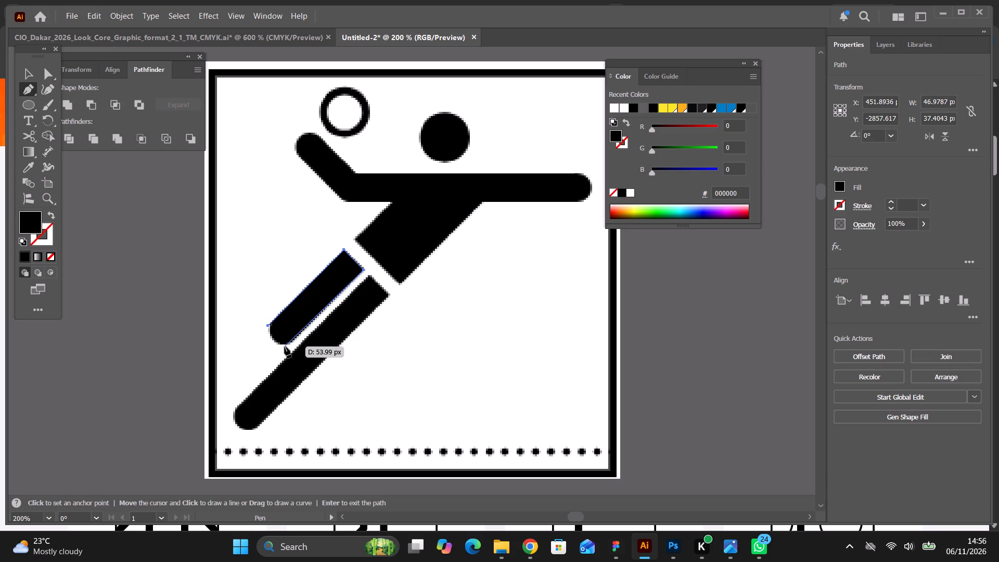
{"action": "left_click", "coordinate": [285, 347]}
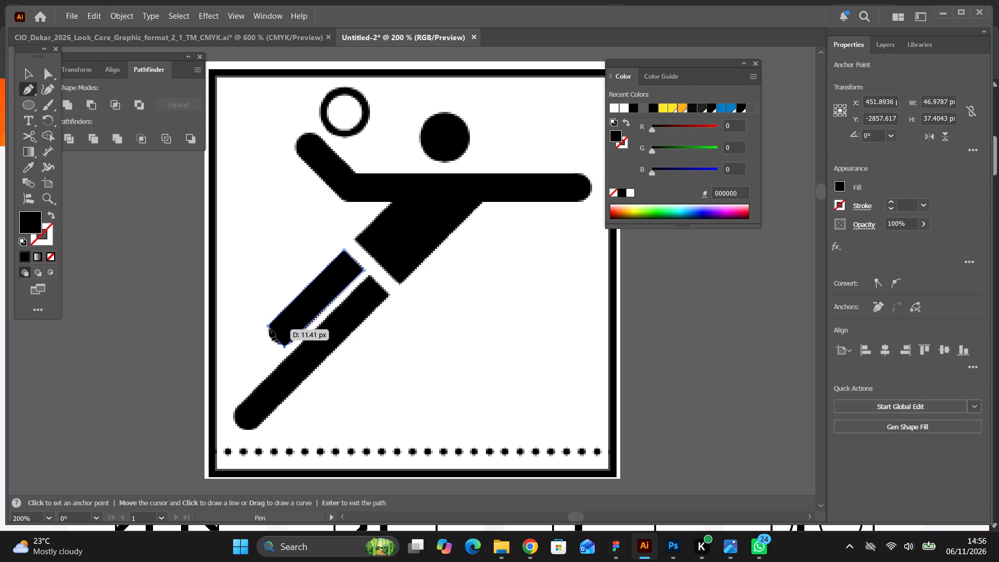
{"action": "left_click", "coordinate": [268, 327], "text": "shift"}
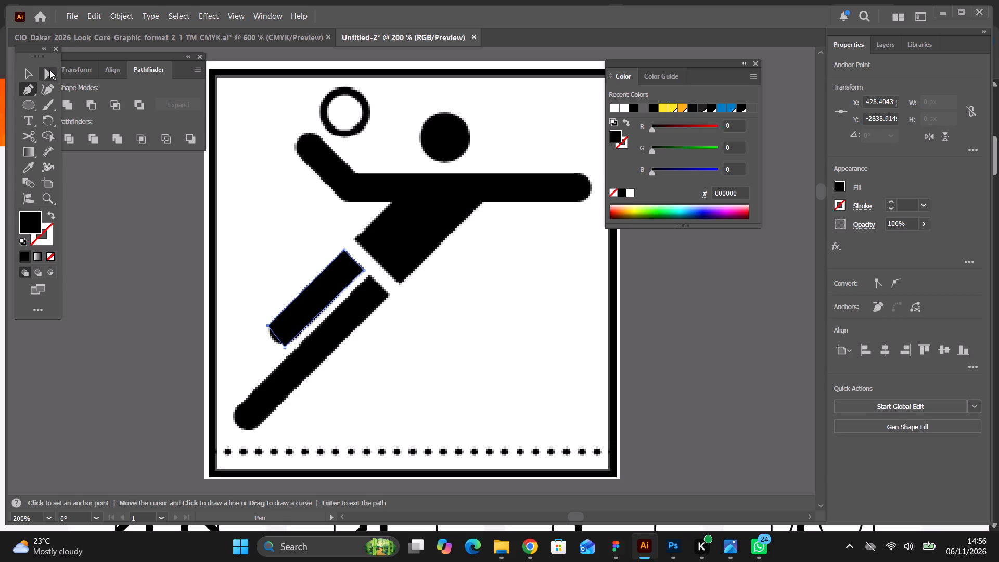
Move the two foot-end anchor points of the traced shorter leg outward to extend and square off that end.
{"action": "left_click", "coordinate": [49, 70]}
{"action": "left_click", "coordinate": [267, 327]}
{"action": "left_click_drag", "start_coordinate": [267, 327], "coordinate": [263, 331]}
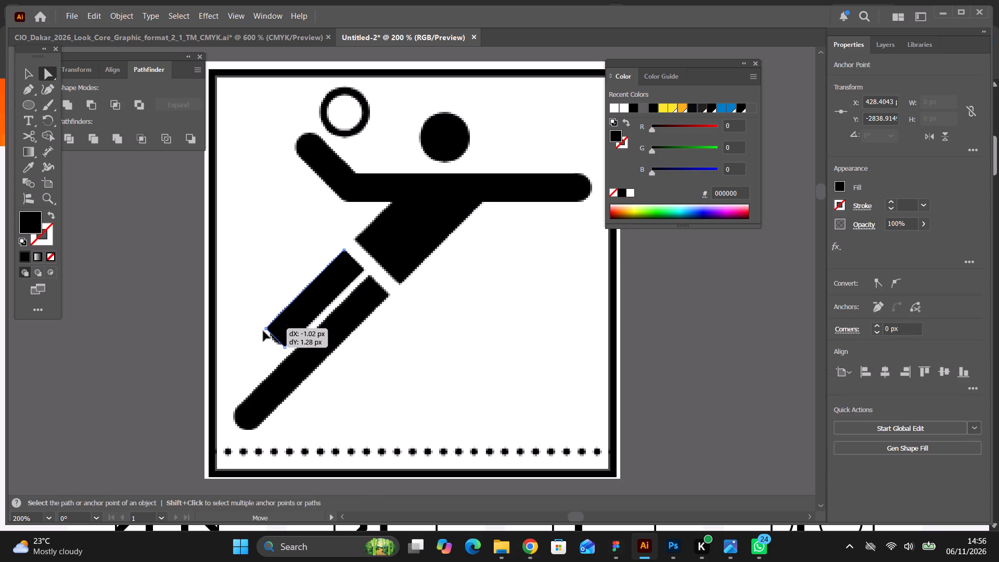
{"action": "left_click_drag", "start_coordinate": [263, 331], "coordinate": [262, 333]}
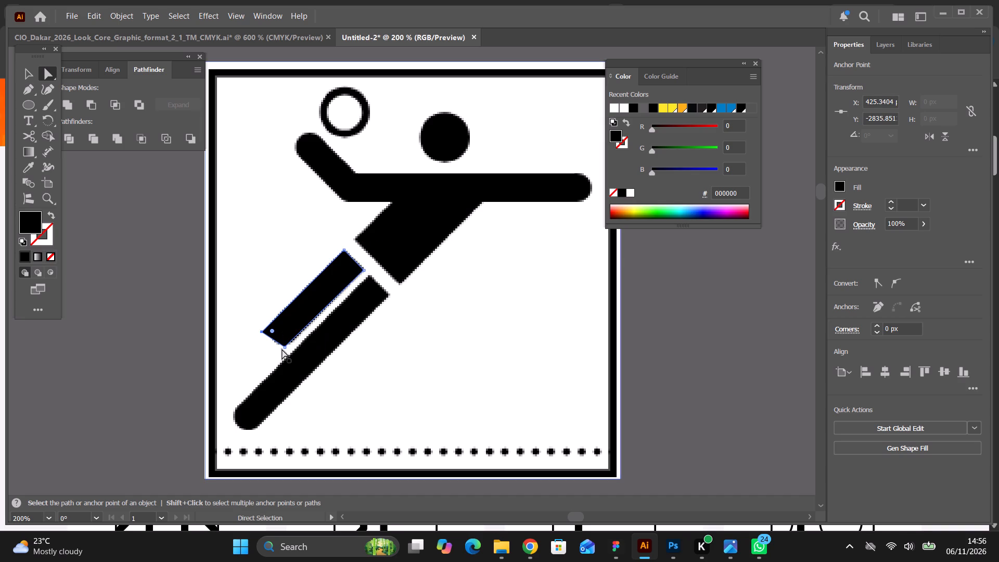
{"action": "left_click", "coordinate": [284, 348]}
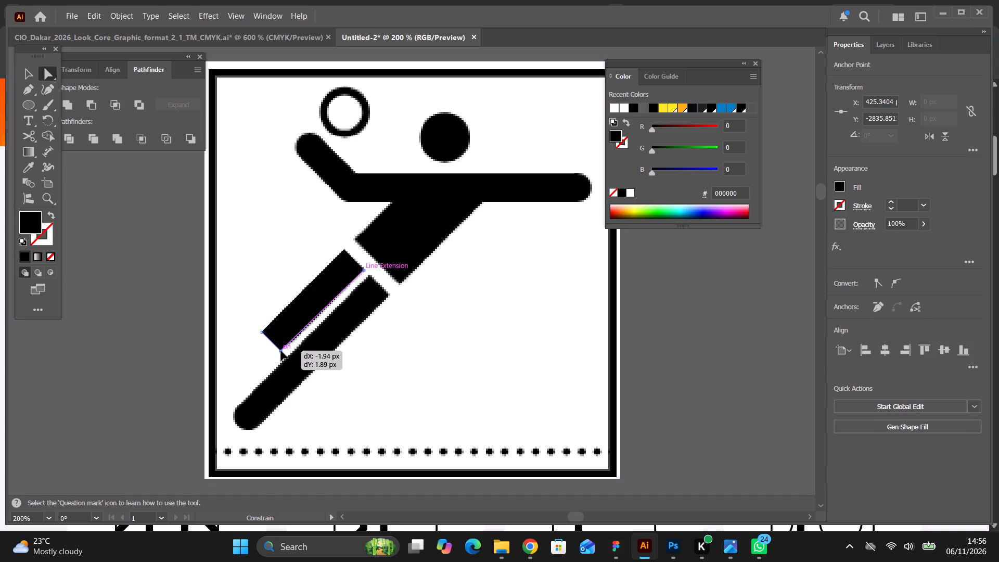
Round both foot-end corners of the shorter leg shape to a radius of about 6.6 px.
{"action": "left_click", "coordinate": [261, 330]}
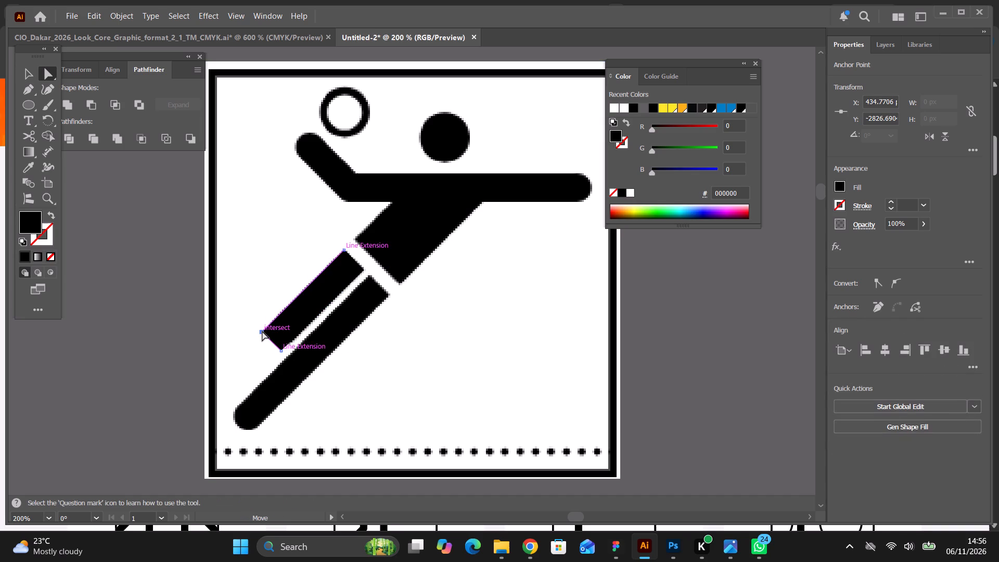
{"action": "left_click", "coordinate": [281, 351], "text": "shift"}
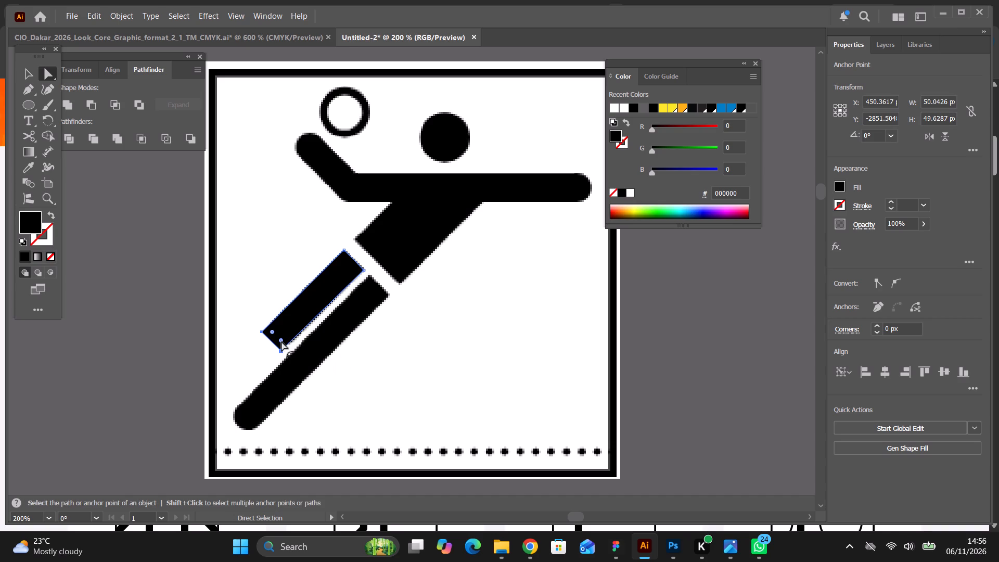
{"action": "left_click_drag", "start_coordinate": [281, 341], "coordinate": [329, 310]}
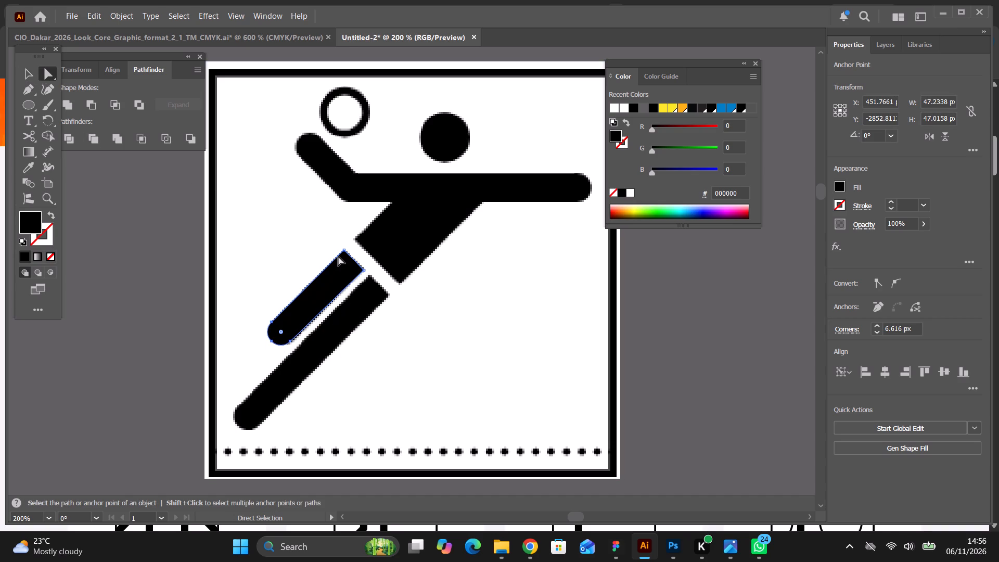
Duplicate the rounded leg shape and align the copy with the foot end of the longer leg.
{"action": "left_click", "coordinate": [31, 85]}
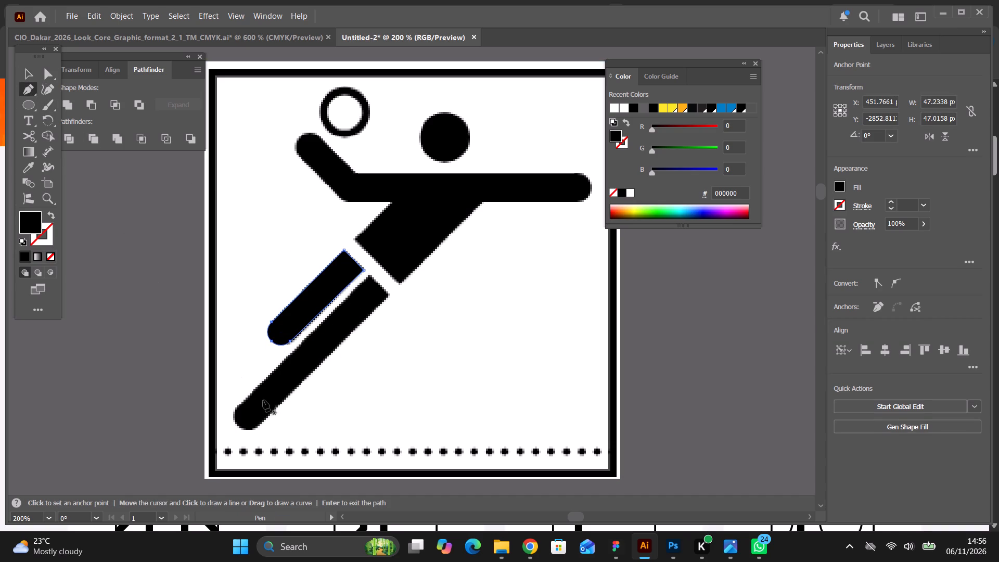
{"action": "left_click", "coordinate": [27, 75]}
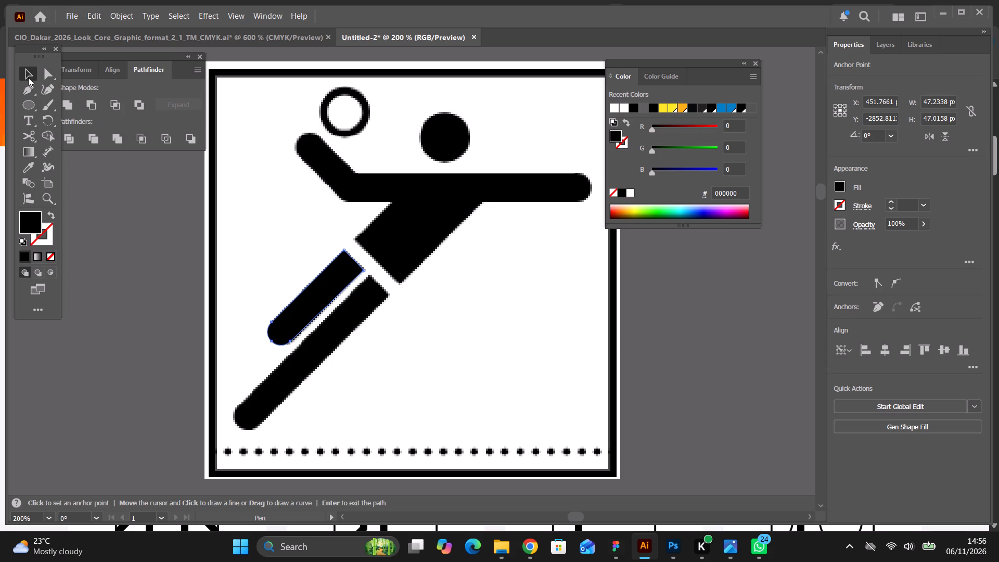
{"action": "left_click_drag", "start_coordinate": [310, 300], "coordinate": [301, 348]}
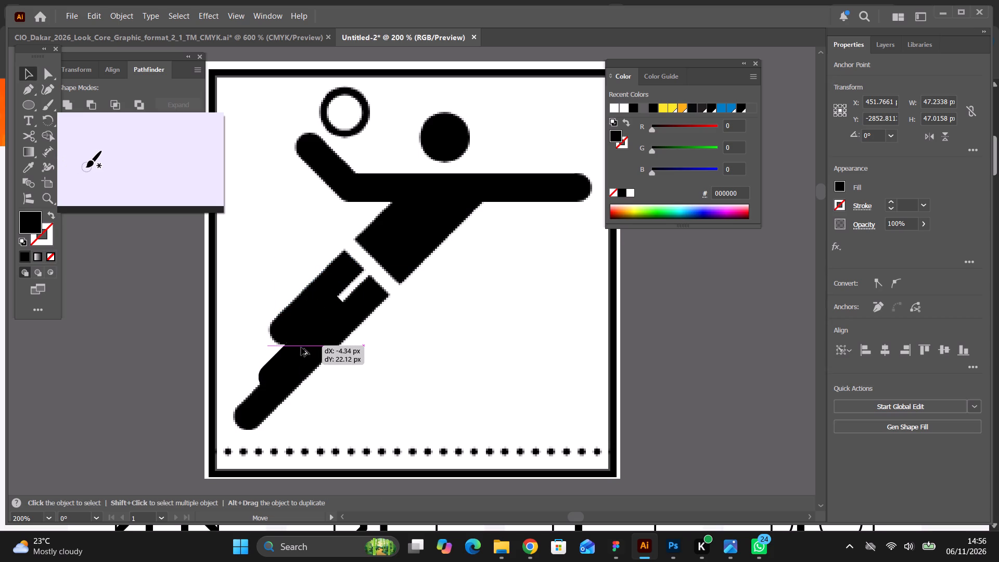
{"action": "left_click_drag", "start_coordinate": [301, 348], "coordinate": [275, 387]}
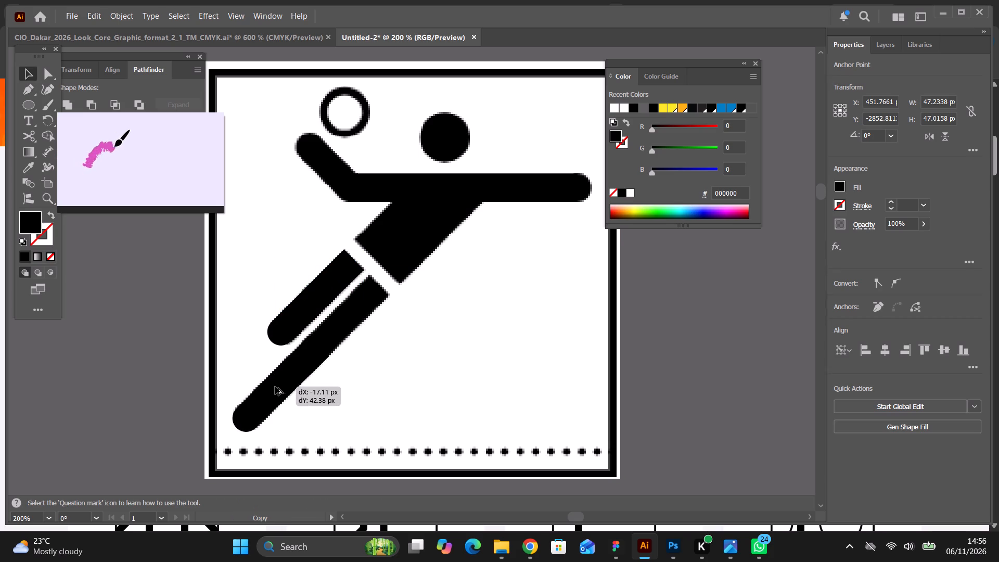
{"action": "left_click_drag", "start_coordinate": [275, 387], "coordinate": [277, 385]}
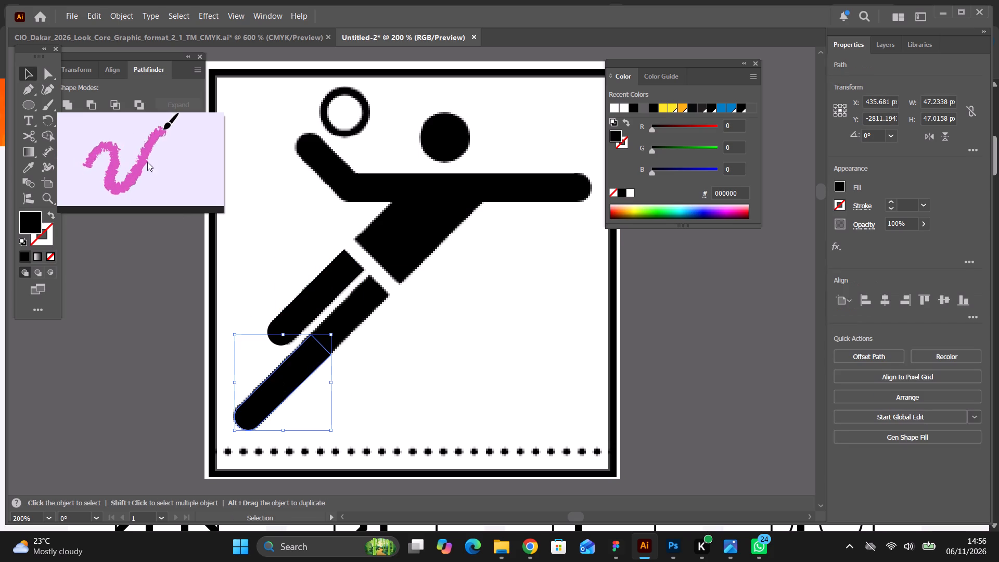
Stretch the copied leg's square end up to the hip gap, making the shape about 76 × 77 px overall.
{"action": "left_click", "coordinate": [47, 70]}
{"action": "left_click", "coordinate": [312, 336]}
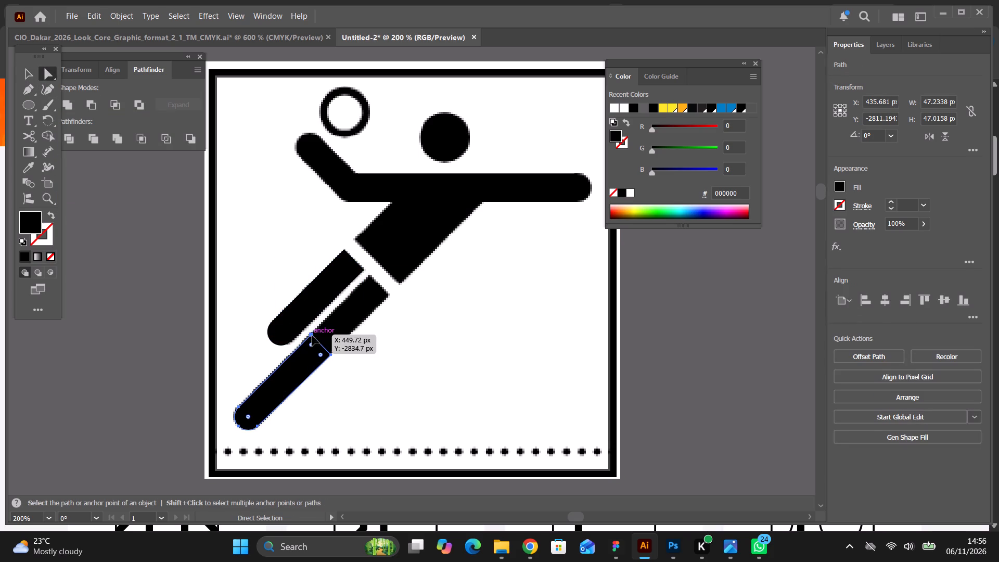
{"action": "left_click", "coordinate": [331, 354], "text": "shift"}
{"action": "left_click_drag", "start_coordinate": [331, 355], "coordinate": [342, 342]}
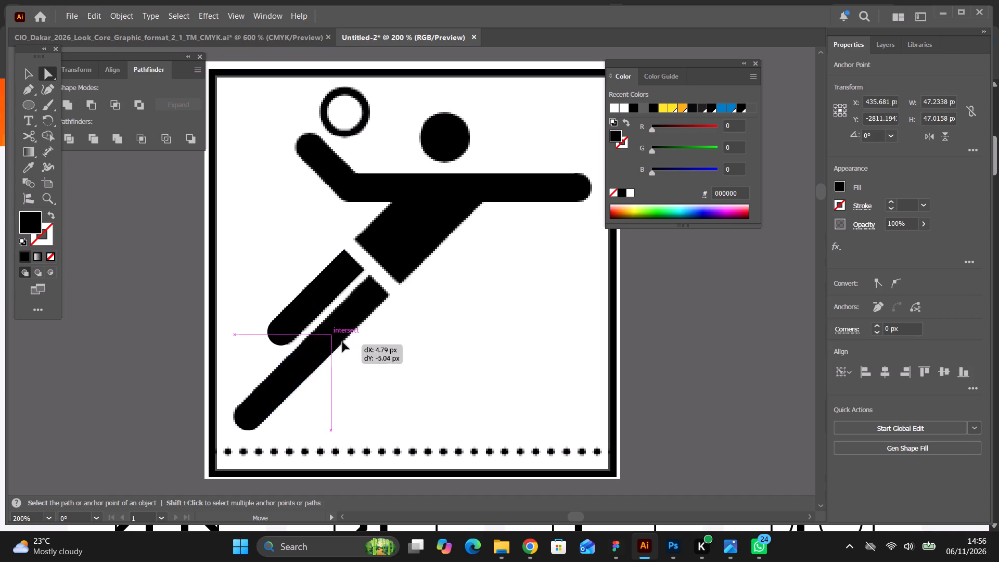
{"action": "left_click_drag", "start_coordinate": [342, 342], "coordinate": [387, 299]}
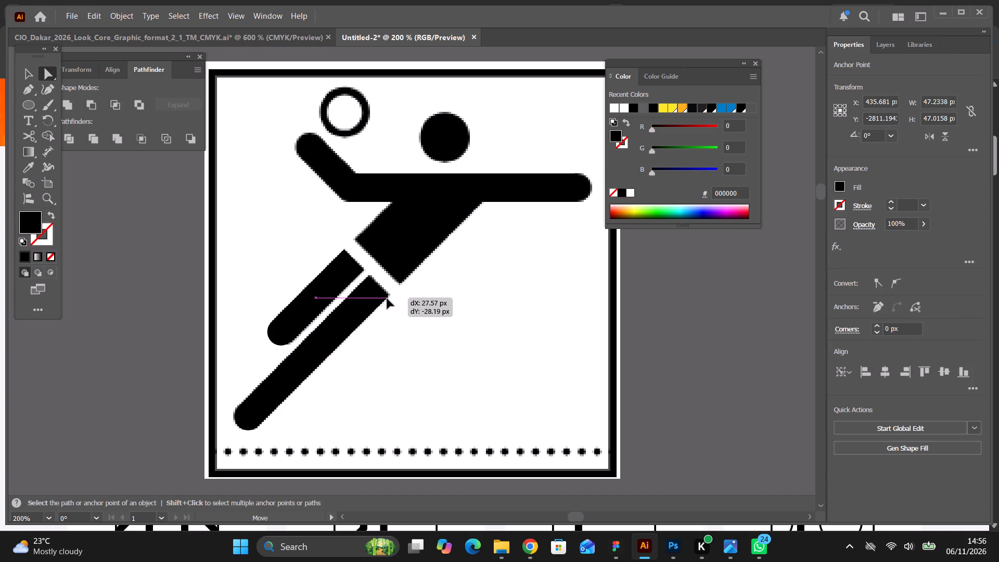
{"action": "left_click_drag", "start_coordinate": [387, 299], "coordinate": [389, 296]}
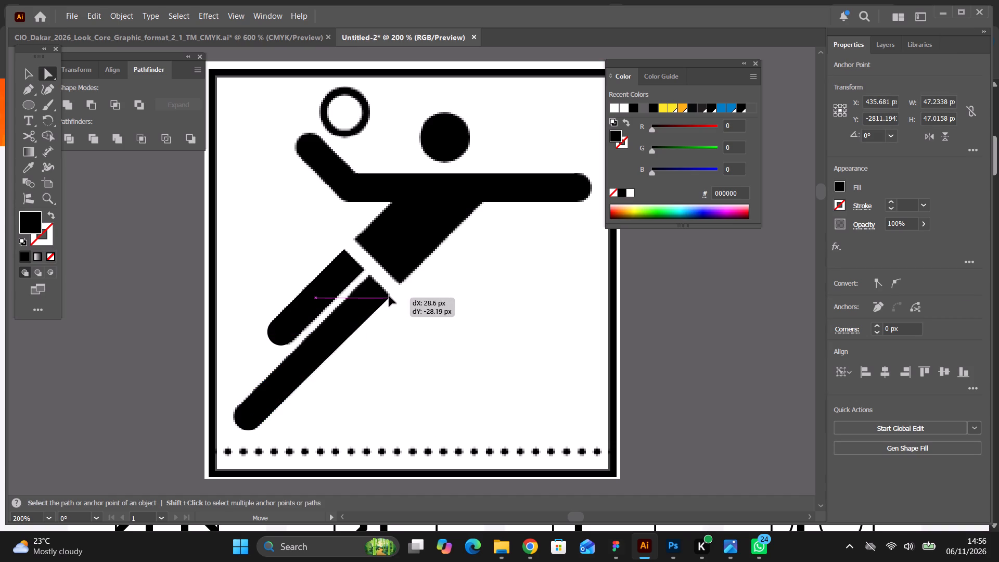
{"action": "left_click_drag", "start_coordinate": [389, 296], "coordinate": [389, 296]}
{"action": "left_click_drag", "start_coordinate": [389, 296], "coordinate": [389, 295]}
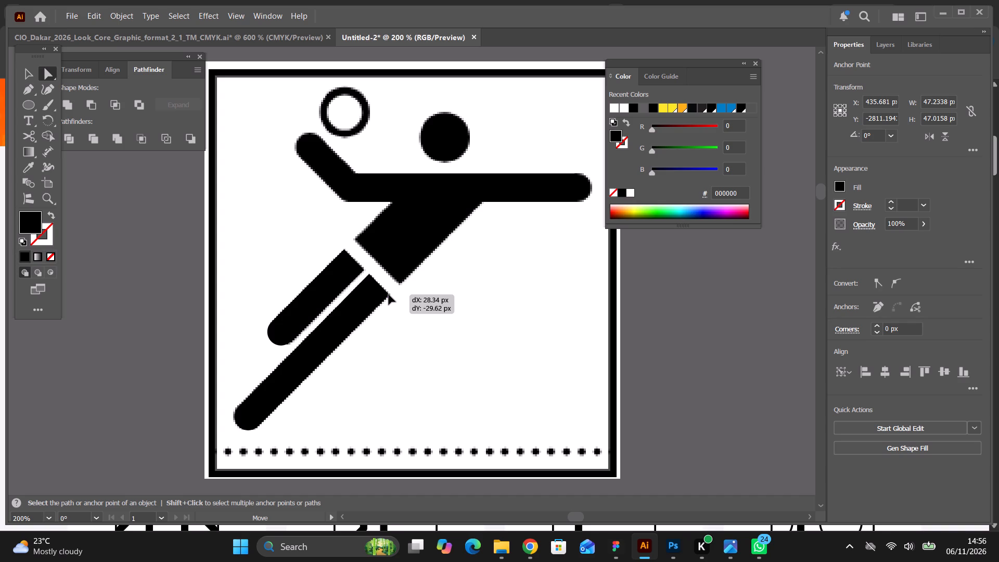
{"action": "left_click_drag", "start_coordinate": [389, 295], "coordinate": [389, 295]}
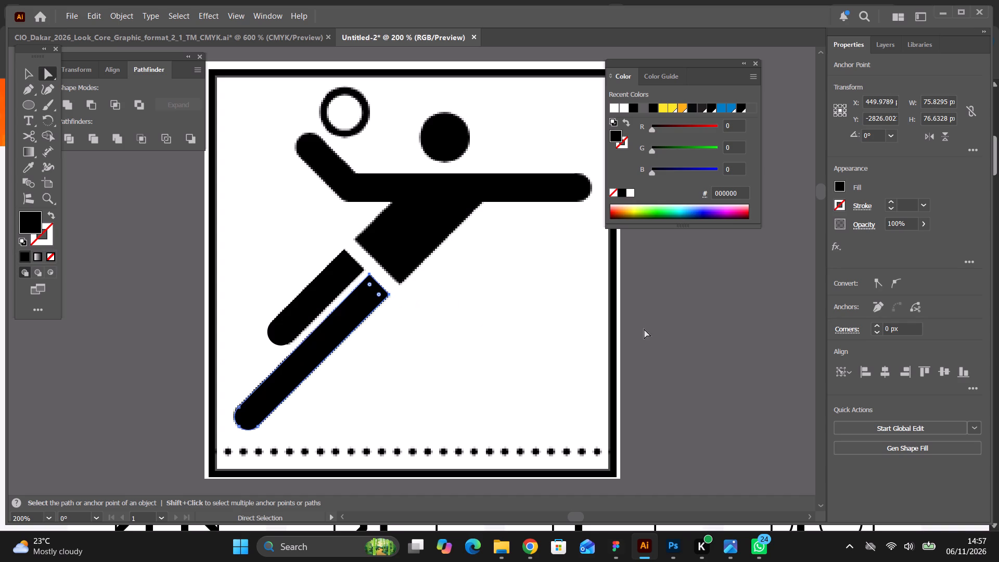
{"action": "left_click", "coordinate": [644, 329]}
Draw a straight diagonal path about 54 px long across the hip ends of both legs.
{"action": "left_click", "coordinate": [26, 90]}
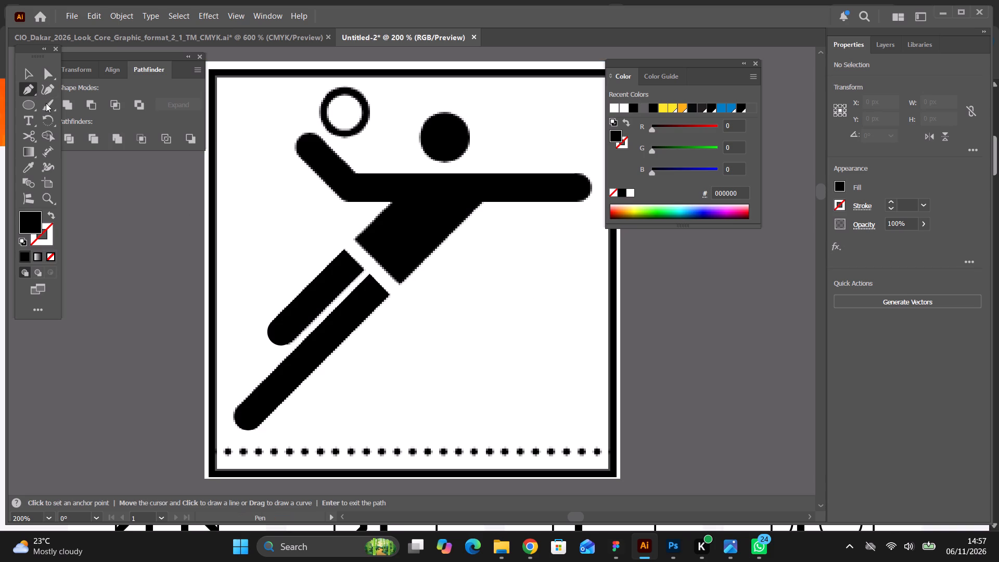
{"action": "left_click", "coordinate": [329, 244]}
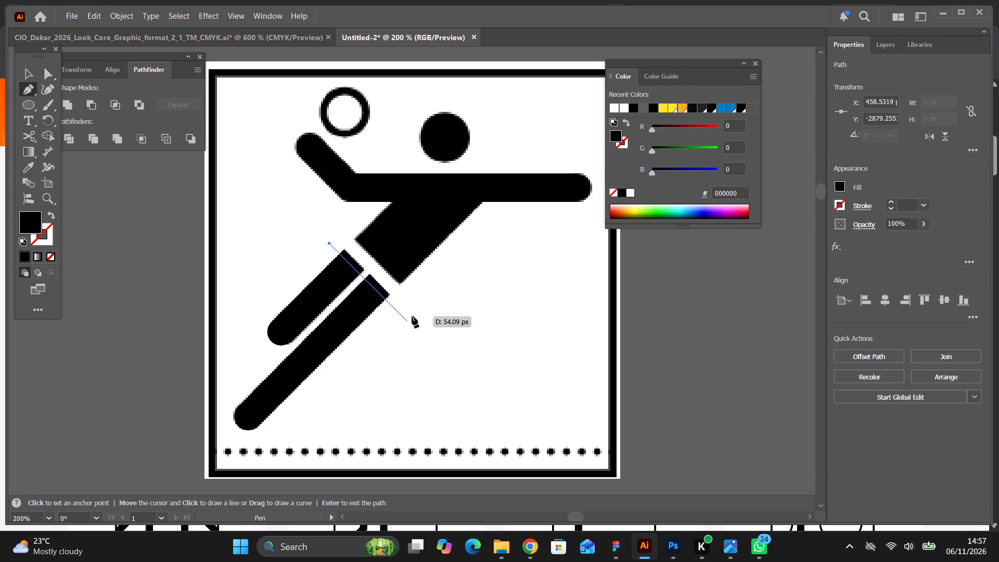
{"action": "left_click", "coordinate": [412, 316], "text": "shift"}
{"action": "left_click", "coordinate": [30, 74]}
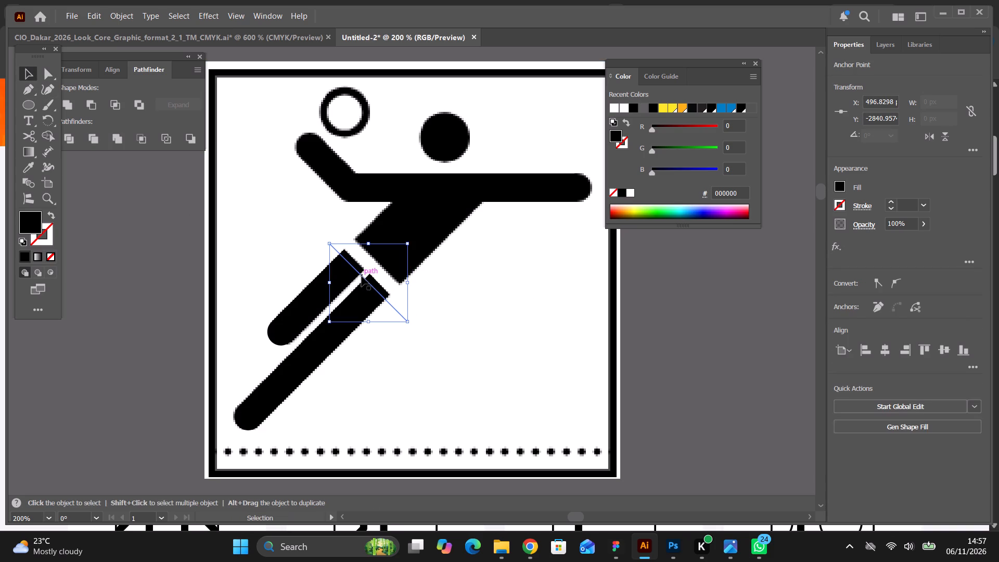
Divide both leg shapes along the diagonal hip path, after nudging the path slightly sideways and removing its fill.
{"action": "left_click_drag", "start_coordinate": [362, 276], "coordinate": [367, 275]}
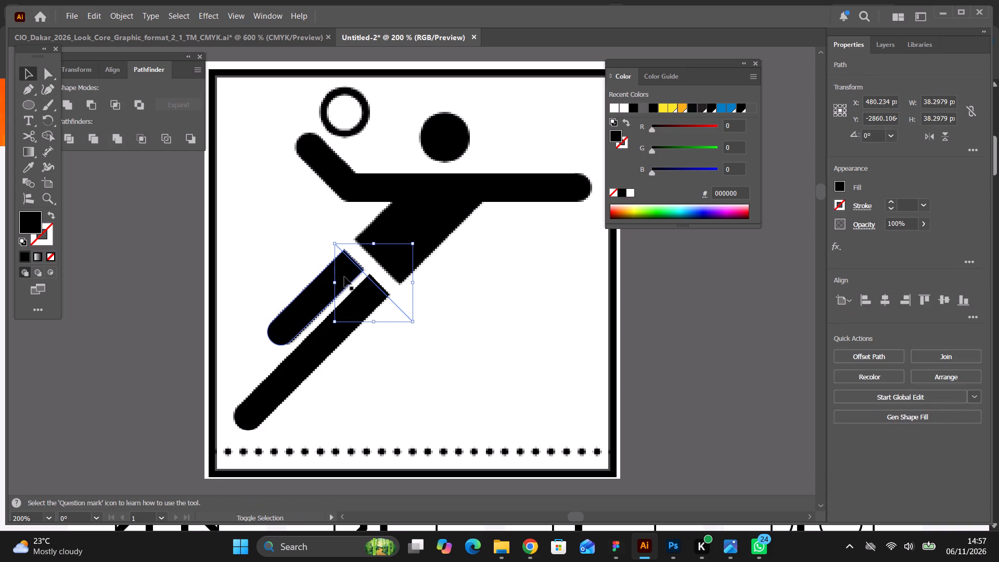
{"action": "left_click", "coordinate": [344, 277], "text": "shift"}
{"action": "left_click", "coordinate": [367, 300], "text": "shift"}
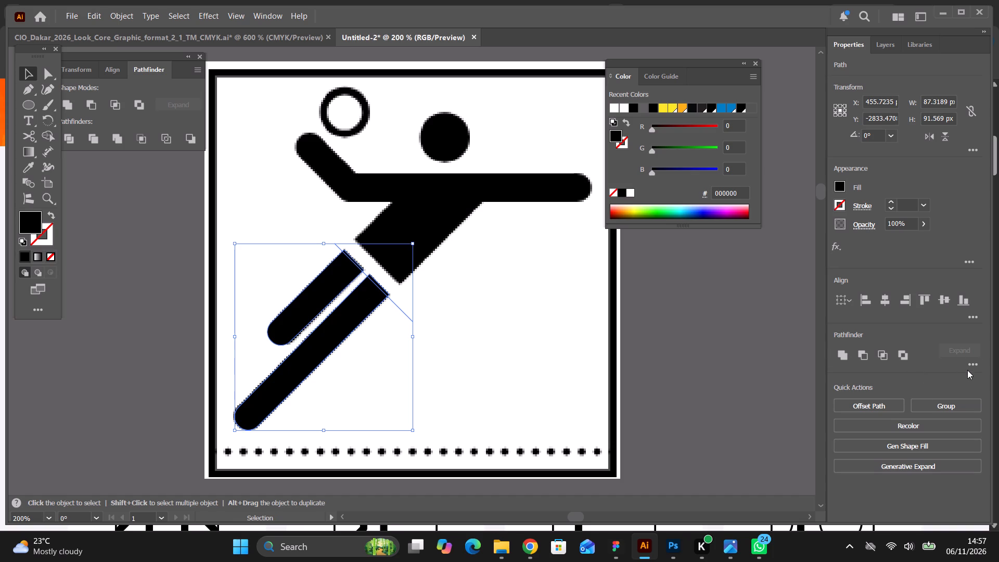
{"action": "left_click", "coordinate": [784, 342]}
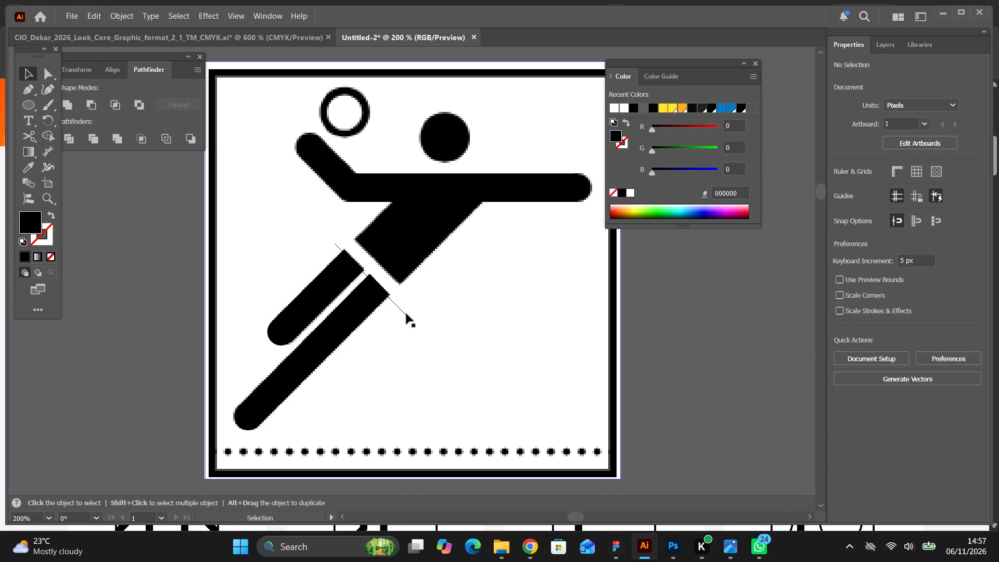
{"action": "left_click", "coordinate": [406, 314]}
{"action": "left_click", "coordinate": [54, 255]}
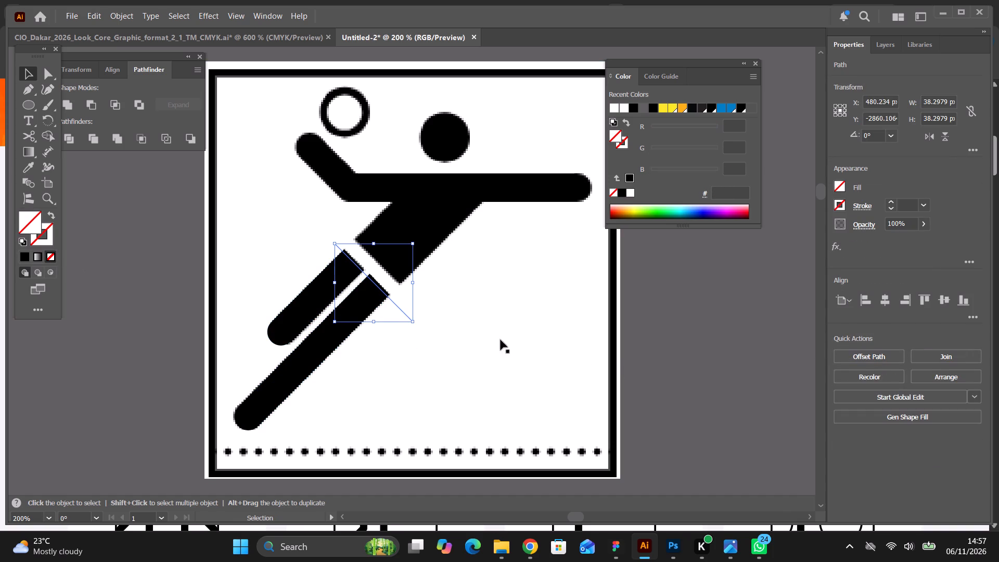
{"action": "left_click", "coordinate": [313, 309], "text": "shift"}
{"action": "left_click", "coordinate": [324, 333], "text": "shift"}
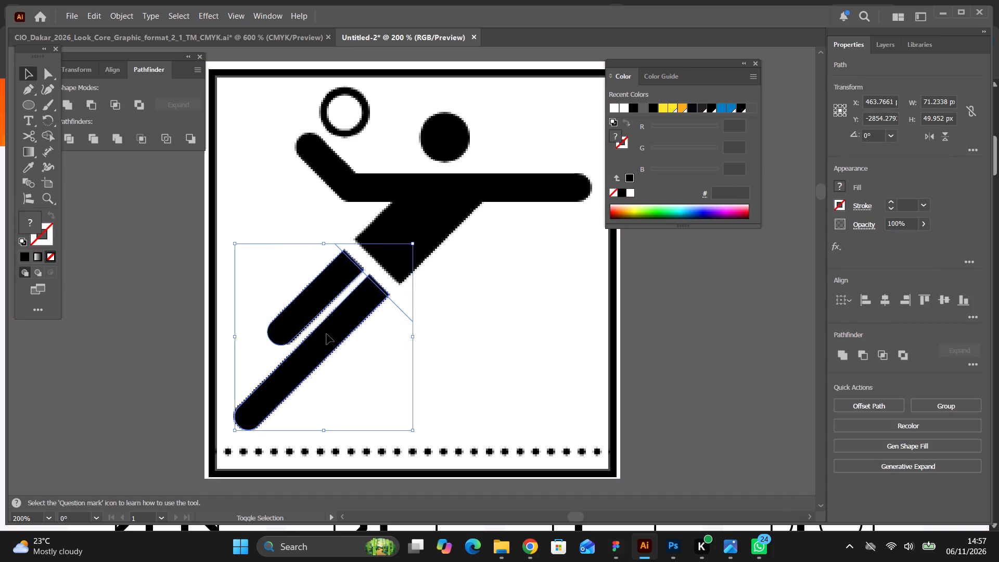
{"action": "left_click", "coordinate": [968, 362]}
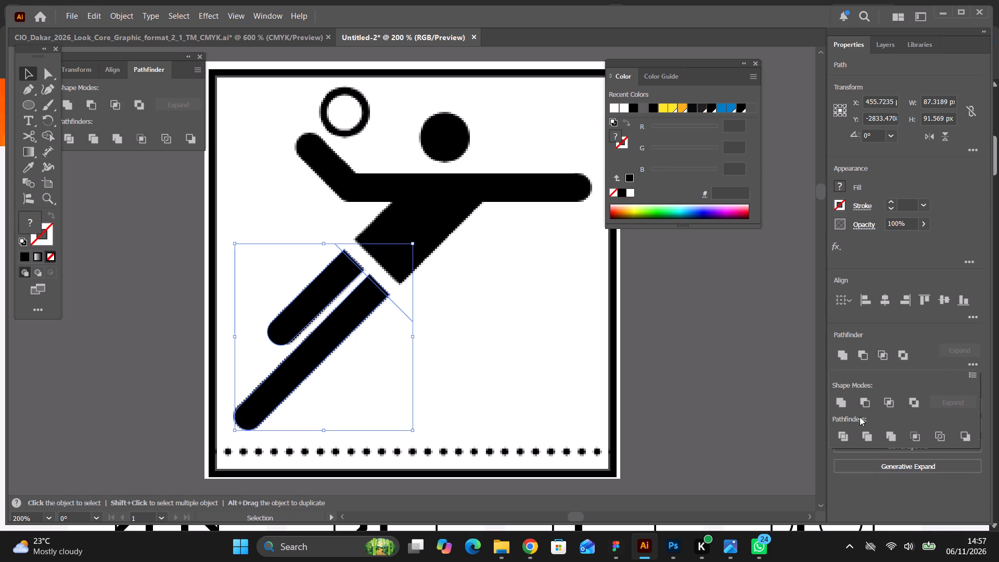
{"action": "left_click", "coordinate": [847, 437]}
{"action": "left_click", "coordinate": [750, 367]}
Ungroup the divided legs and delete the two cut-off pieces at the hip ends.
{"action": "left_click", "coordinate": [364, 271]}
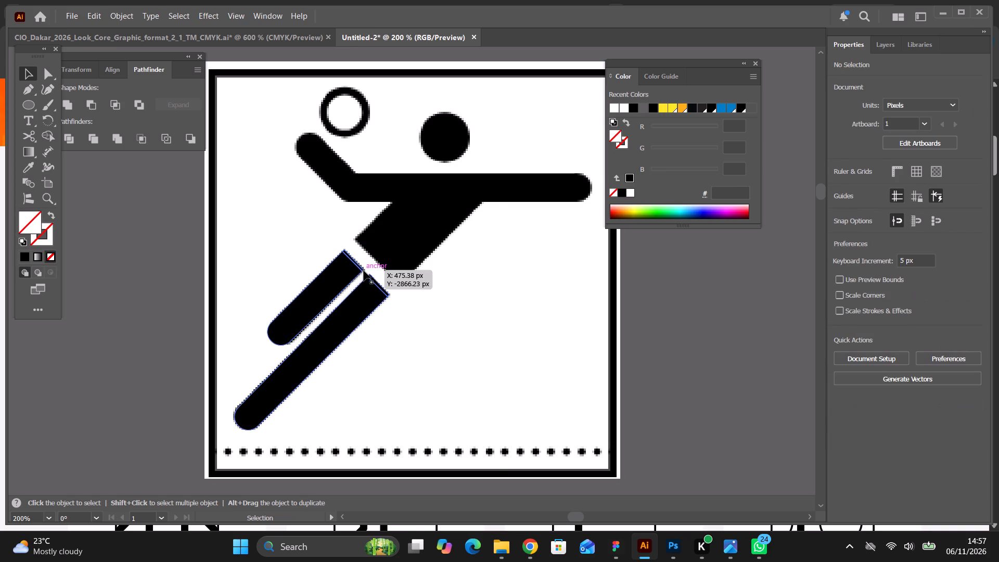
{"action": "right_click", "coordinate": [364, 271]}
{"action": "left_click", "coordinate": [399, 317]}
{"action": "left_click", "coordinate": [693, 347]}
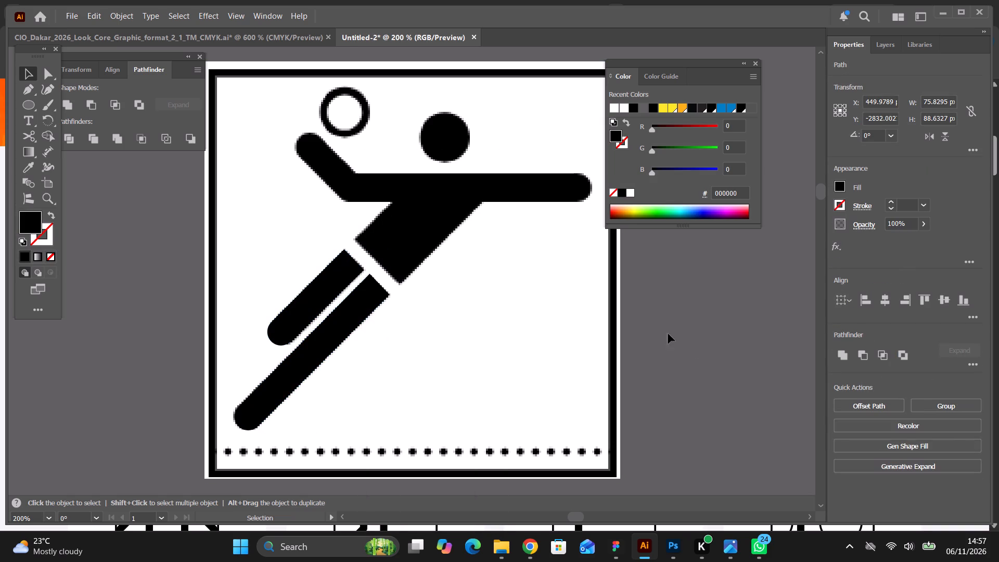
{"action": "left_click", "coordinate": [364, 269]}
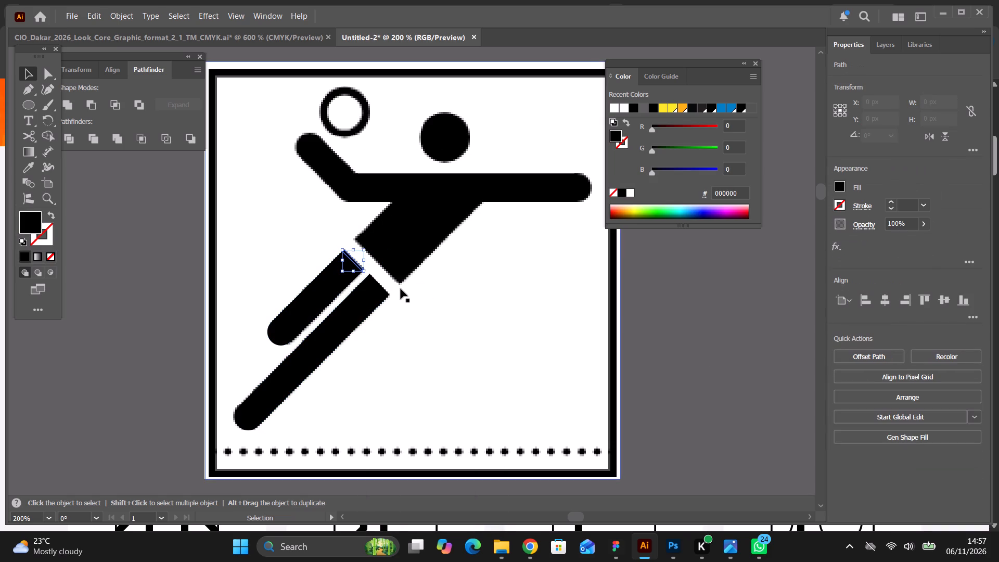
{"action": "key", "text": "BackSpace"}
{"action": "left_click", "coordinate": [375, 283]}
{"action": "key", "text": "BackSpace"}
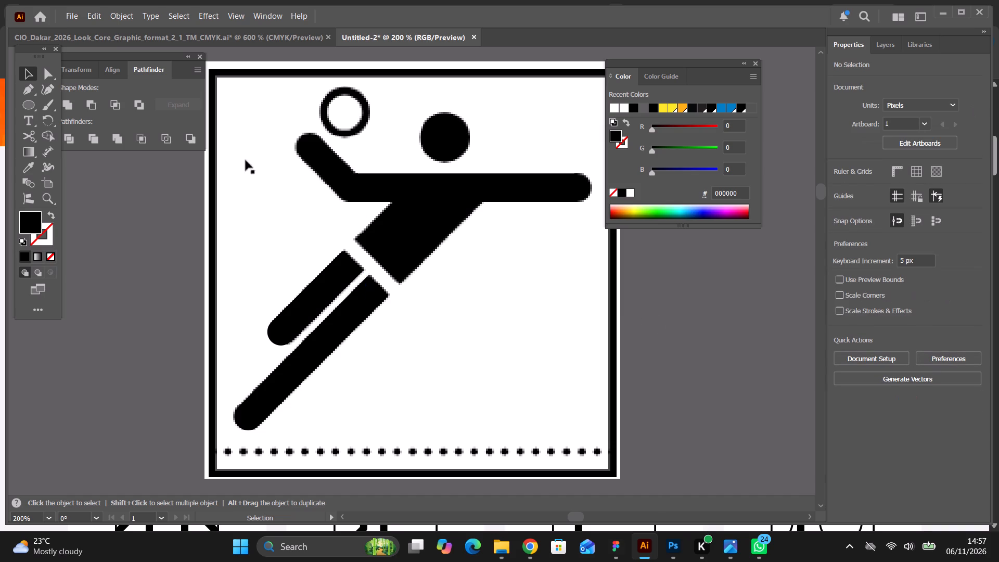
Trace the torso and both arms as one closed Pen path with square arm ends, no fill and a 1 pt black stroke.
{"action": "left_click", "coordinate": [24, 86]}
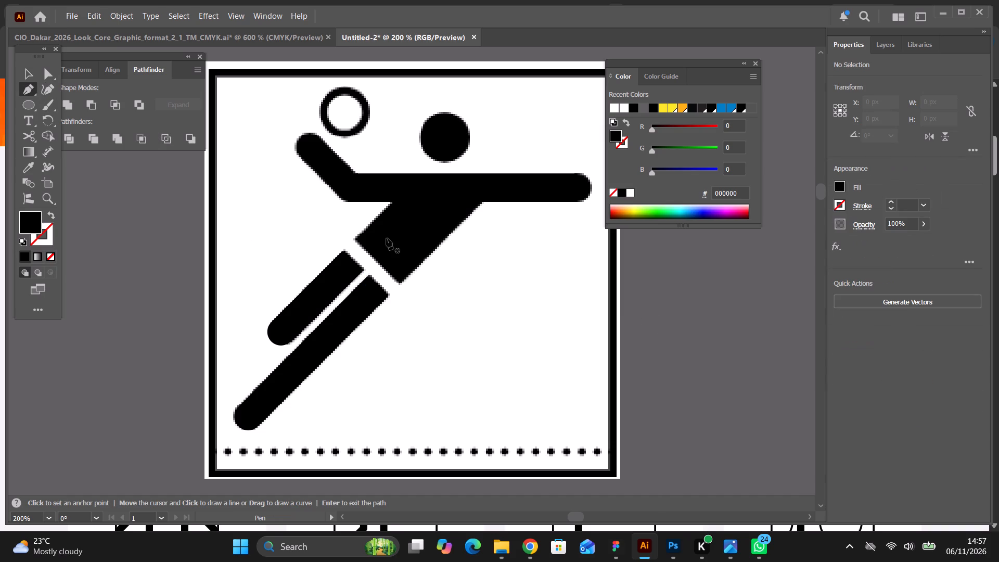
{"action": "left_click", "coordinate": [355, 240]}
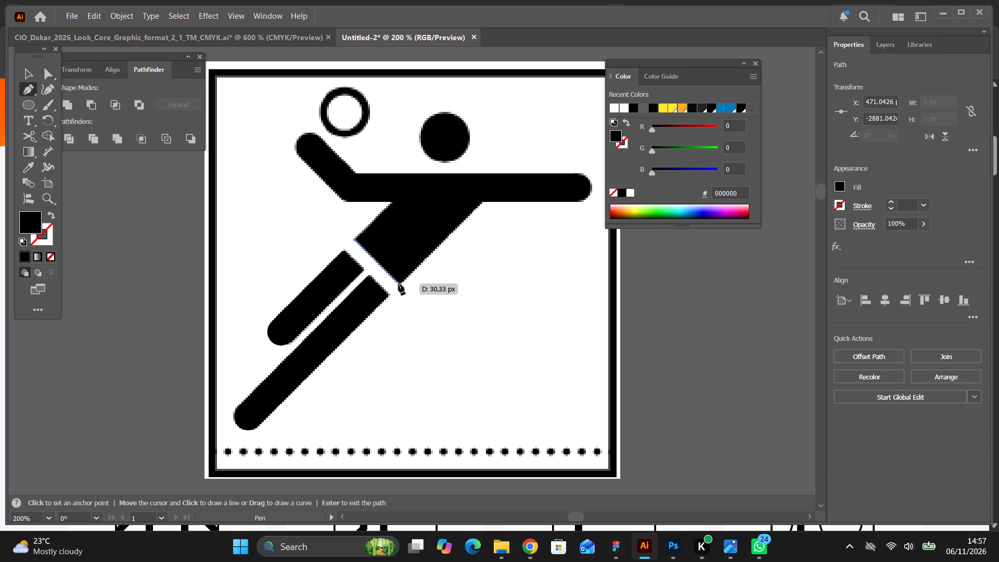
{"action": "left_click", "coordinate": [399, 284]}
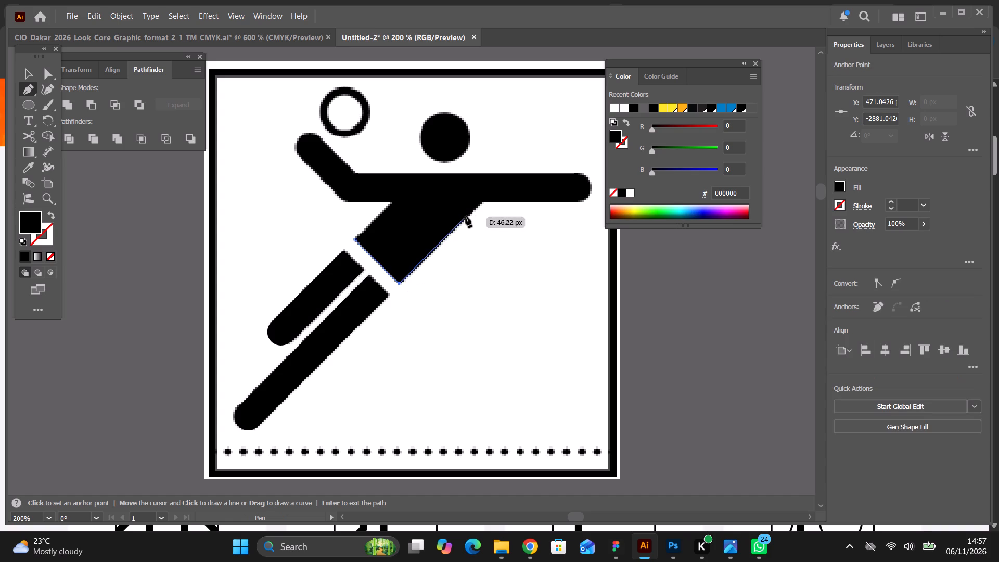
{"action": "left_click", "coordinate": [482, 202]}
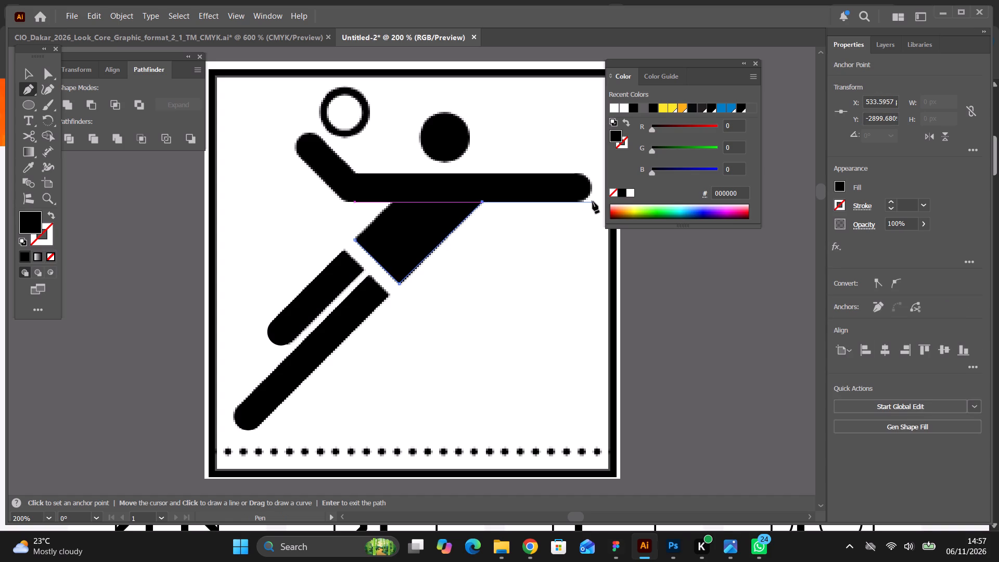
{"action": "left_click", "coordinate": [593, 202]}
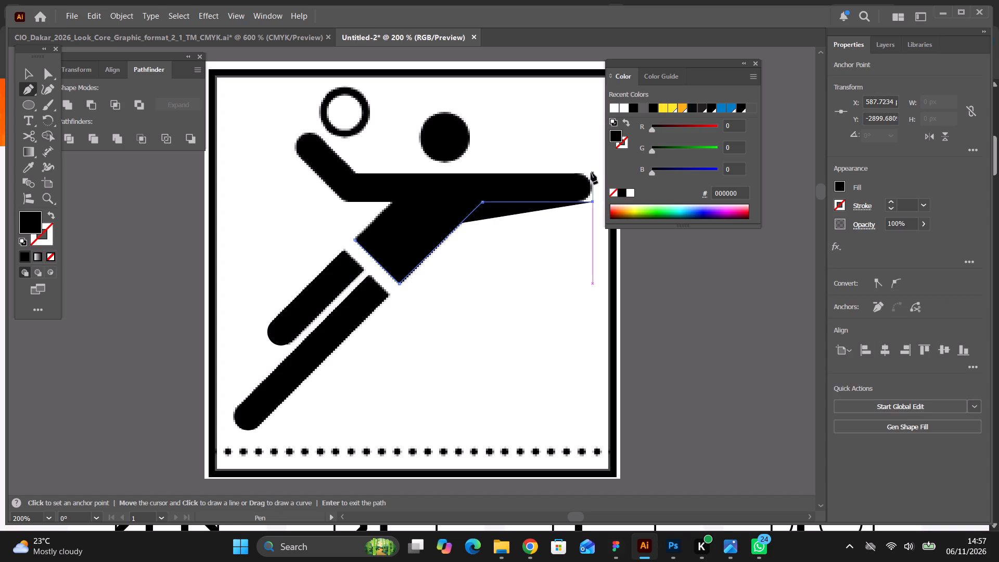
{"action": "left_click", "coordinate": [591, 173], "text": "shift"}
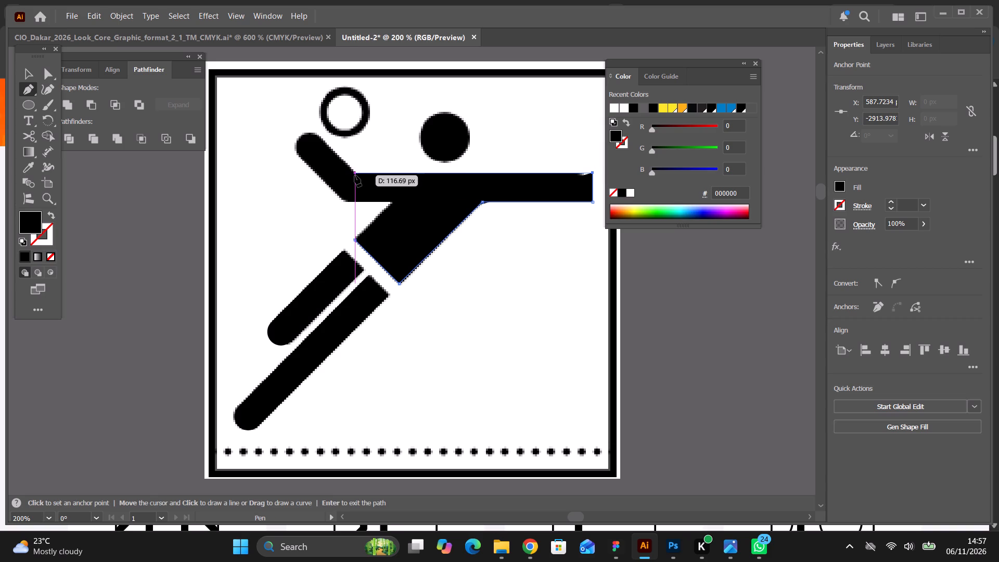
{"action": "left_click", "coordinate": [355, 175], "text": "shift"}
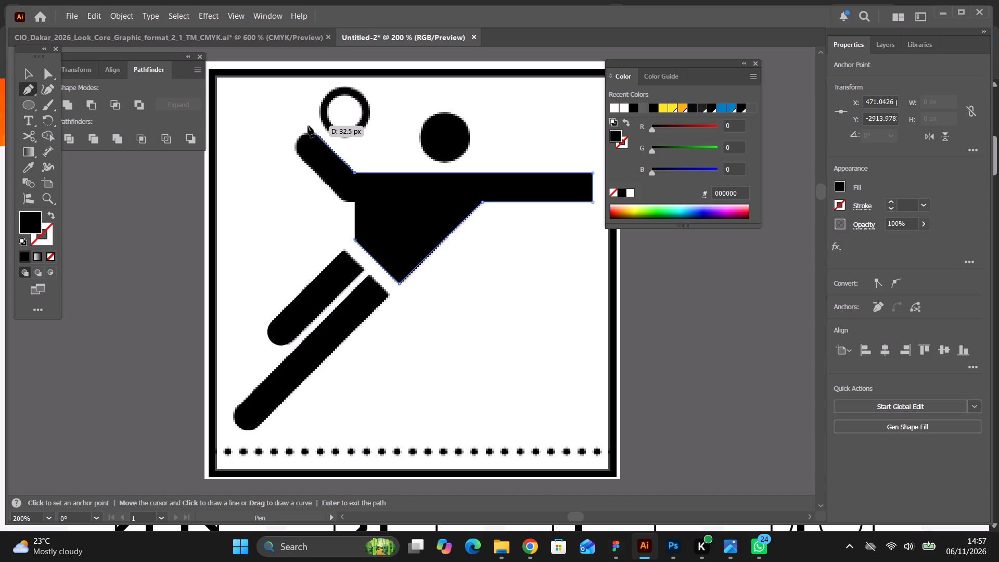
{"action": "left_click", "coordinate": [308, 126]}
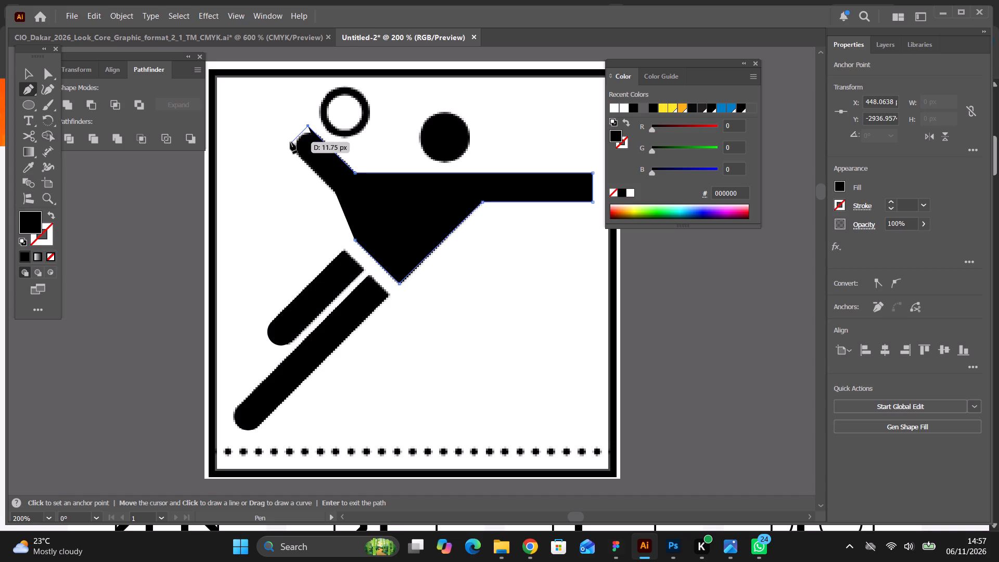
{"action": "left_click", "coordinate": [290, 142], "text": "shift"}
{"action": "left_click", "coordinate": [50, 216]}
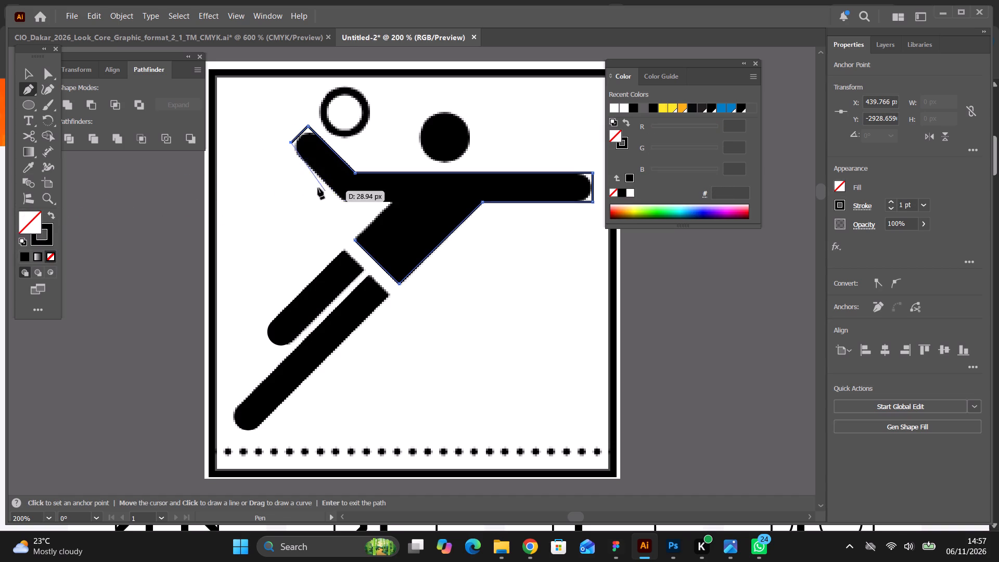
{"action": "key", "text": "ctrl+z"}
{"action": "key", "text": "ctrl+z"}
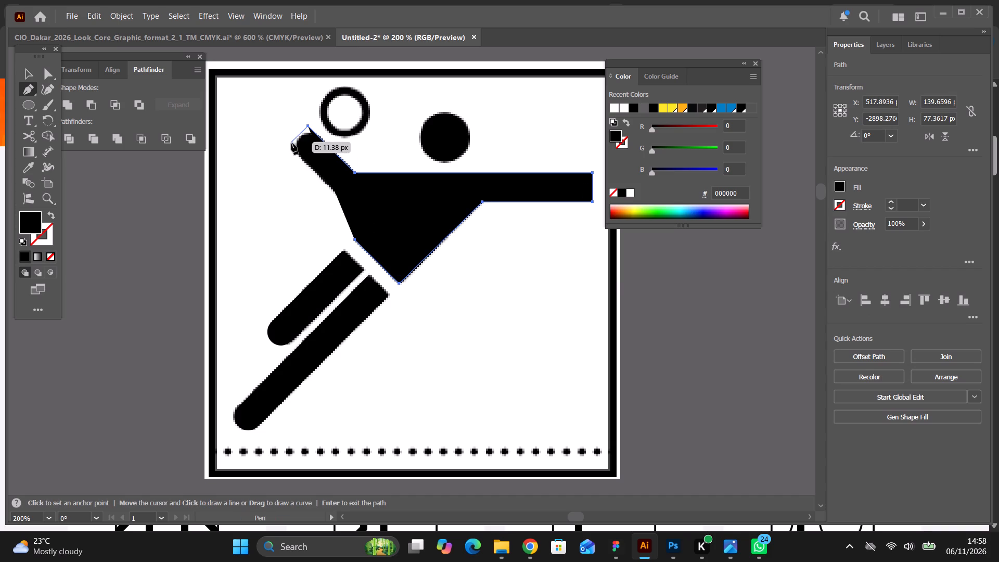
{"action": "left_click", "coordinate": [289, 147], "text": "shift"}
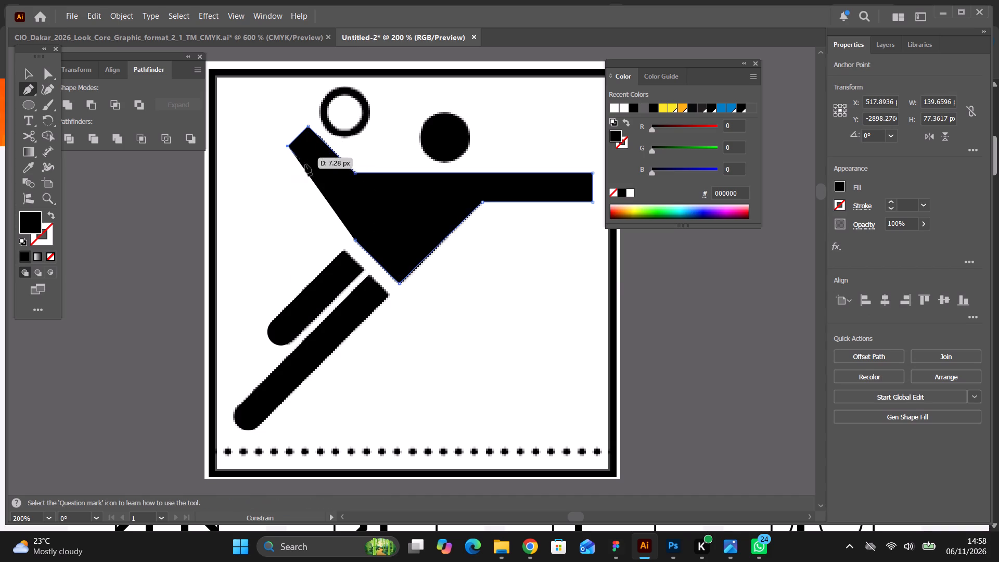
{"action": "left_click", "coordinate": [54, 213]}
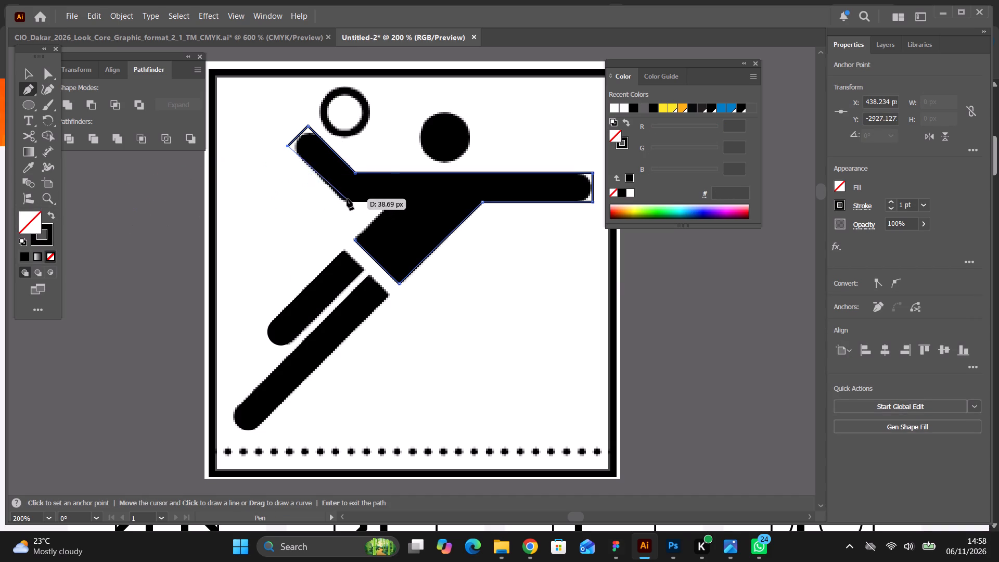
{"action": "left_click", "coordinate": [344, 201]}
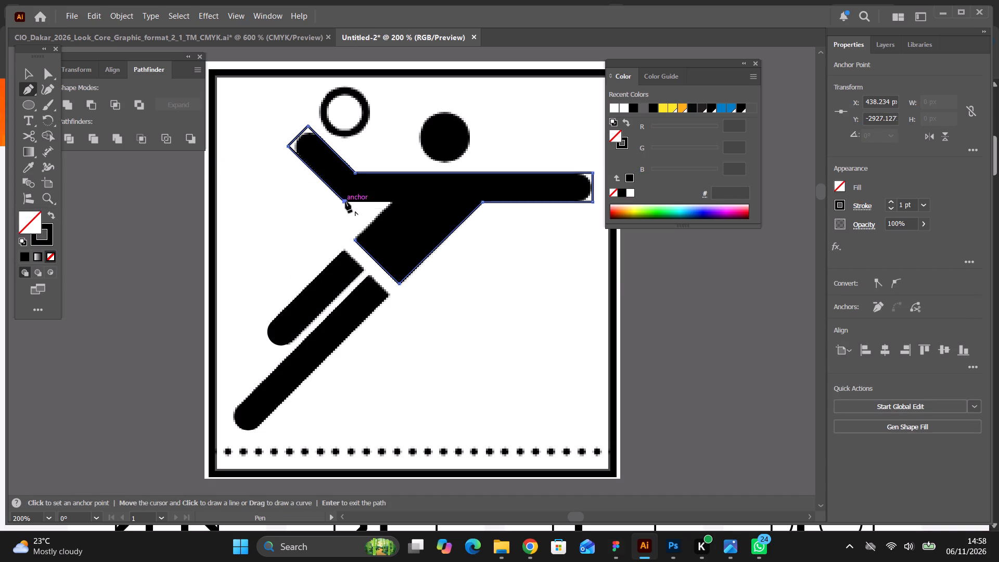
{"action": "left_click", "coordinate": [393, 201]}
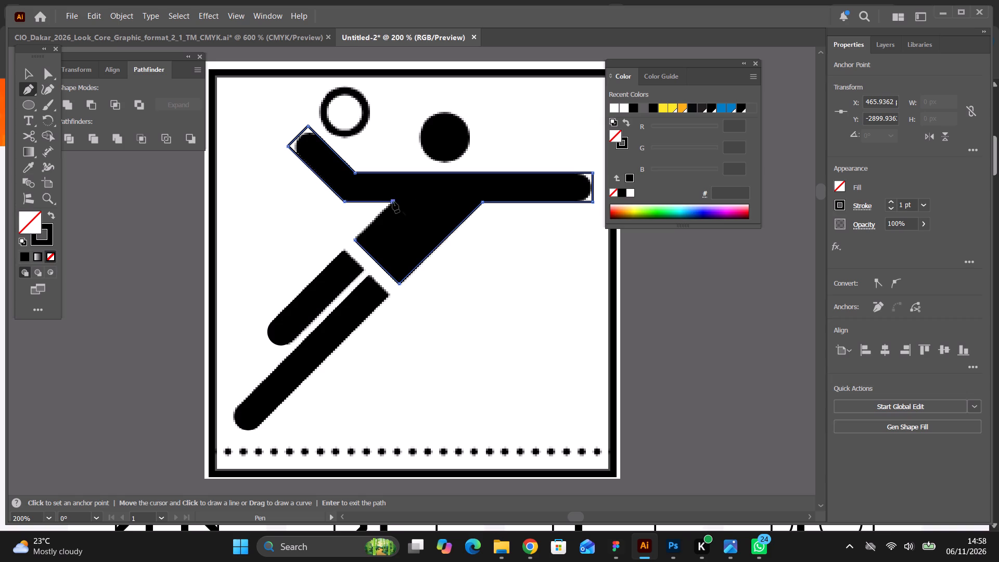
{"action": "left_click", "coordinate": [355, 239]}
Round both corners of the extended arm's end to about 7.1 px and pull the rounded end slightly inward.
{"action": "left_click", "coordinate": [44, 75]}
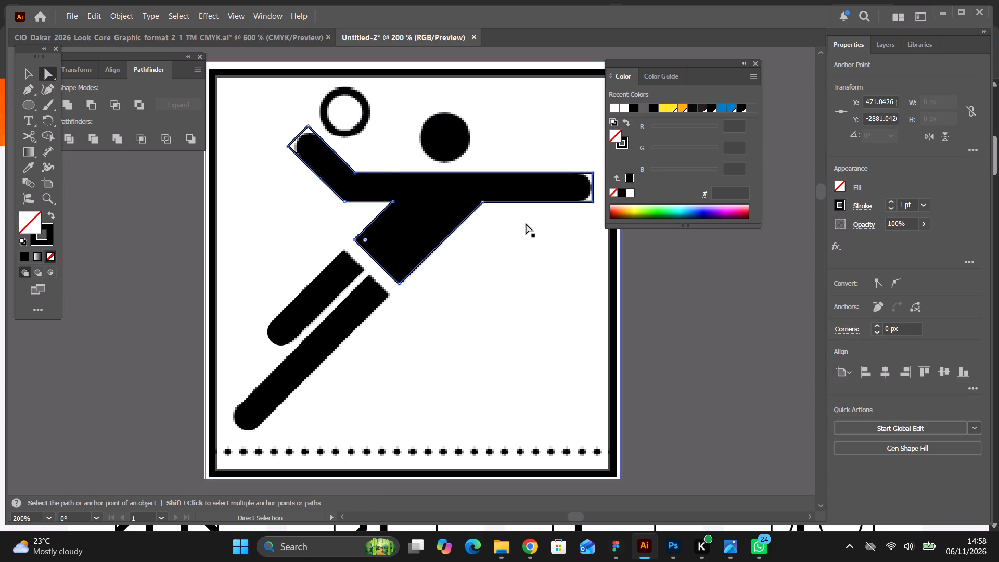
{"action": "left_click", "coordinate": [593, 173]}
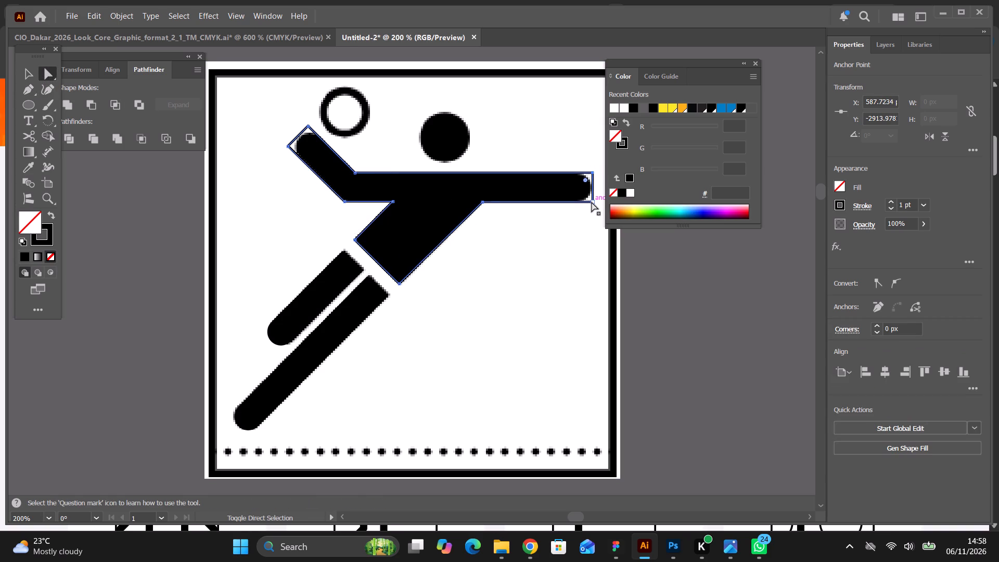
{"action": "left_click", "coordinate": [592, 202], "text": "shift"}
{"action": "left_click_drag", "start_coordinate": [586, 181], "coordinate": [496, 187]}
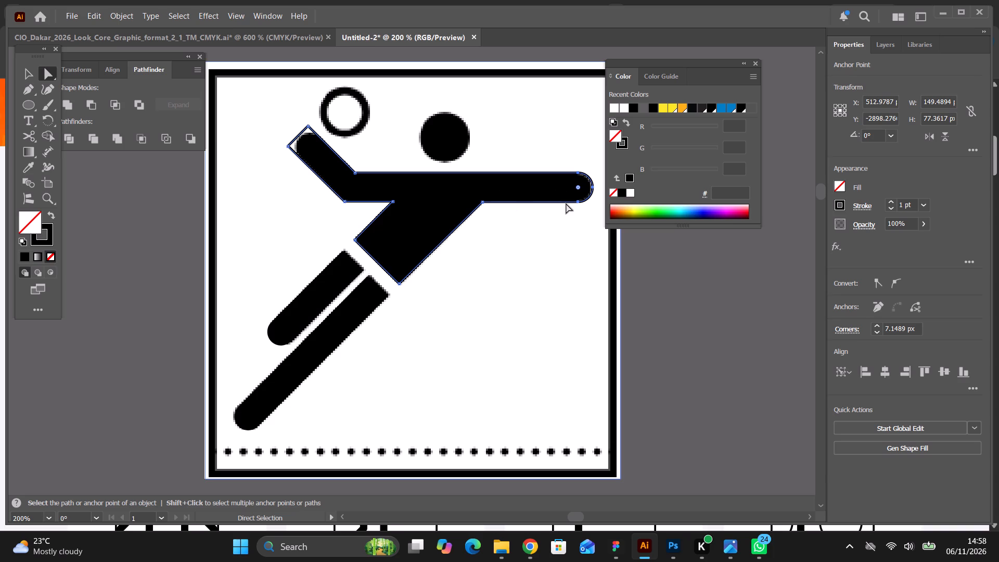
{"action": "left_click_drag", "start_coordinate": [578, 203], "coordinate": [573, 201]}
Shift the raised arm's two end corners slightly inward and round them to a radius of about 6.9 px.
{"action": "left_click", "coordinate": [309, 125]}
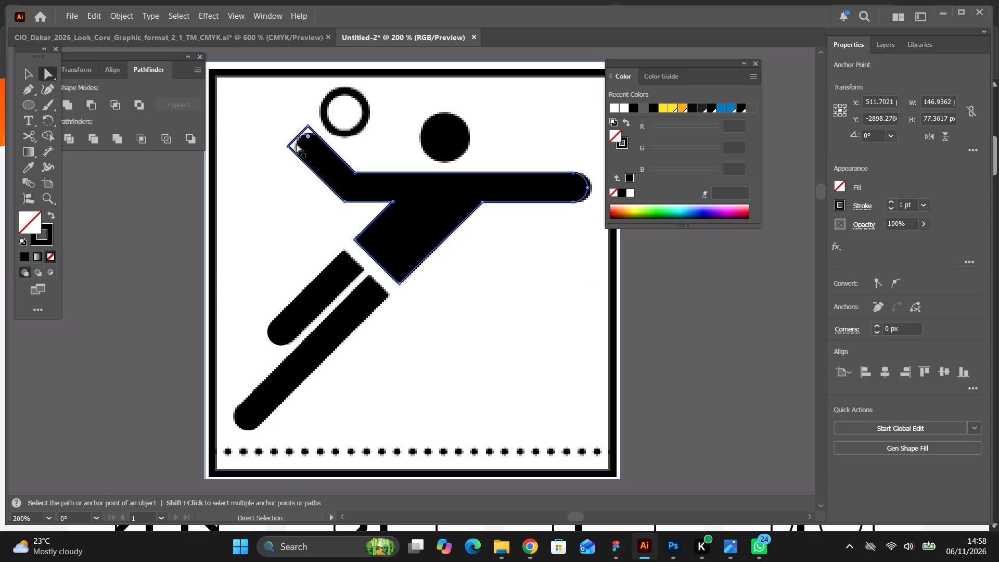
{"action": "left_click", "coordinate": [290, 146], "text": "shift"}
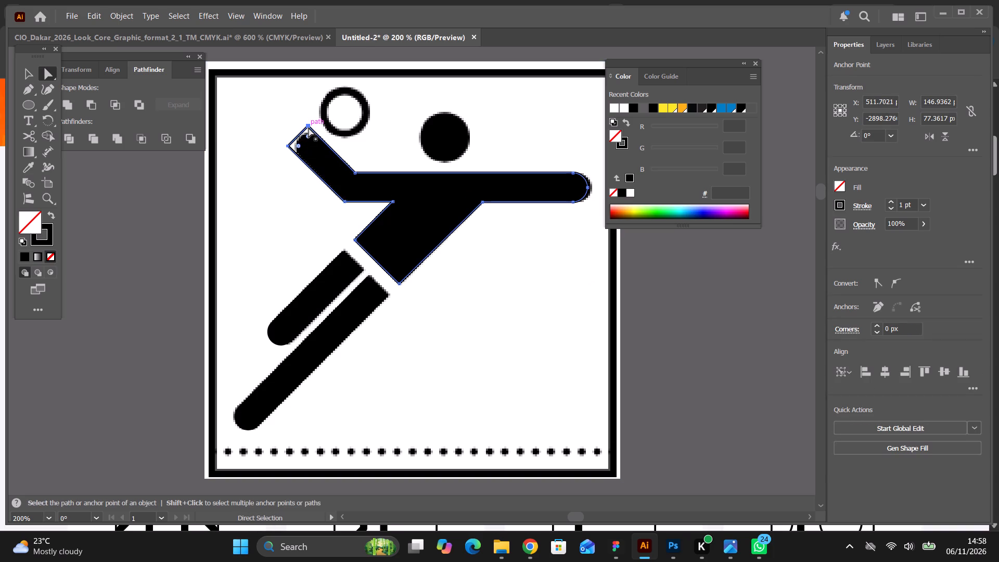
{"action": "left_click", "coordinate": [309, 127]}
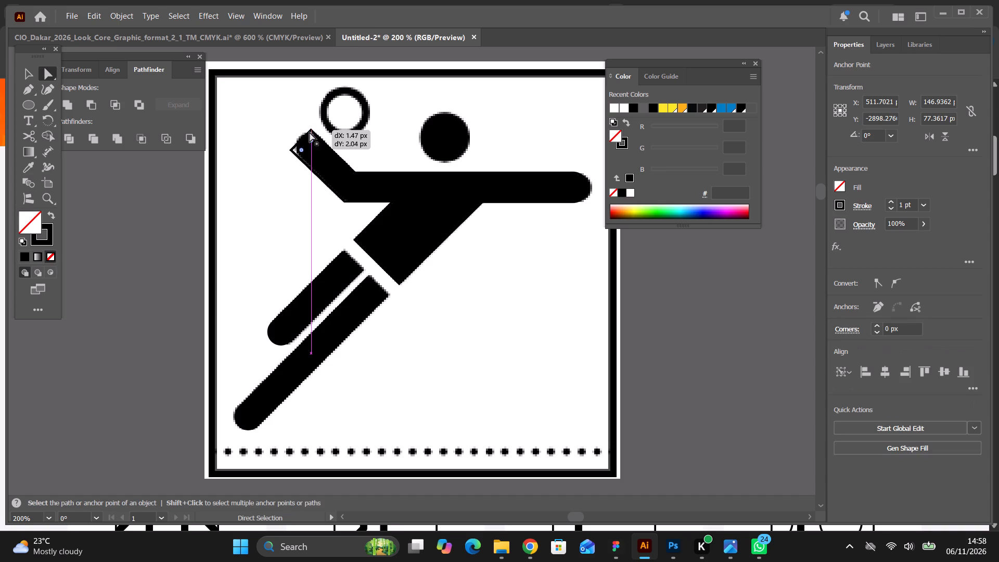
{"action": "left_click_drag", "start_coordinate": [311, 142], "coordinate": [342, 169]}
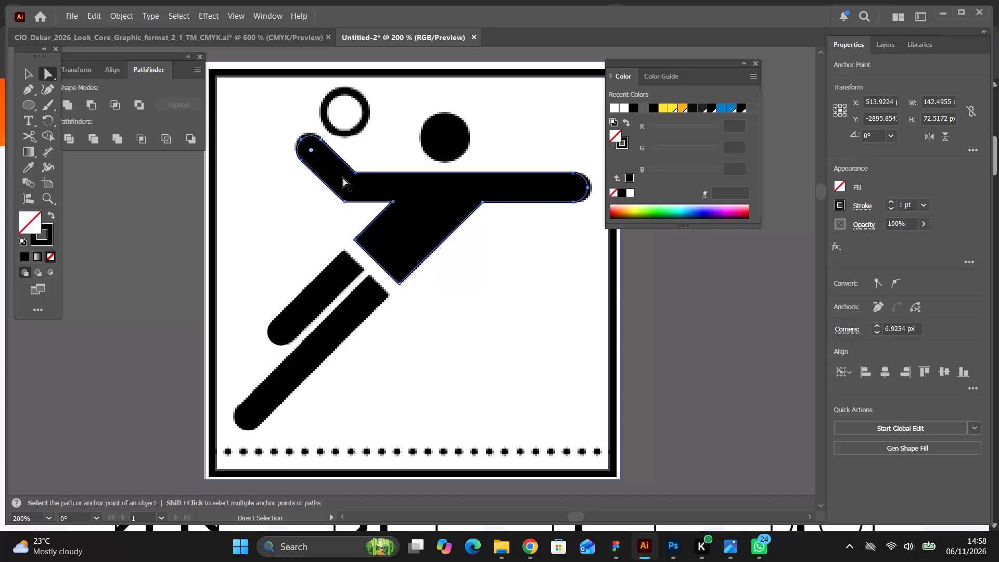
{"action": "scroll", "coordinate": [343, 177], "scroll_direction": "up", "scroll_amount": 4}
{"action": "left_click", "coordinate": [31, 69]}
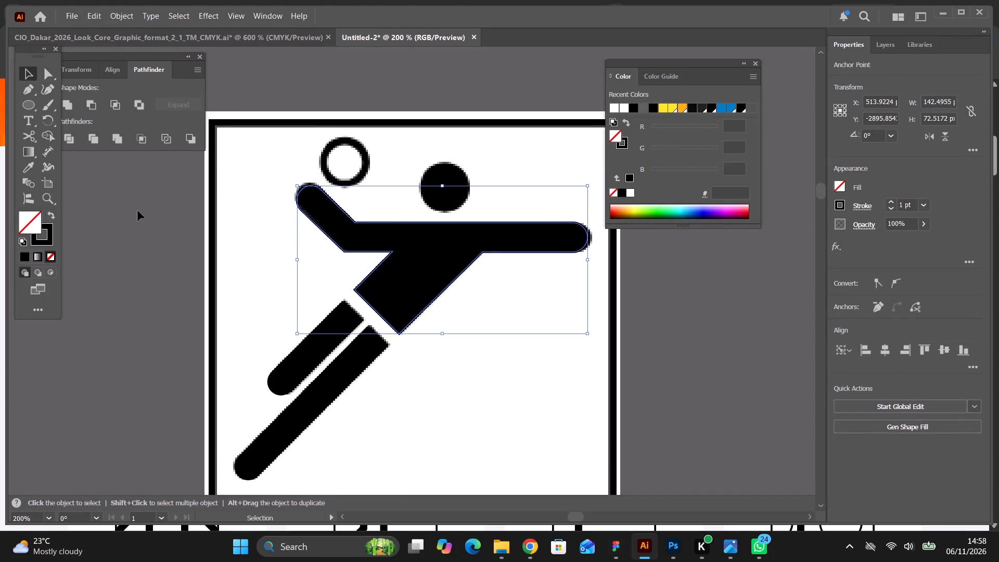
{"action": "left_click", "coordinate": [138, 211]}
Draw a circle about 24 px in diameter over the head, centred on it.
{"action": "left_click", "coordinate": [27, 105]}
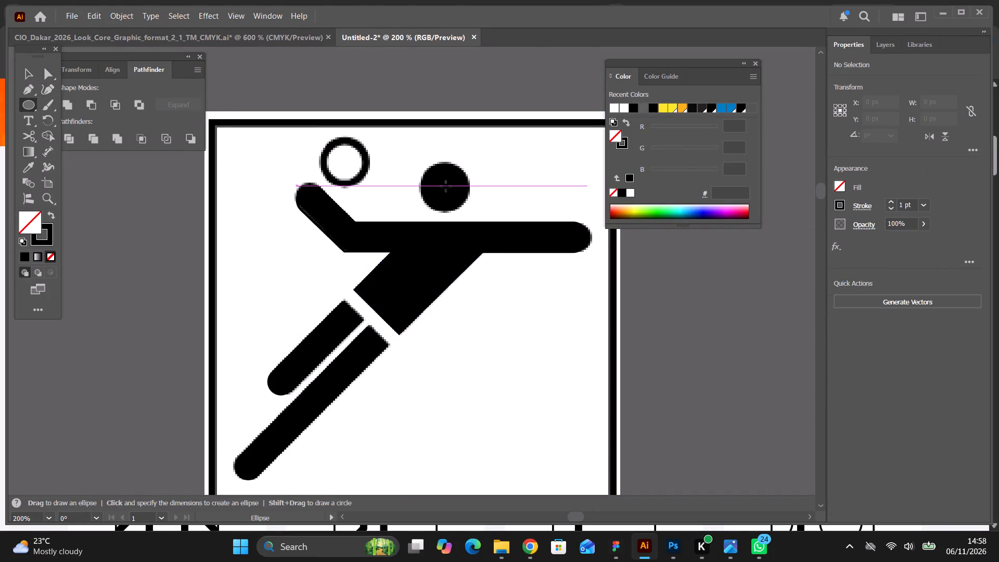
{"action": "left_click_drag", "start_coordinate": [445, 186], "coordinate": [462, 210]}
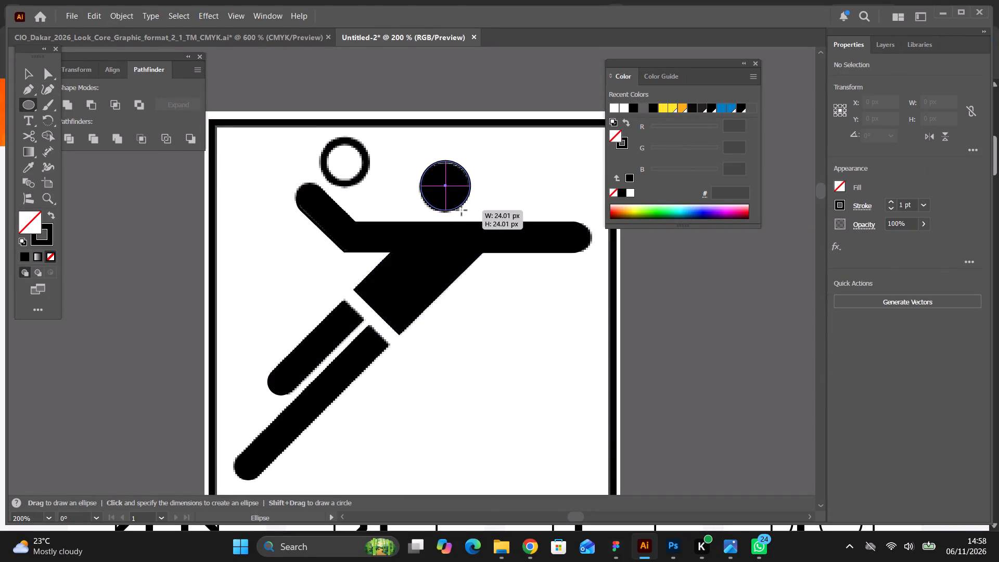
Give the head circle a black fill with no stroke and resize it to about 25.5 px to cover the head.
{"action": "left_click_drag", "start_coordinate": [462, 210], "coordinate": [459, 209]}
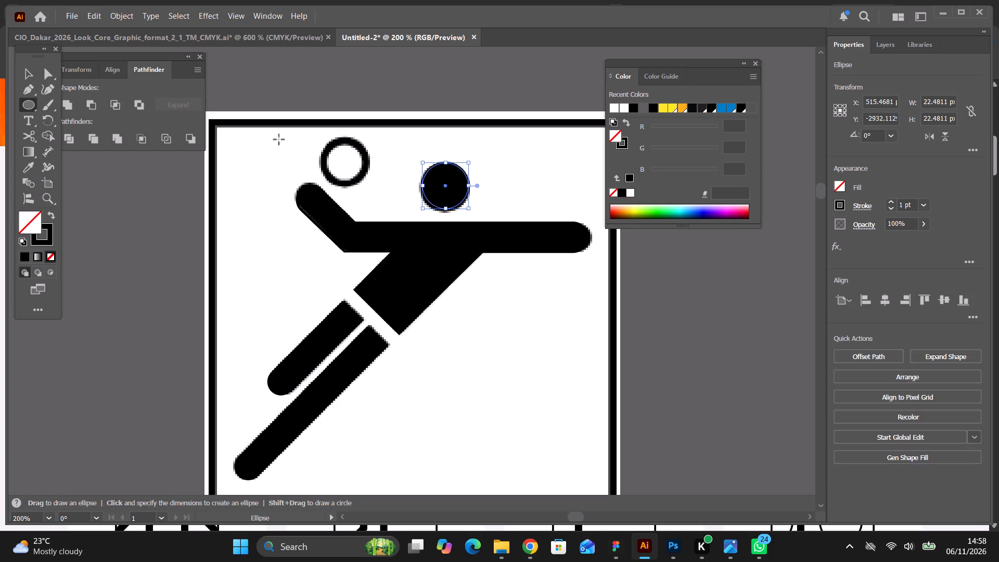
{"action": "left_click", "coordinate": [53, 212]}
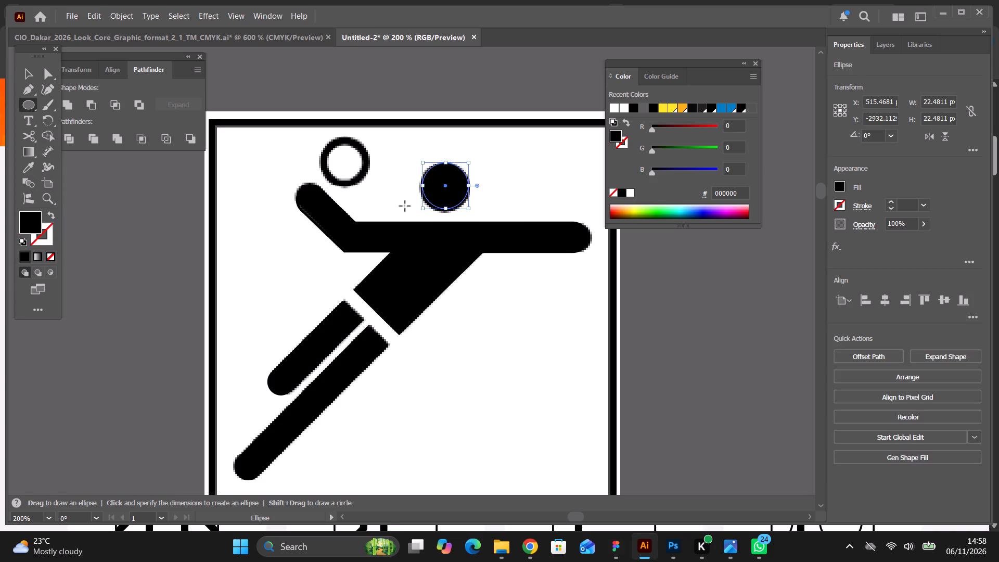
{"action": "left_click", "coordinate": [446, 210], "text": "alt+shift"}
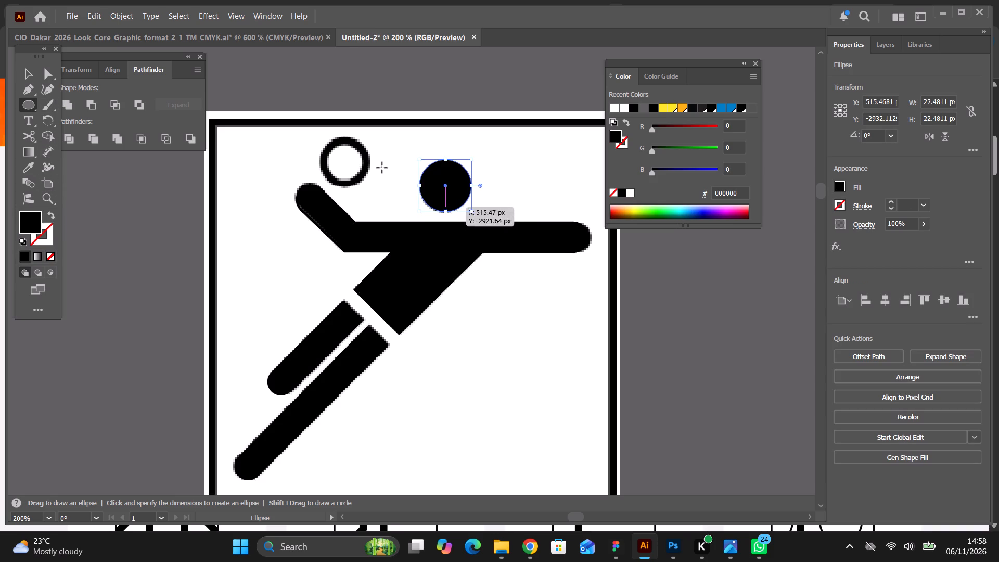
Duplicate the head circle onto the ball, swap it to no fill with a black stroke, and shrink it to about 20.9 px.
{"action": "left_click", "coordinate": [30, 72]}
{"action": "left_click", "coordinate": [99, 213]}
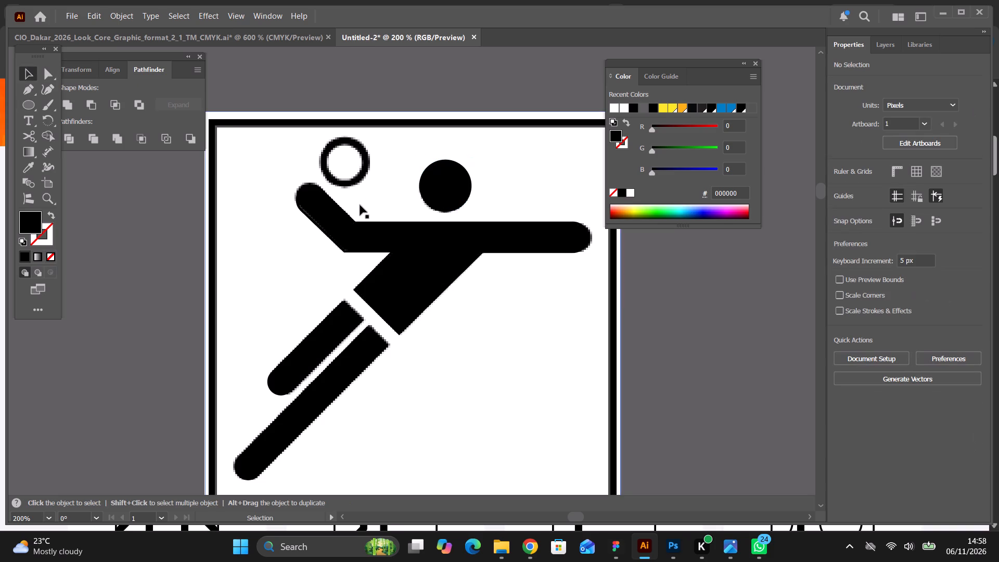
{"action": "left_click_drag", "start_coordinate": [445, 189], "coordinate": [349, 159], "text": "alt"}
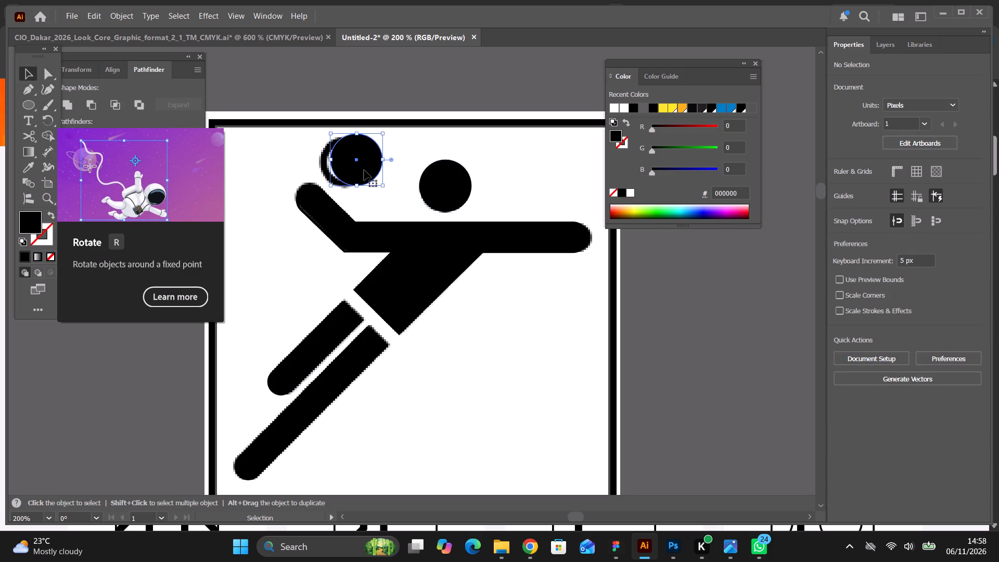
{"action": "left_click_drag", "start_coordinate": [357, 160], "coordinate": [345, 162]}
{"action": "left_click", "coordinate": [52, 214]}
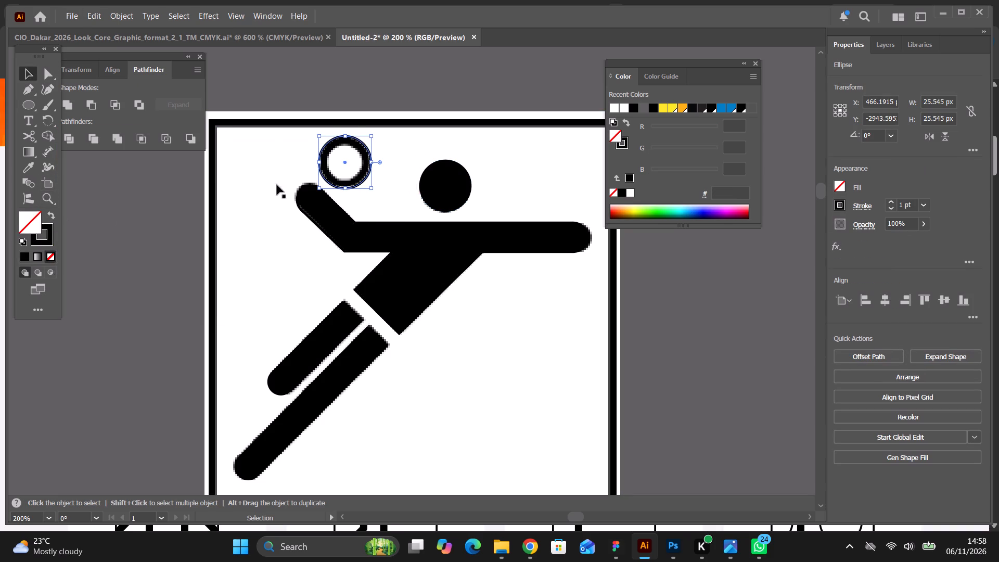
{"action": "left_click_drag", "start_coordinate": [372, 135], "coordinate": [366, 136], "text": "alt+shift"}
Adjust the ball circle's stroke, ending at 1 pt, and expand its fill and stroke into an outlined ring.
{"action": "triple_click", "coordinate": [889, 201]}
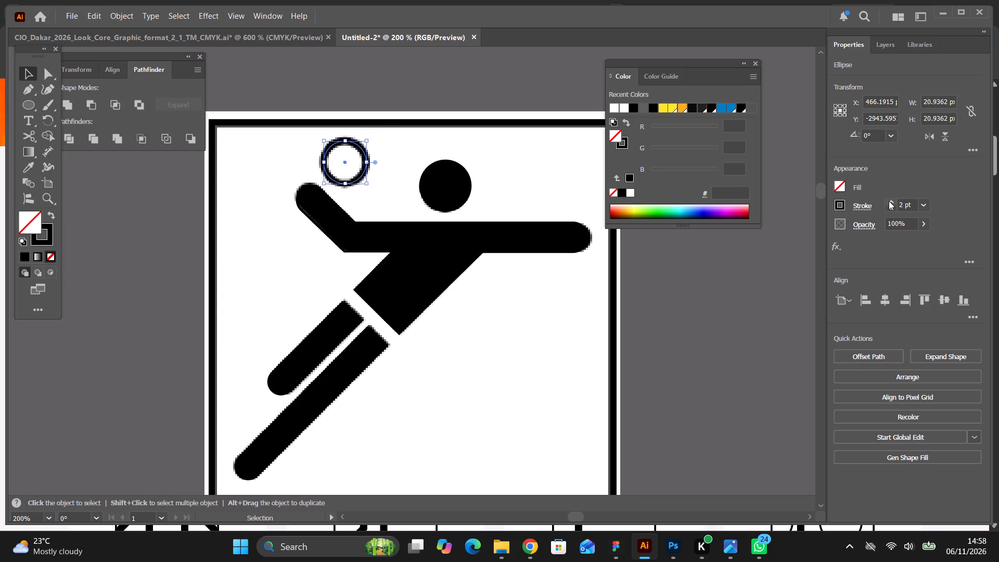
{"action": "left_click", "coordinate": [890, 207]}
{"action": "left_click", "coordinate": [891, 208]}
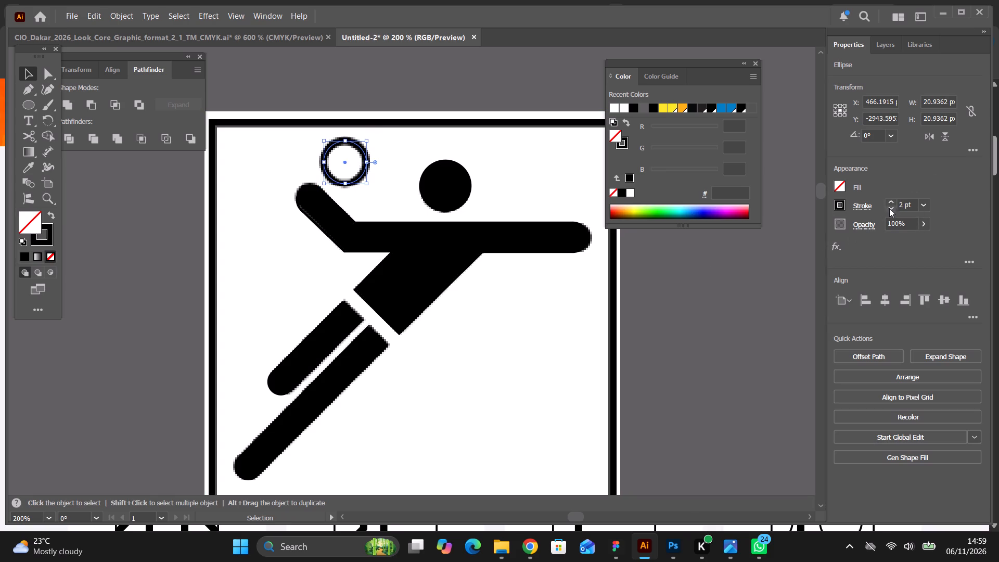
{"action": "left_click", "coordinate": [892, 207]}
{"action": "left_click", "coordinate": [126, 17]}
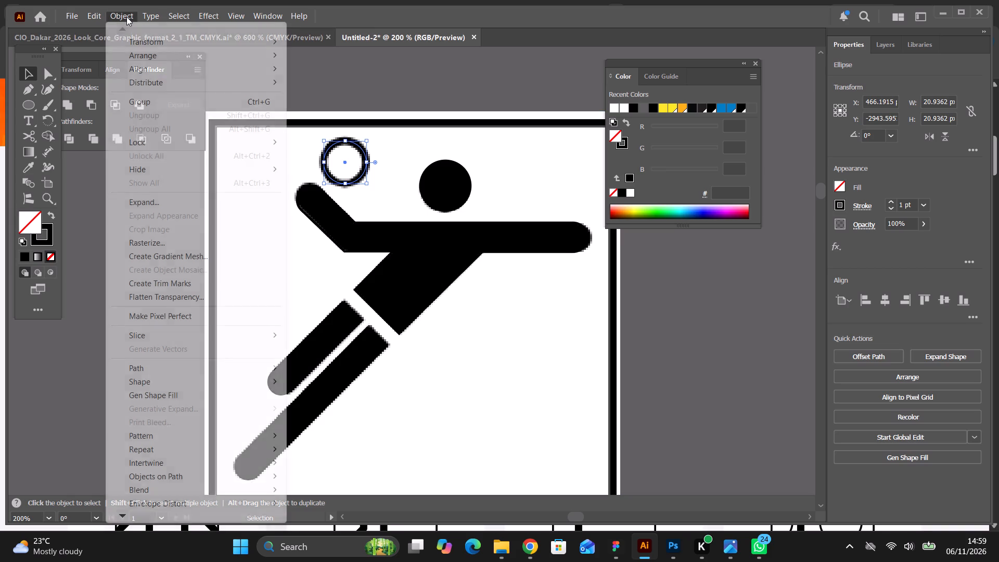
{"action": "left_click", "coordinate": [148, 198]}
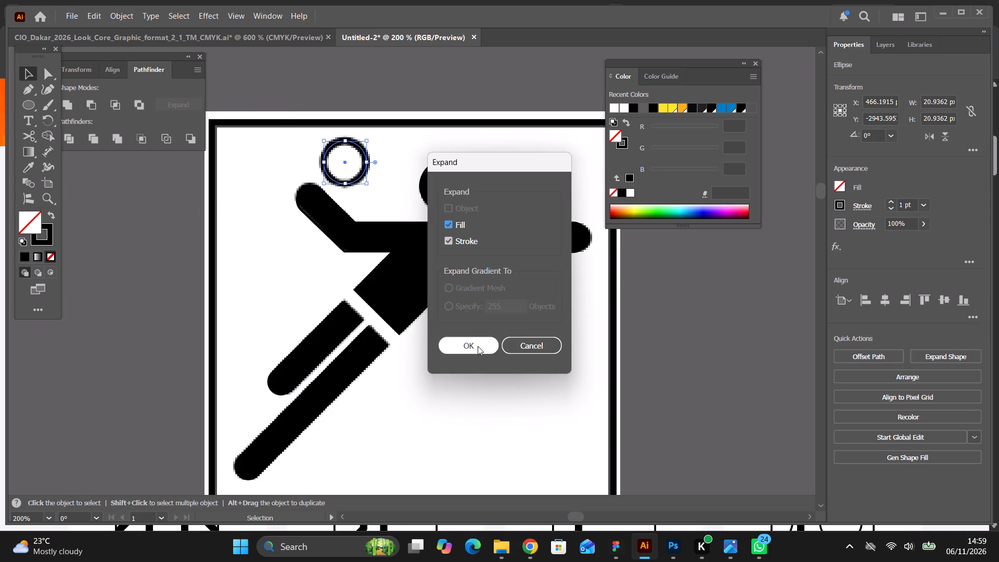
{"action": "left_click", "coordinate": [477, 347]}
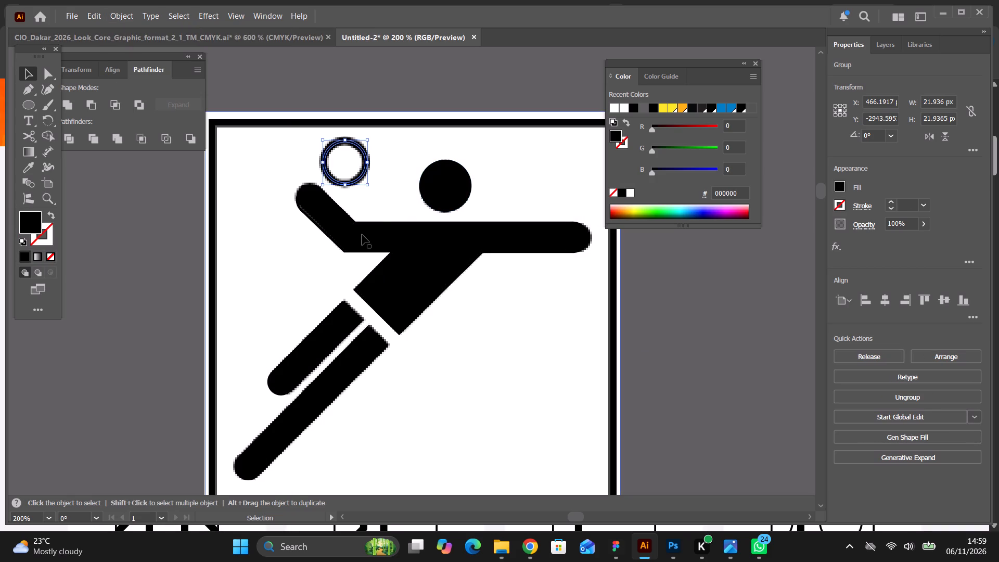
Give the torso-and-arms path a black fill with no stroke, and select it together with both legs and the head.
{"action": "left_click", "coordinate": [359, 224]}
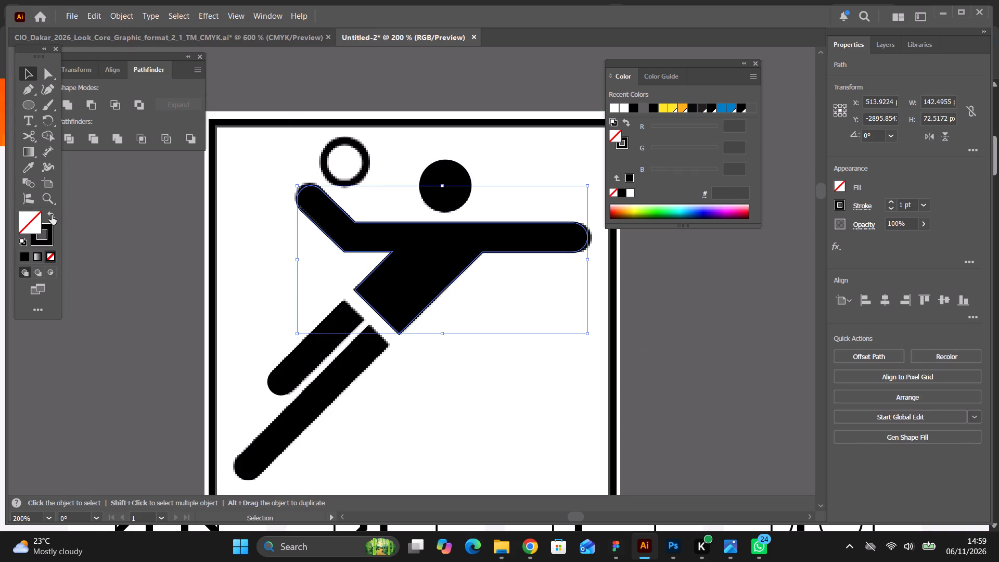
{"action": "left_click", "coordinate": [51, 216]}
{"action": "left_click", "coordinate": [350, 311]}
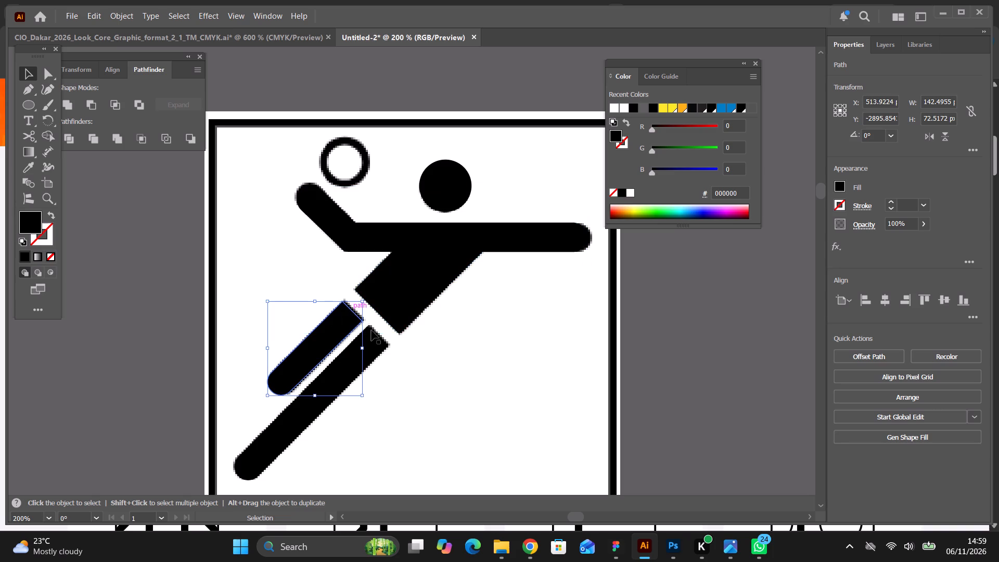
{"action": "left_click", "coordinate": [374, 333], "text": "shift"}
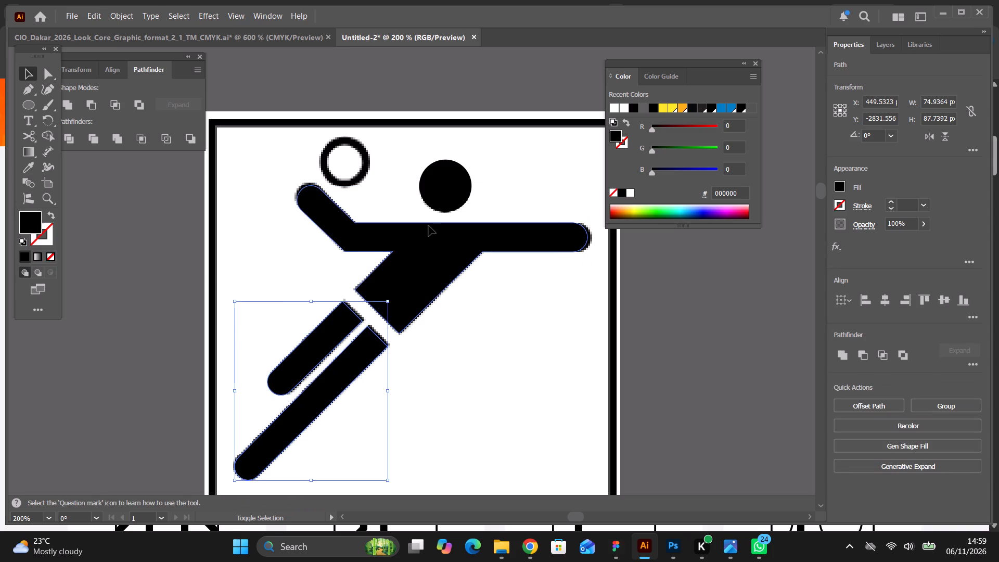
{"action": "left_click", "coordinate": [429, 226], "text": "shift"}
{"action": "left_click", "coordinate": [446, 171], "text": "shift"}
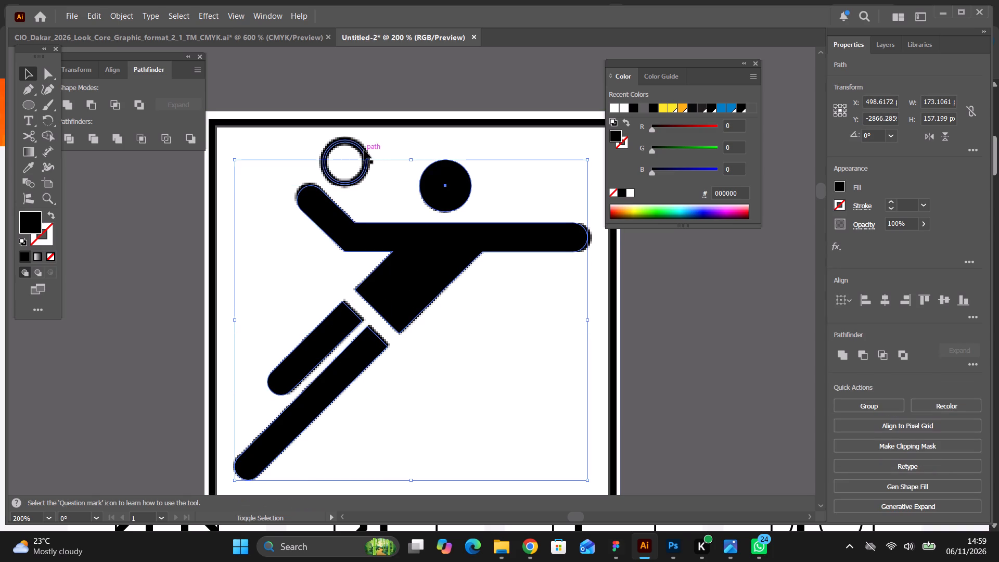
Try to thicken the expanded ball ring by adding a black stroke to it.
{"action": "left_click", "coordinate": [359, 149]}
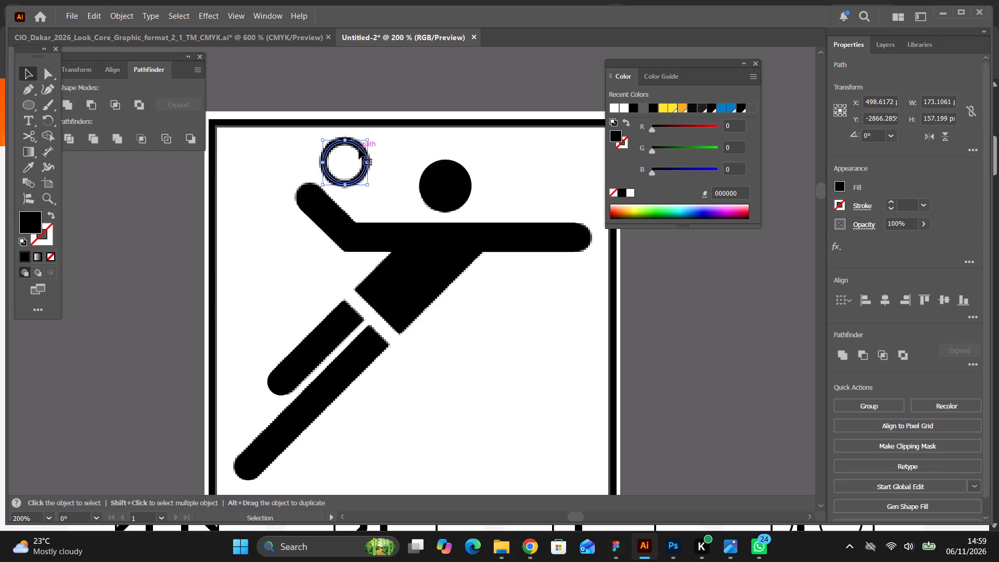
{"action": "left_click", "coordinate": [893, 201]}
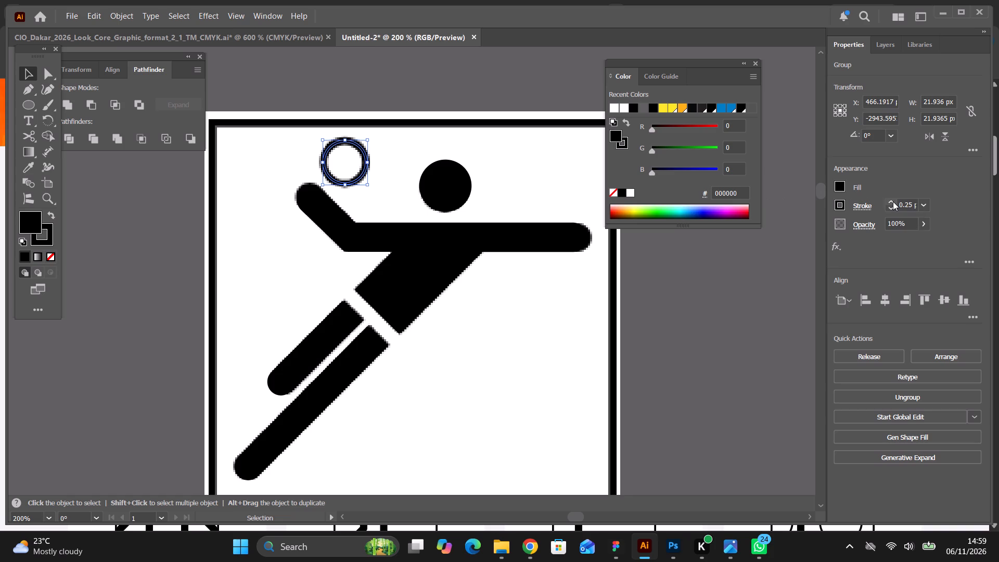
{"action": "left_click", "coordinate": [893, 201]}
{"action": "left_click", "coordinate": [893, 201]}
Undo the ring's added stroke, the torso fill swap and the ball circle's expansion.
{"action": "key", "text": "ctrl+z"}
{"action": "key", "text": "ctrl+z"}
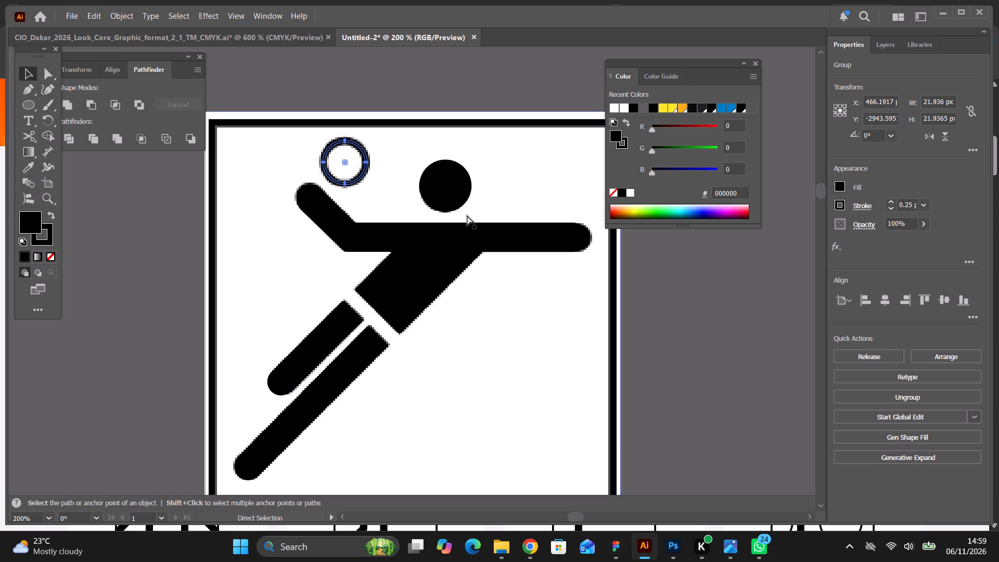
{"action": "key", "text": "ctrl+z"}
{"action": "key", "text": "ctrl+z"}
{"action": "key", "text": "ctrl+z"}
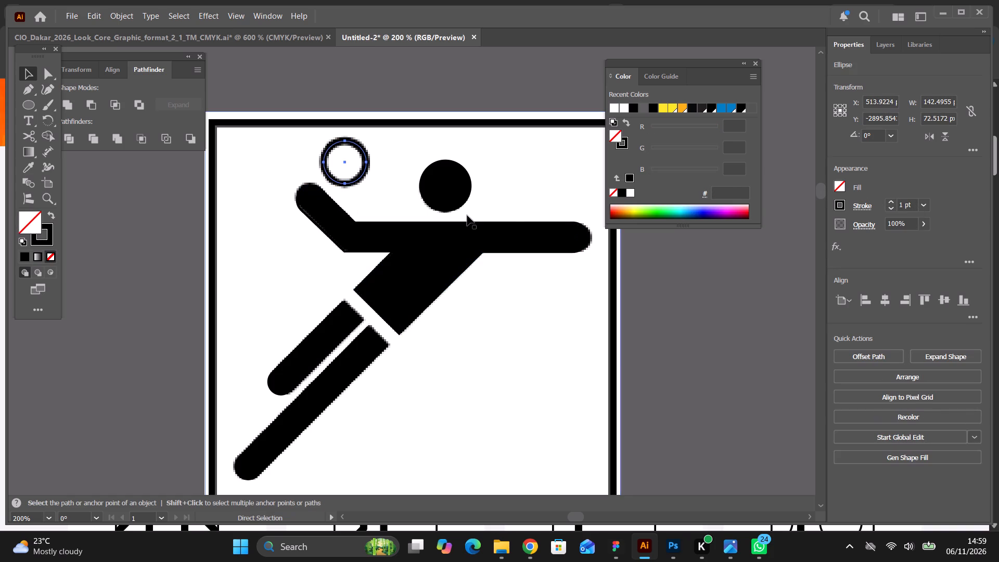
Set the ball circle's stroke to 2 pt and expand its fill and stroke into an outlined ring.
{"action": "left_click", "coordinate": [892, 201]}
{"action": "left_click", "coordinate": [892, 201]}
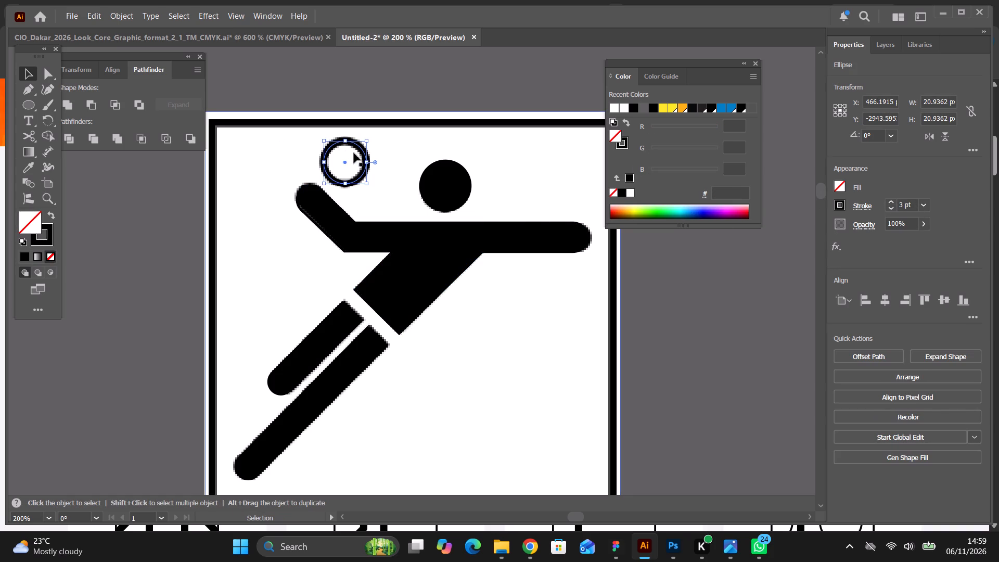
{"action": "left_click", "coordinate": [892, 210]}
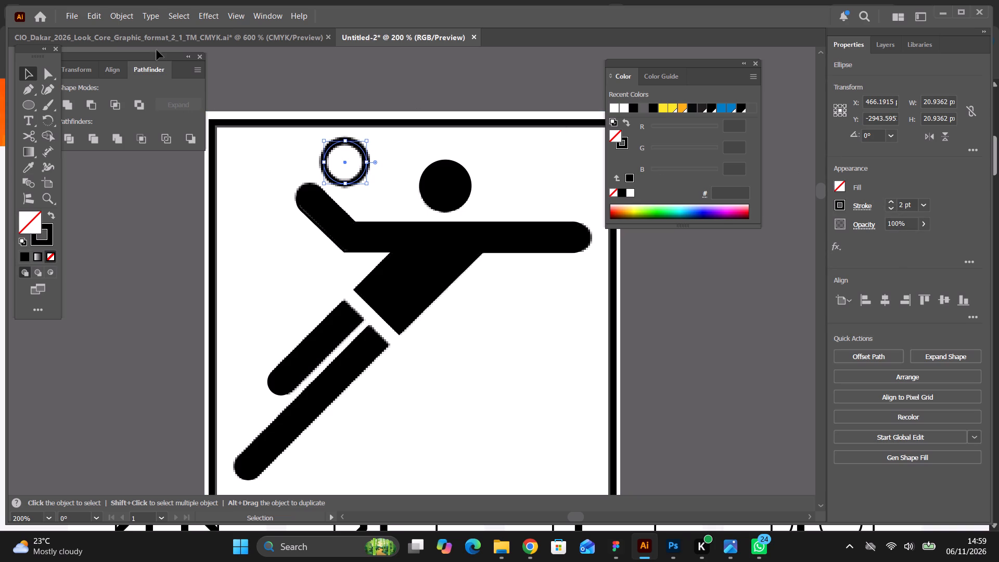
{"action": "left_click", "coordinate": [125, 16]}
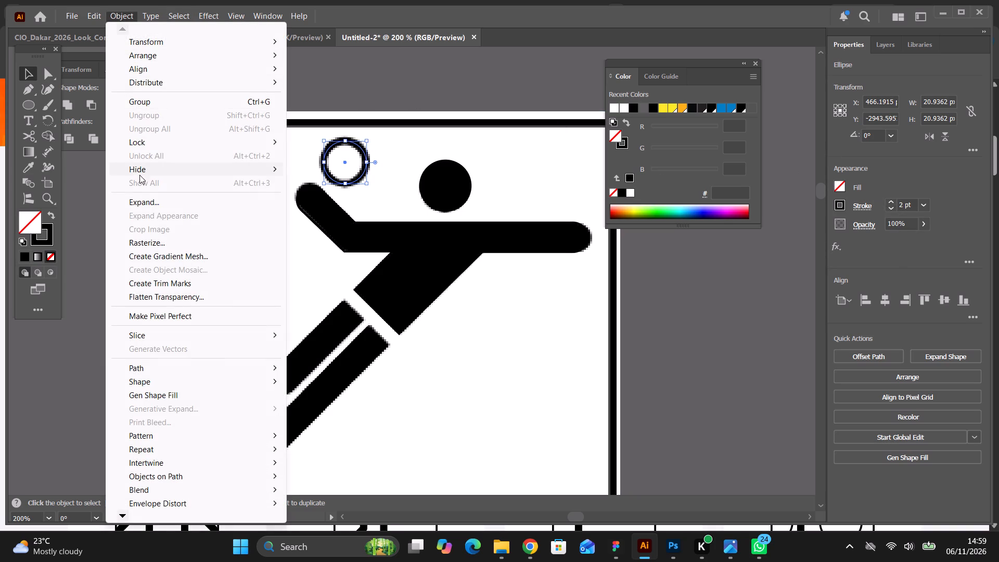
{"action": "left_click", "coordinate": [145, 200]}
{"action": "left_click", "coordinate": [477, 341]}
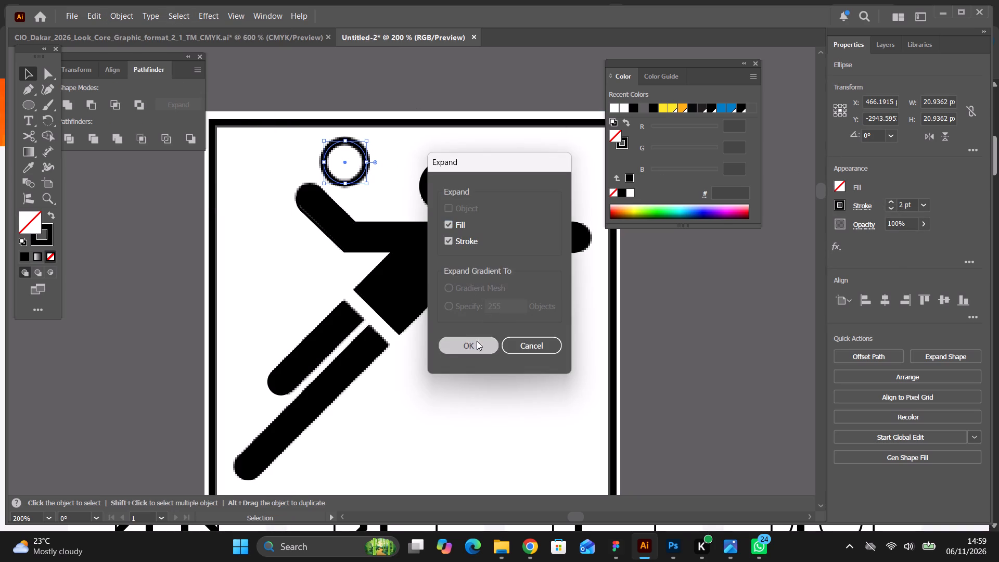
Give the torso-and-arms path a black fill with no stroke.
{"action": "left_click", "coordinate": [690, 333]}
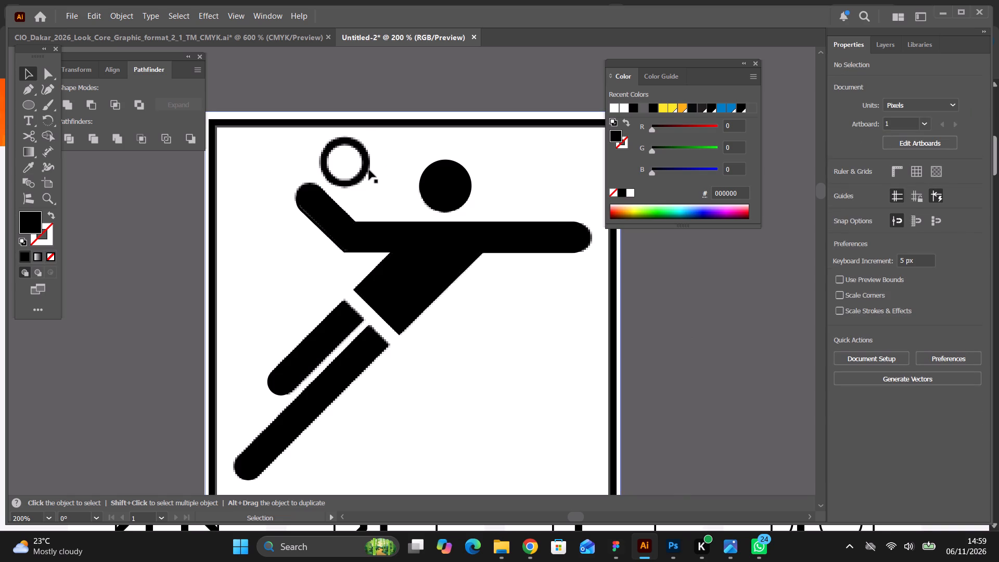
{"action": "left_click", "coordinate": [367, 169]}
{"action": "left_click", "coordinate": [441, 178], "text": "shift"}
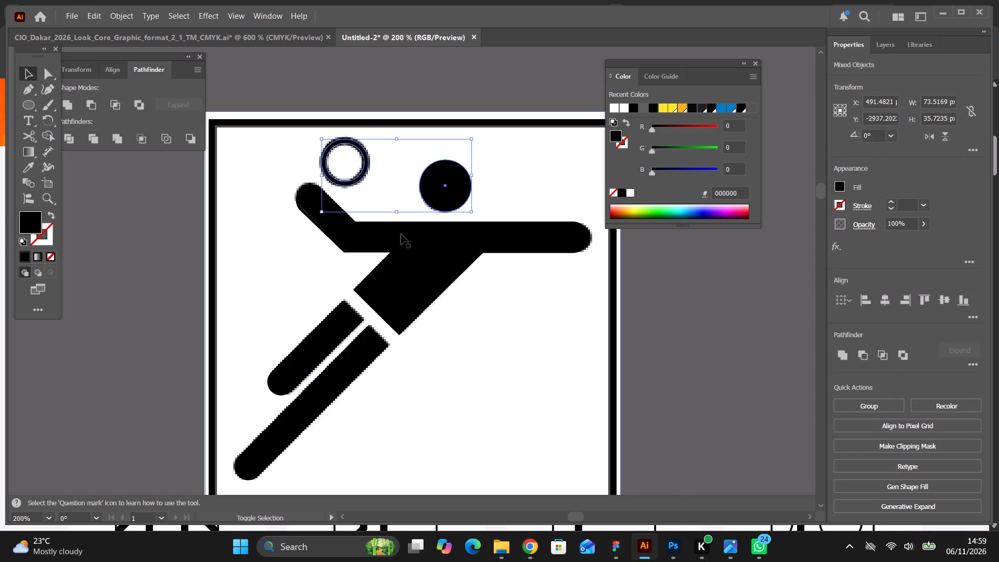
{"action": "left_click", "coordinate": [377, 224]}
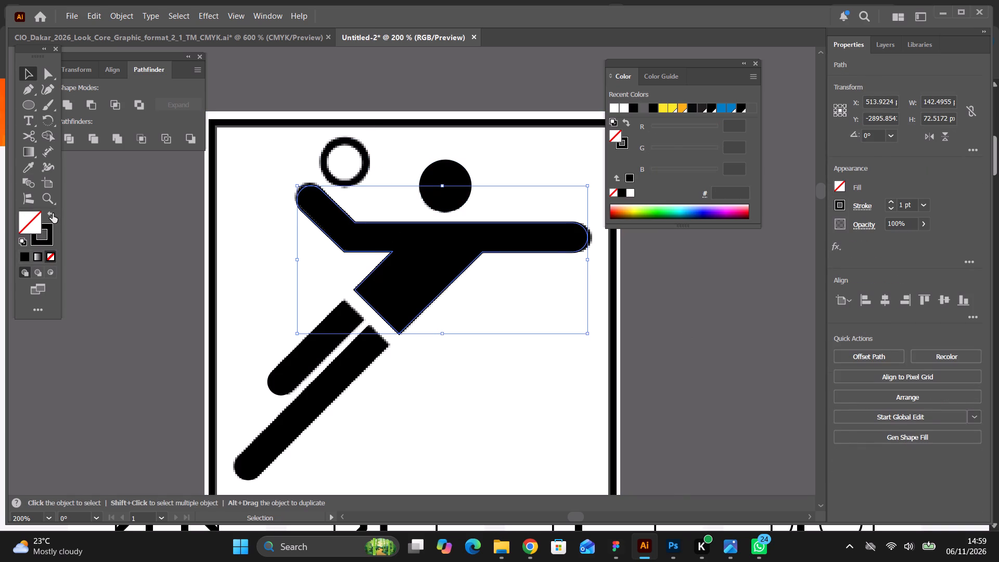
{"action": "left_click", "coordinate": [53, 213]}
Group both legs, the torso with arms, the head and the ball ring into one pictogram.
{"action": "left_click", "coordinate": [343, 305]}
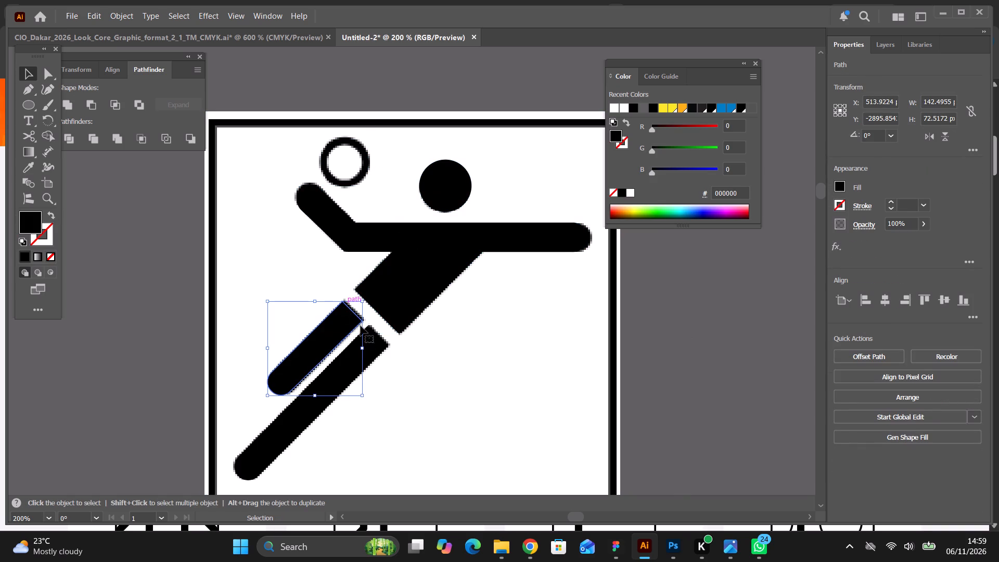
{"action": "left_click", "coordinate": [374, 337], "text": "shift"}
{"action": "left_click", "coordinate": [405, 298], "text": "shift"}
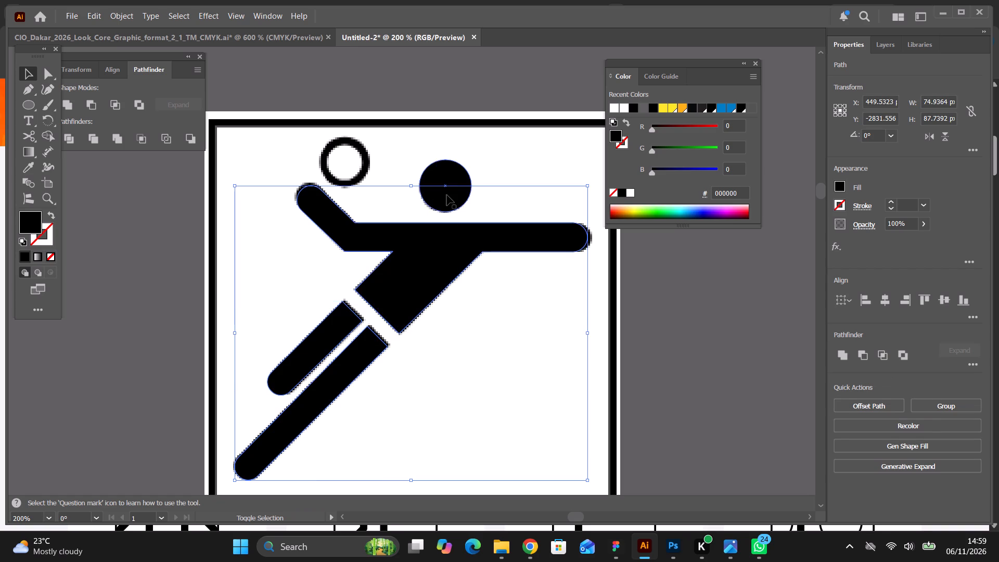
{"action": "left_click", "coordinate": [447, 195], "text": "shift"}
{"action": "left_click", "coordinate": [361, 174], "text": "shift"}
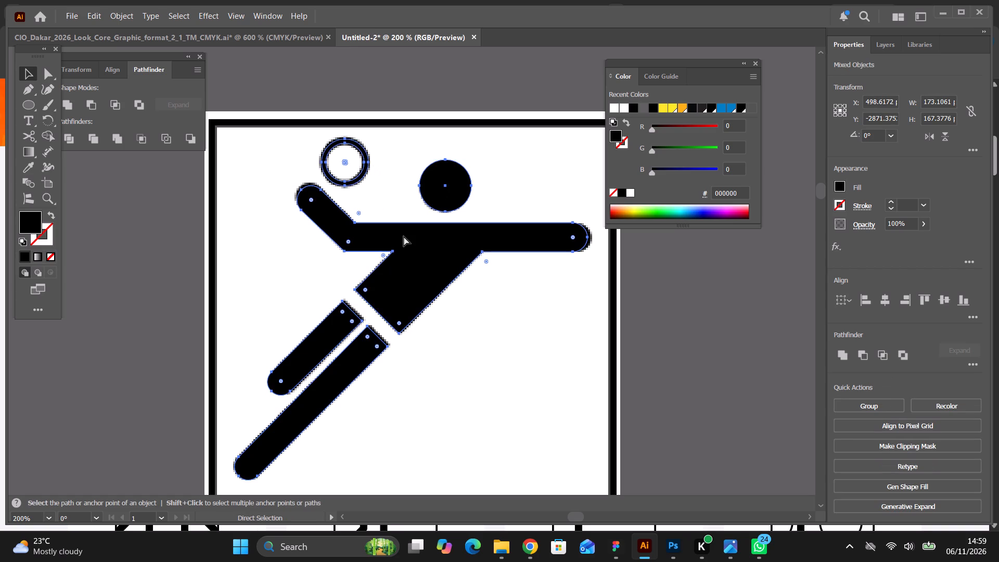
{"action": "key", "text": "ctrl+g"}
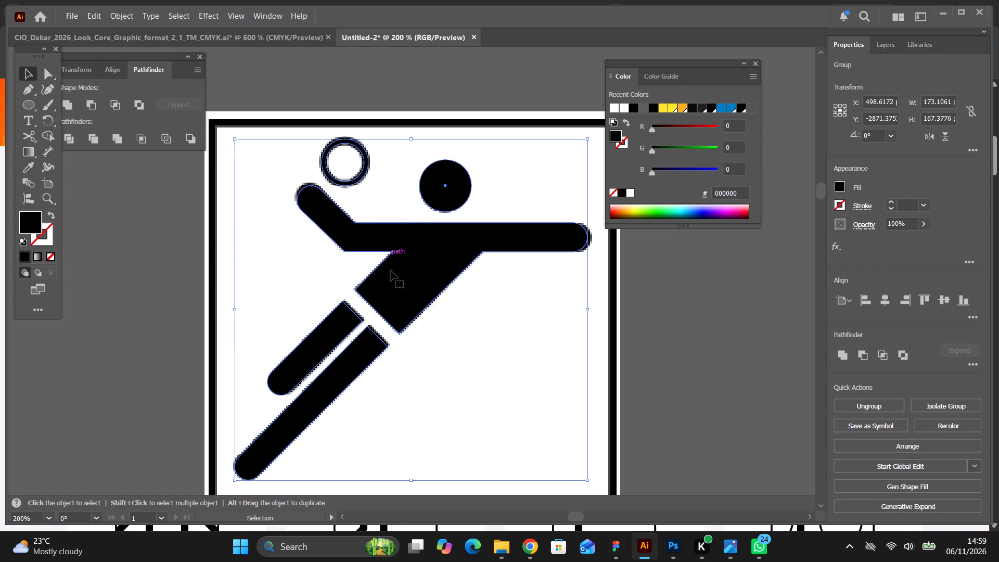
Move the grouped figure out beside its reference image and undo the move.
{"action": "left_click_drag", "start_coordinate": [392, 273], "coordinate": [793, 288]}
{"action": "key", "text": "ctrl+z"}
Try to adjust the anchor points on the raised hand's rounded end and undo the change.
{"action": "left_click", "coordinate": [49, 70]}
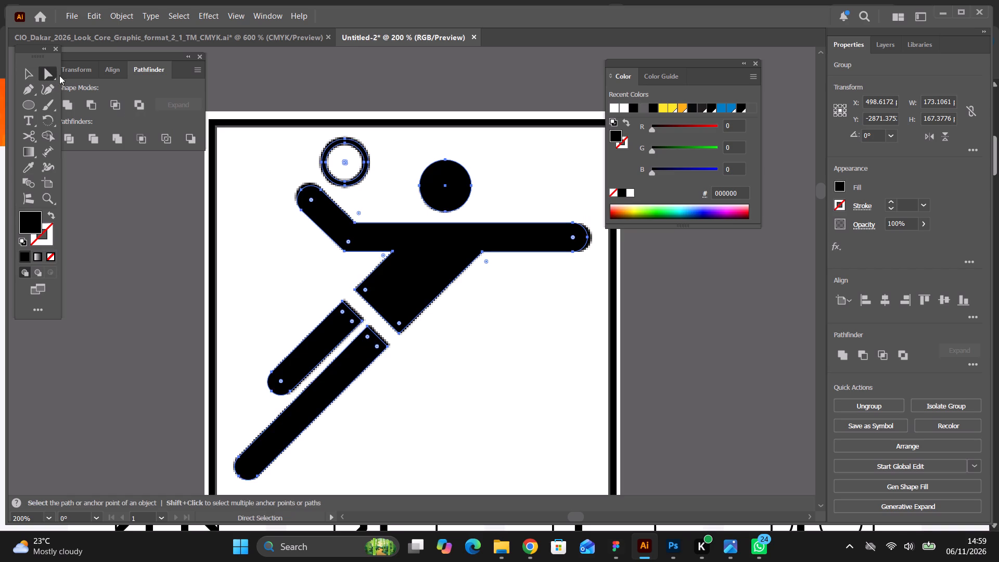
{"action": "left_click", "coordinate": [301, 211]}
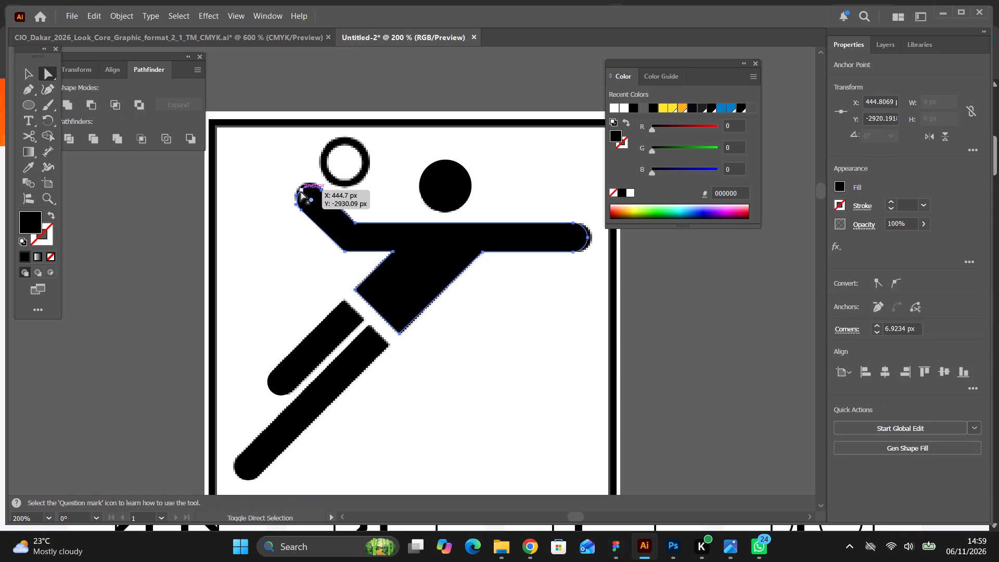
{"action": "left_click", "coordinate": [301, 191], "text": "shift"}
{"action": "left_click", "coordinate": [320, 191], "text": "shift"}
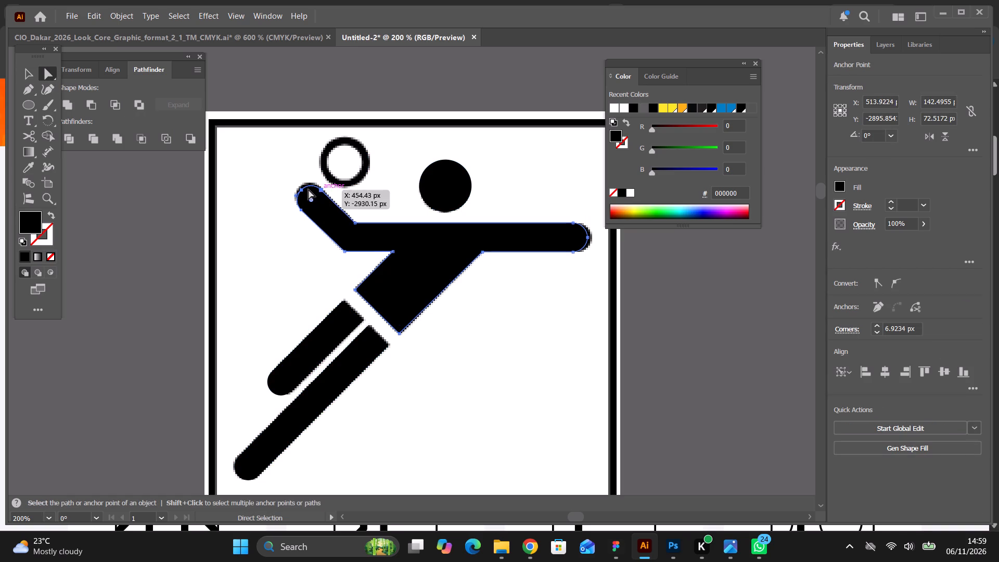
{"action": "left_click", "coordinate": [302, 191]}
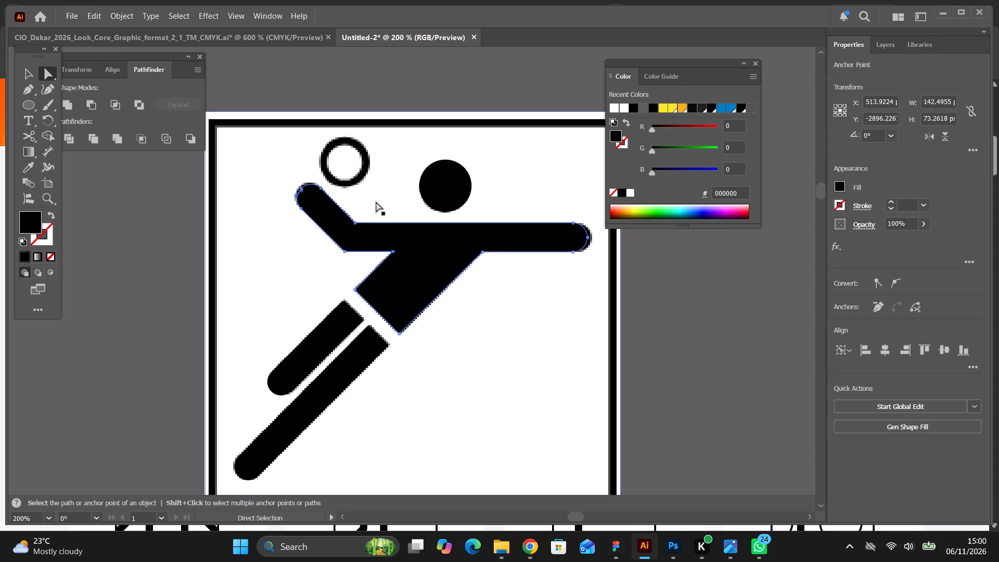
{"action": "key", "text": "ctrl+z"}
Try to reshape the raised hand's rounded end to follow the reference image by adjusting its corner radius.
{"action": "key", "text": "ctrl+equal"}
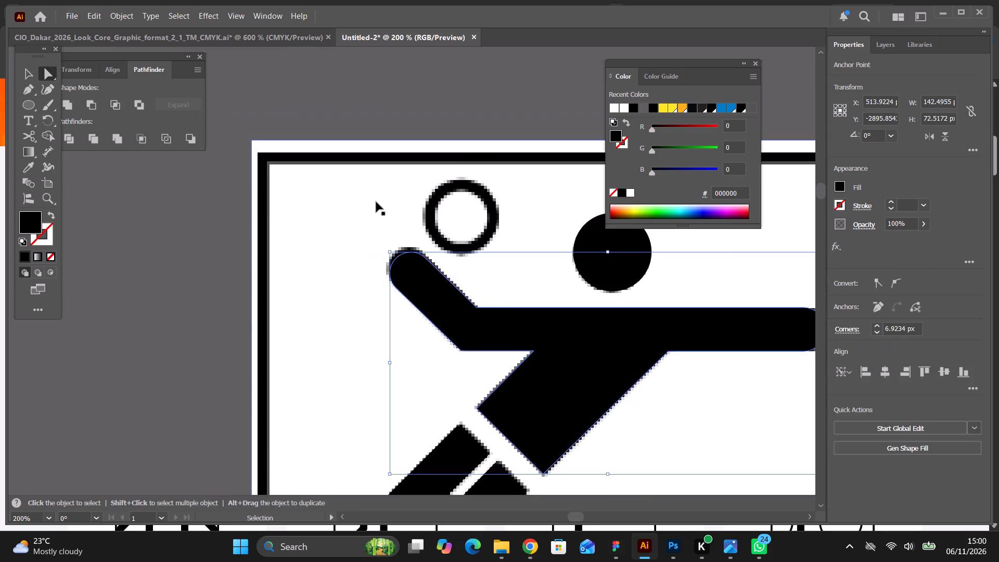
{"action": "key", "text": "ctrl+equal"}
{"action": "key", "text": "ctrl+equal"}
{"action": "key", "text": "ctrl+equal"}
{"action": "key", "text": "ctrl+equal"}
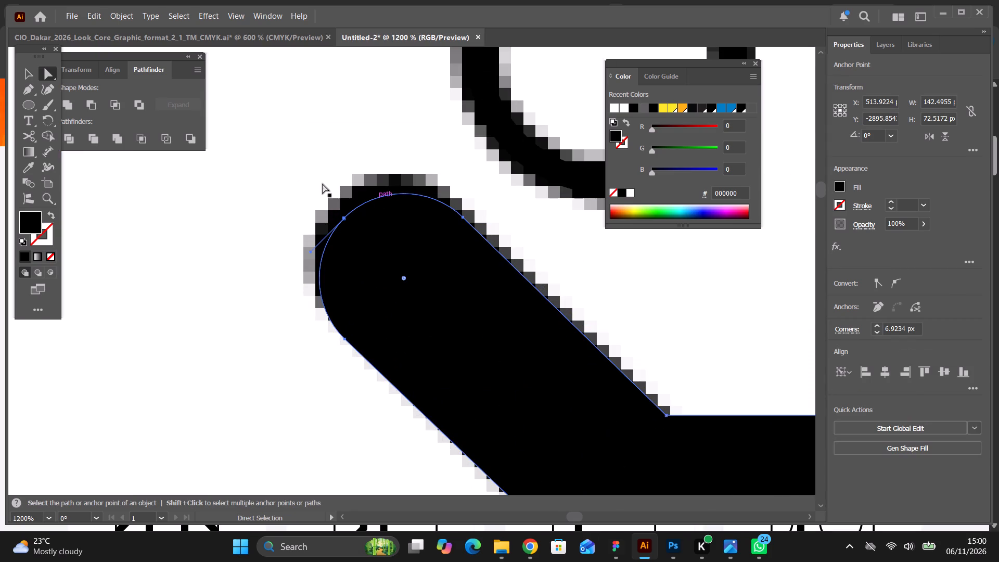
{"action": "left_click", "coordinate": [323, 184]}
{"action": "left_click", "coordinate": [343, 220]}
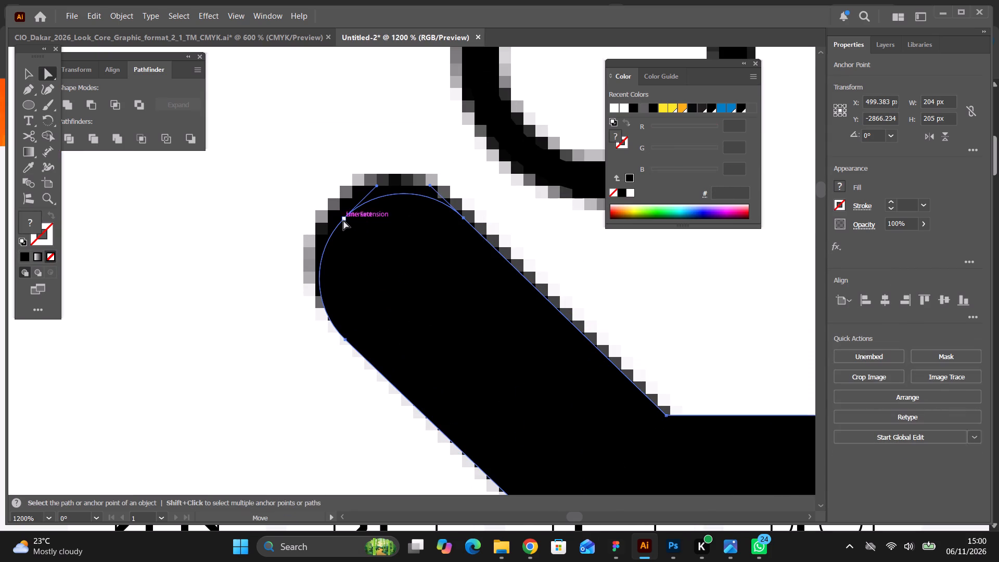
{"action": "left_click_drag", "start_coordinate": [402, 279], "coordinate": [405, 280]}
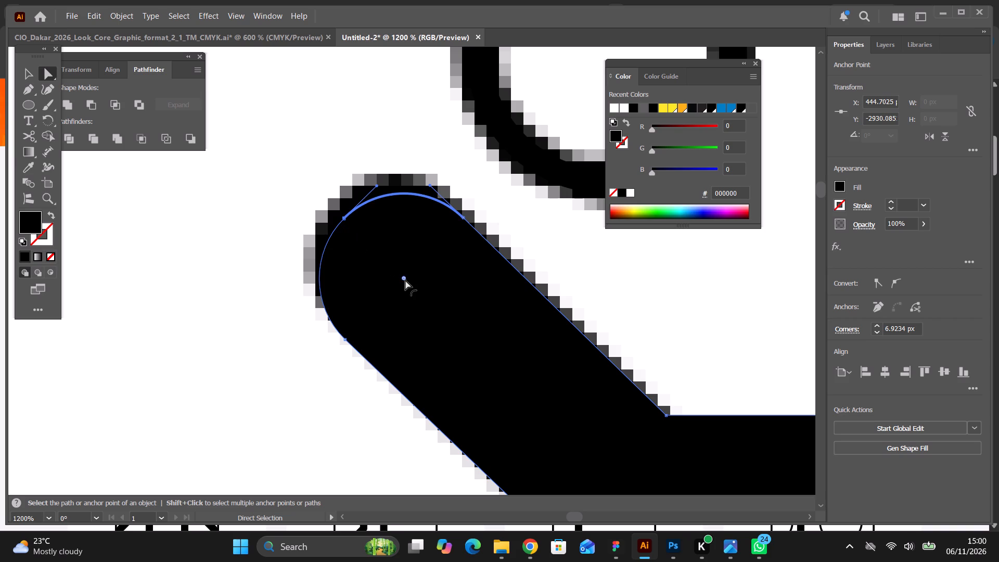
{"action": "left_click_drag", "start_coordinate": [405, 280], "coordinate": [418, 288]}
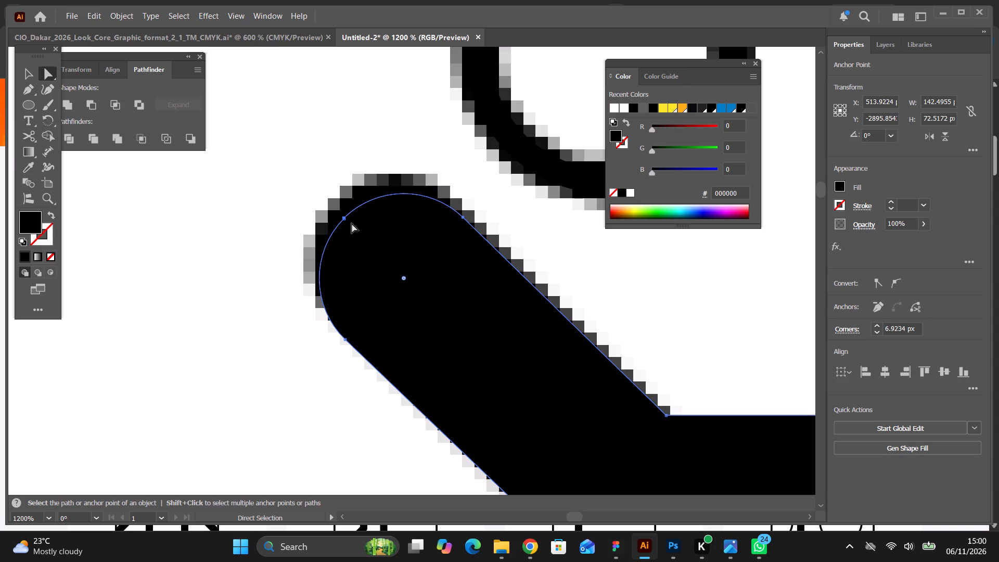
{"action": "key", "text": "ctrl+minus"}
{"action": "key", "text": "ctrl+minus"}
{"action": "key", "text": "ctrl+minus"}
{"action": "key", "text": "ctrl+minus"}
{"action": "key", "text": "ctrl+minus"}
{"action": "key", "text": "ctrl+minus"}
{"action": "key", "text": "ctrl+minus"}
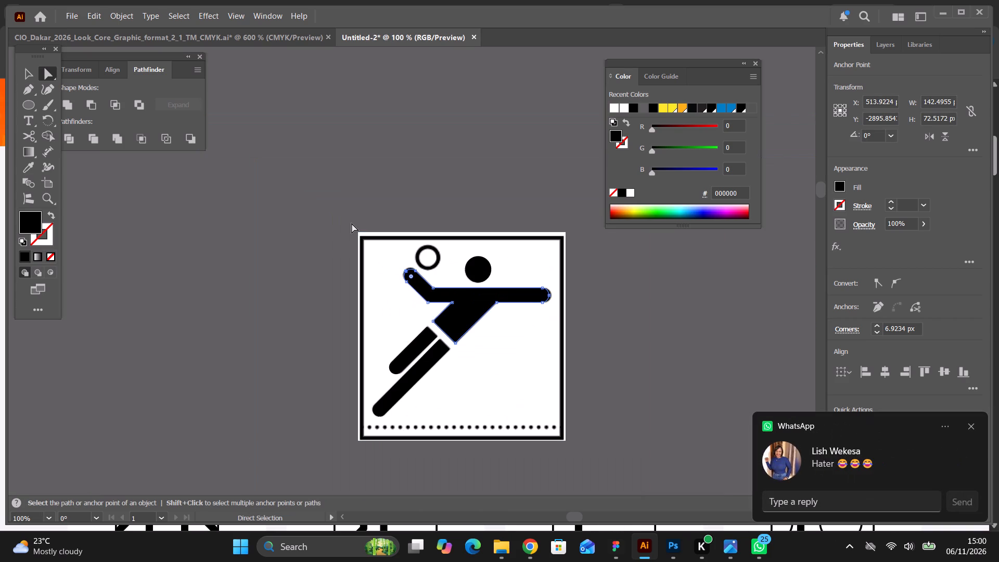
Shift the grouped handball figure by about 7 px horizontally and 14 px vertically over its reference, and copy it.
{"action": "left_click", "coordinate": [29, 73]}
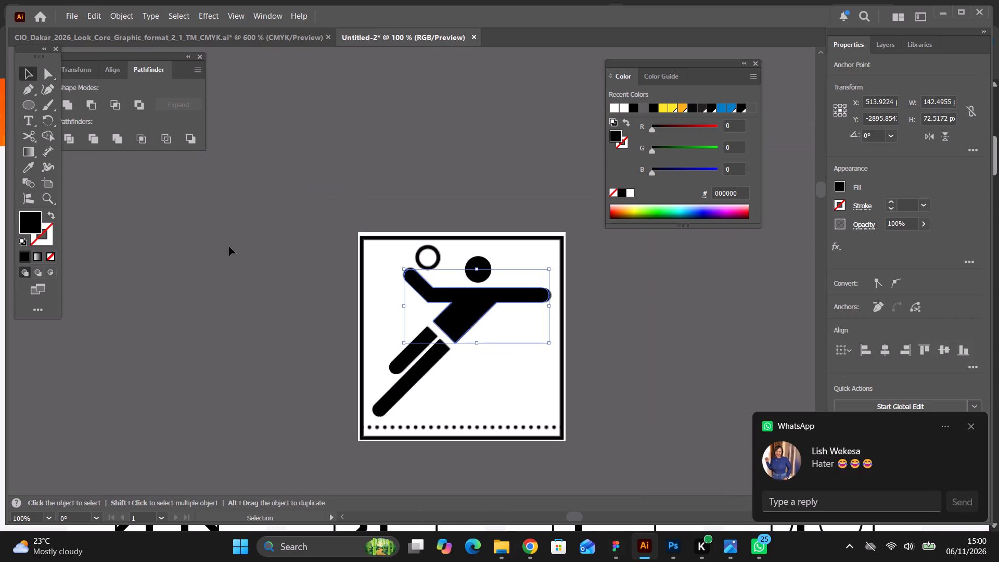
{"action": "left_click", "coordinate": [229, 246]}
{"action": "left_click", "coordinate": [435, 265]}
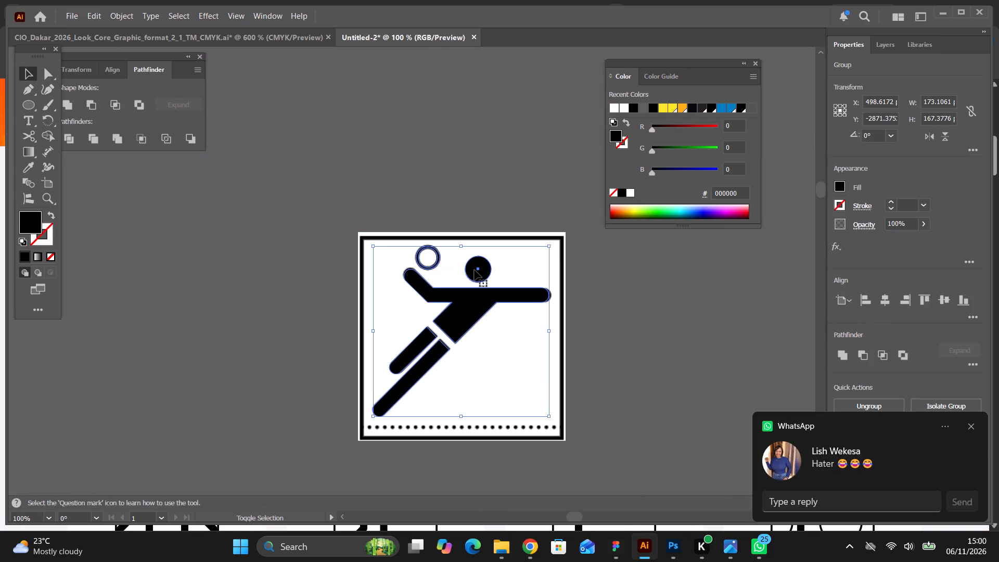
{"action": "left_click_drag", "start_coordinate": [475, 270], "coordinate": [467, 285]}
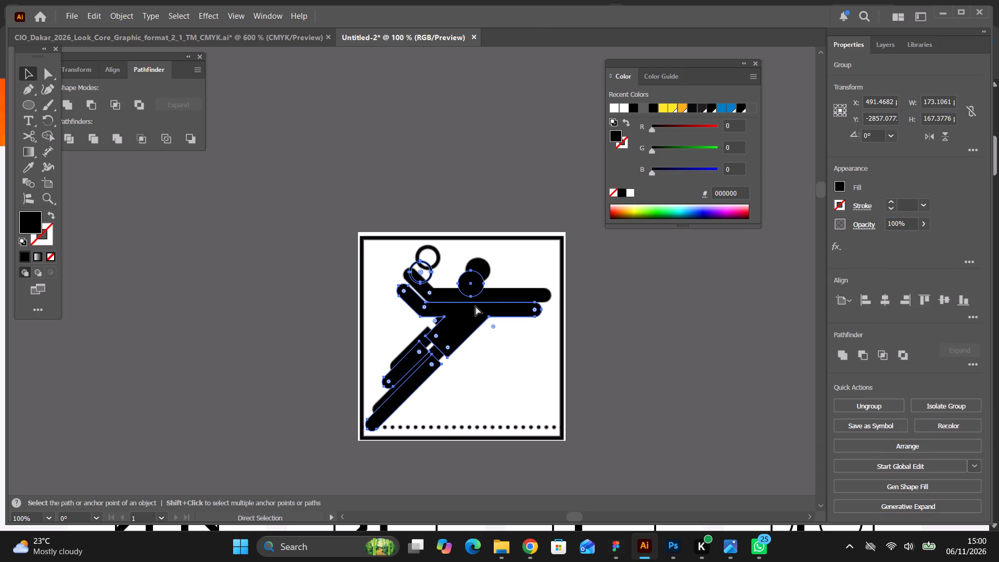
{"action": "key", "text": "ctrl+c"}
Move the grouped cyclist pictogram off the artboard to the empty area below it.
{"action": "scroll", "coordinate": [477, 434], "scroll_direction": "down", "scroll_amount": 20}
{"action": "scroll", "coordinate": [477, 434], "scroll_direction": "down", "scroll_amount": 5}
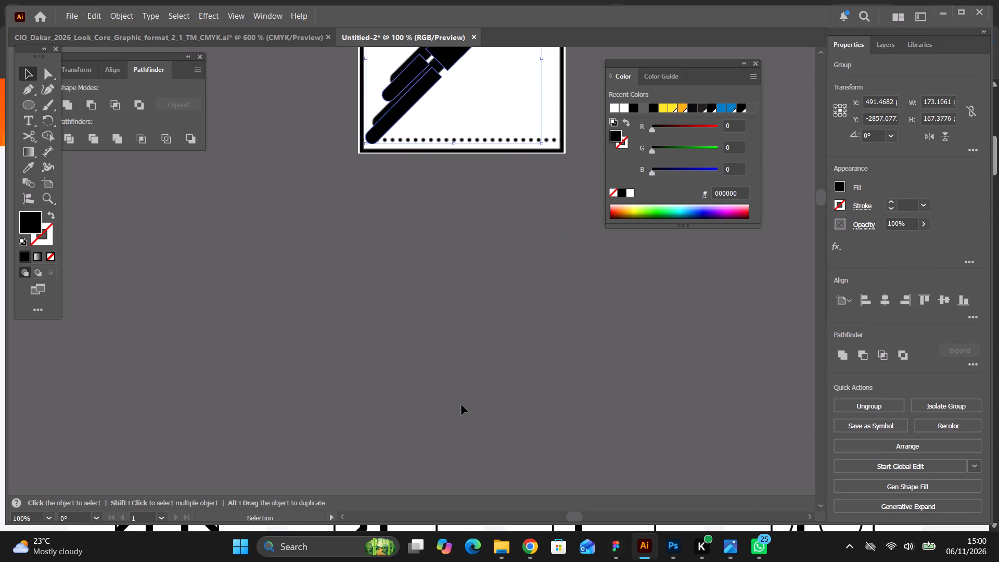
{"action": "scroll", "coordinate": [462, 405], "scroll_direction": "down", "scroll_amount": 13}
{"action": "key", "text": "ctrl+minus"}
{"action": "key", "text": "ctrl+minus"}
{"action": "key", "text": "ctrl+minus"}
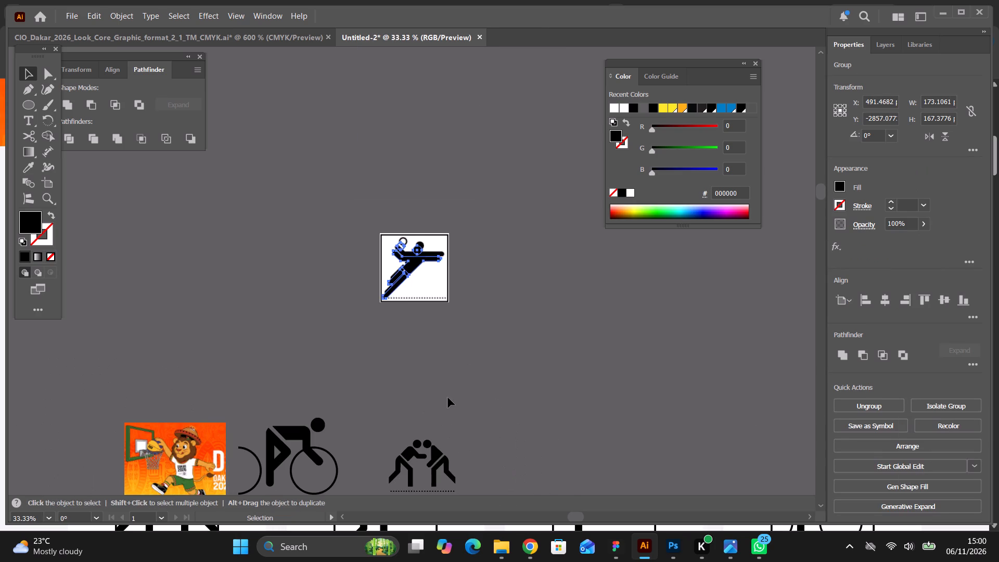
{"action": "scroll", "coordinate": [431, 395], "scroll_direction": "down", "scroll_amount": 20}
{"action": "scroll", "coordinate": [431, 395], "scroll_direction": "down", "scroll_amount": 20}
{"action": "scroll", "coordinate": [431, 395], "scroll_direction": "down", "scroll_amount": 11}
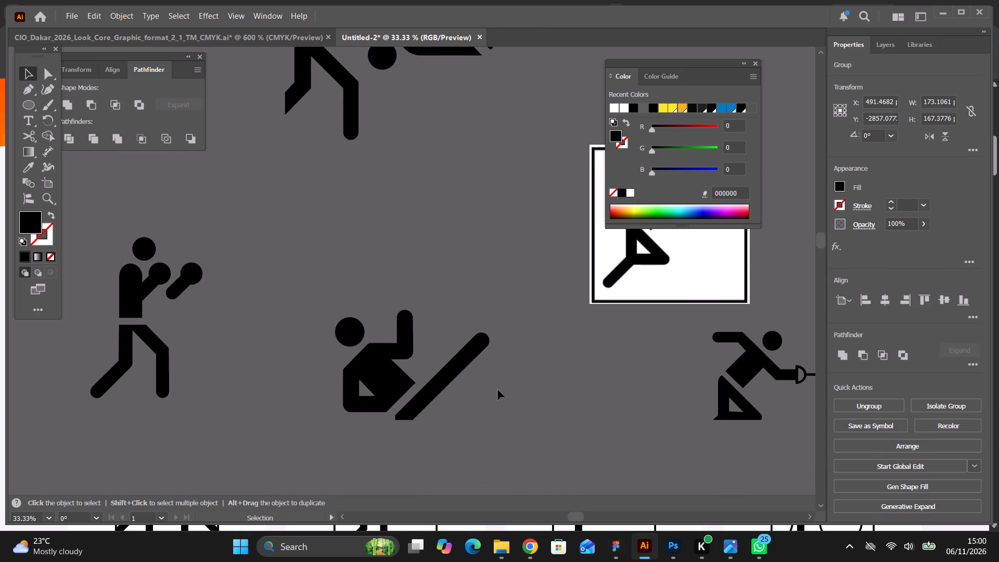
{"action": "scroll", "coordinate": [498, 390], "scroll_direction": "down", "scroll_amount": 20}
{"action": "scroll", "coordinate": [498, 390], "scroll_direction": "down", "scroll_amount": 20}
{"action": "scroll", "coordinate": [498, 390], "scroll_direction": "down", "scroll_amount": 4}
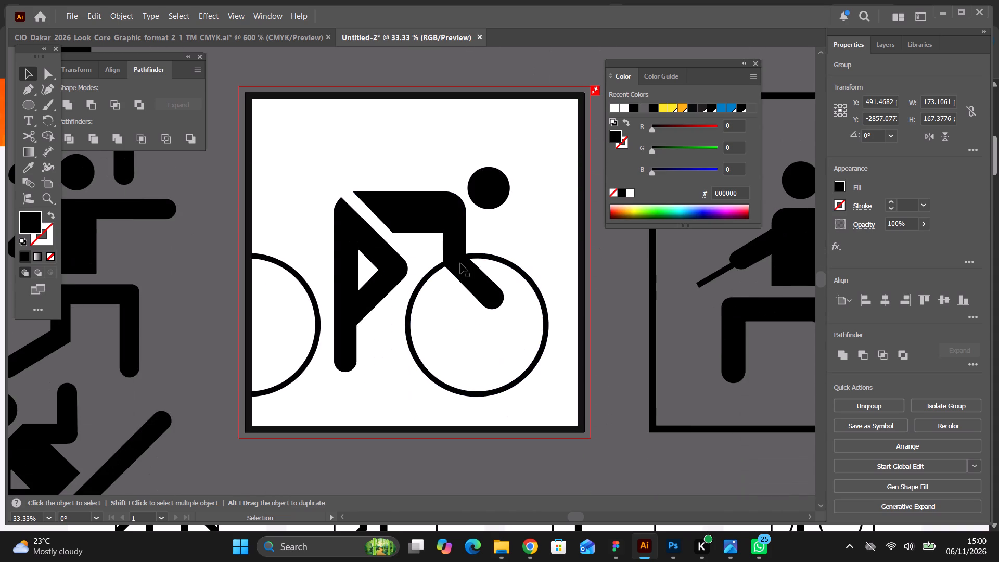
{"action": "left_click", "coordinate": [460, 263]}
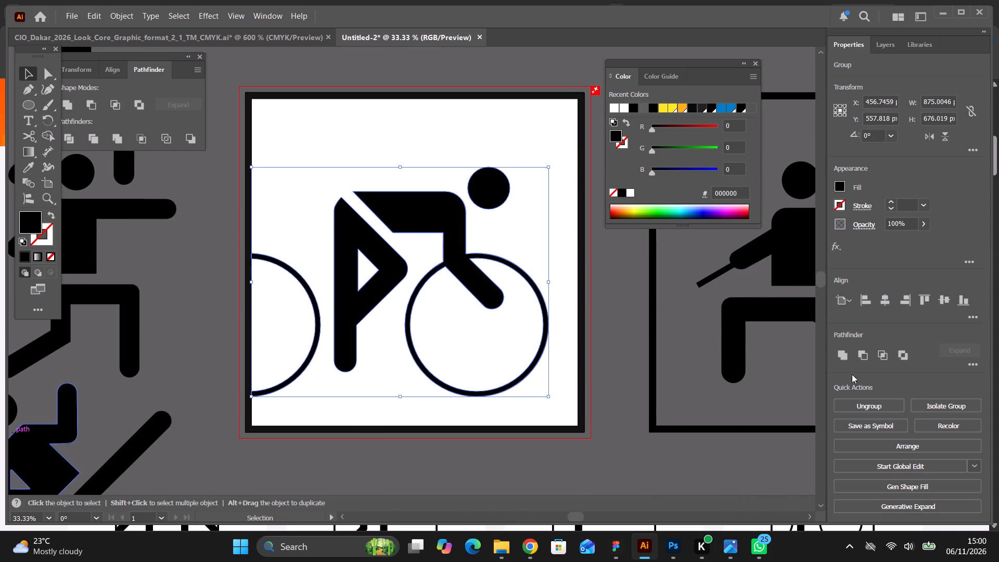
{"action": "scroll", "coordinate": [470, 305], "scroll_direction": "up", "scroll_amount": 11}
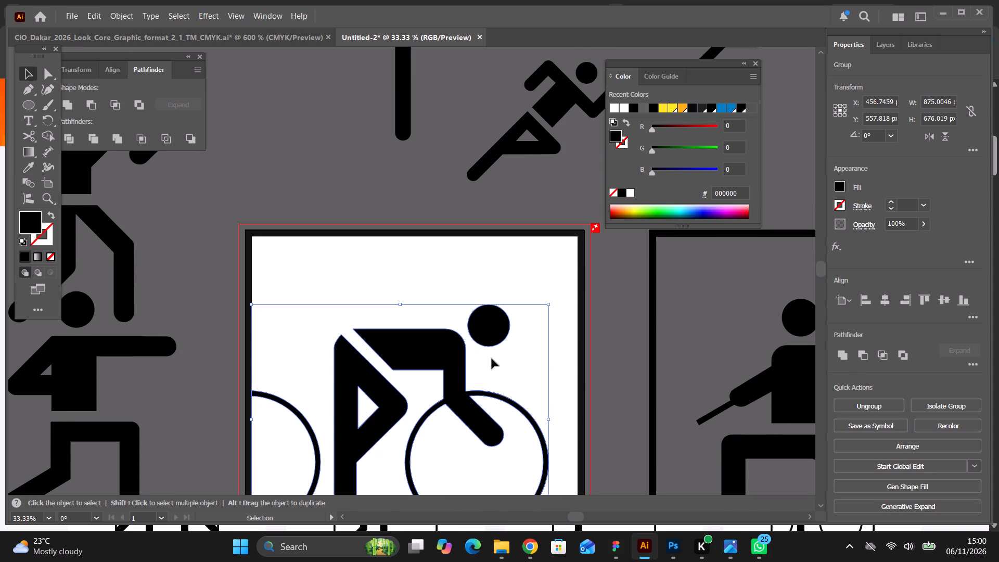
{"action": "scroll", "coordinate": [455, 351], "scroll_direction": "down", "scroll_amount": 20}
{"action": "scroll", "coordinate": [455, 351], "scroll_direction": "down", "scroll_amount": 1}
{"action": "left_click_drag", "start_coordinate": [464, 125], "coordinate": [454, 225]}
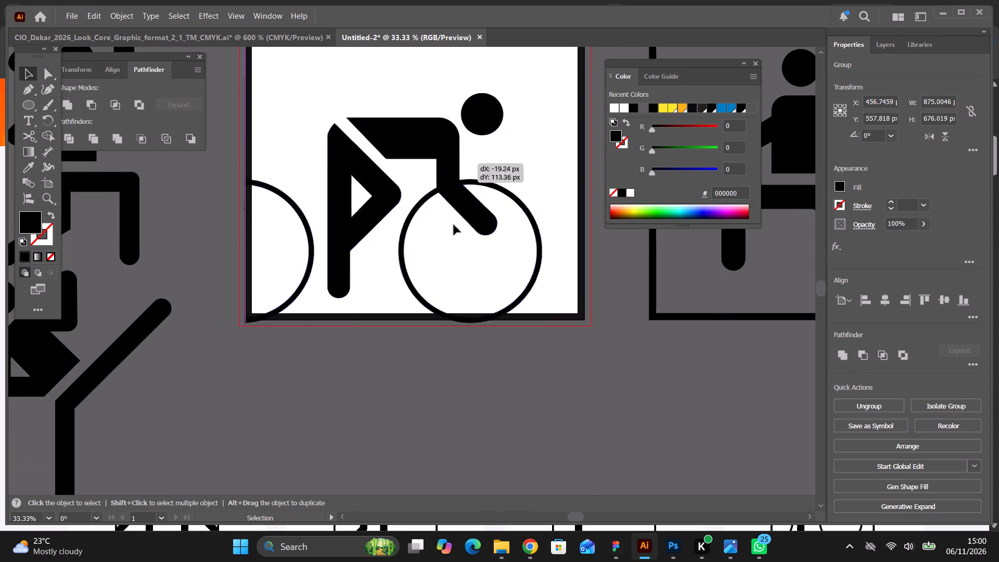
{"action": "left_click_drag", "start_coordinate": [454, 225], "coordinate": [474, 430]}
{"action": "left_click", "coordinate": [431, 233]}
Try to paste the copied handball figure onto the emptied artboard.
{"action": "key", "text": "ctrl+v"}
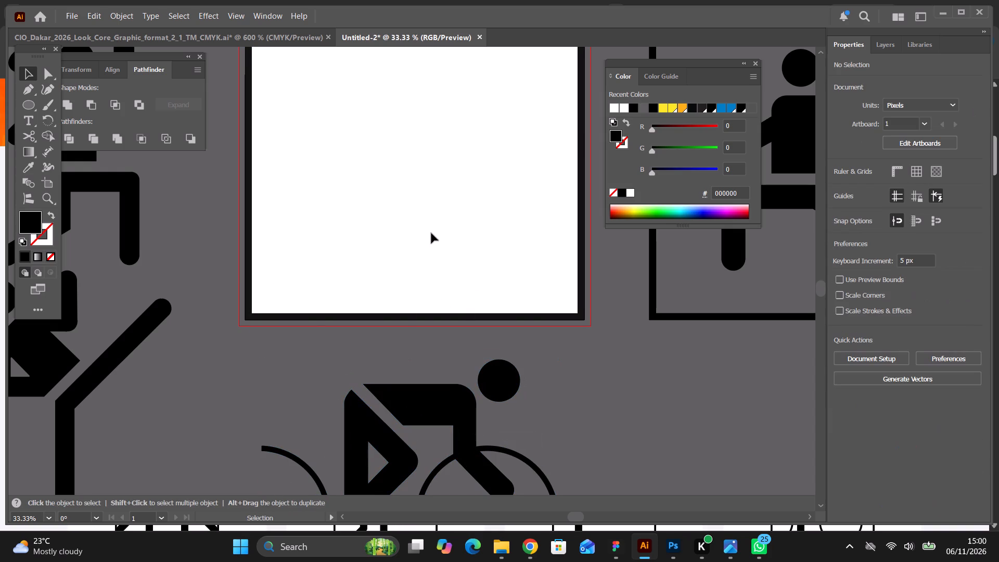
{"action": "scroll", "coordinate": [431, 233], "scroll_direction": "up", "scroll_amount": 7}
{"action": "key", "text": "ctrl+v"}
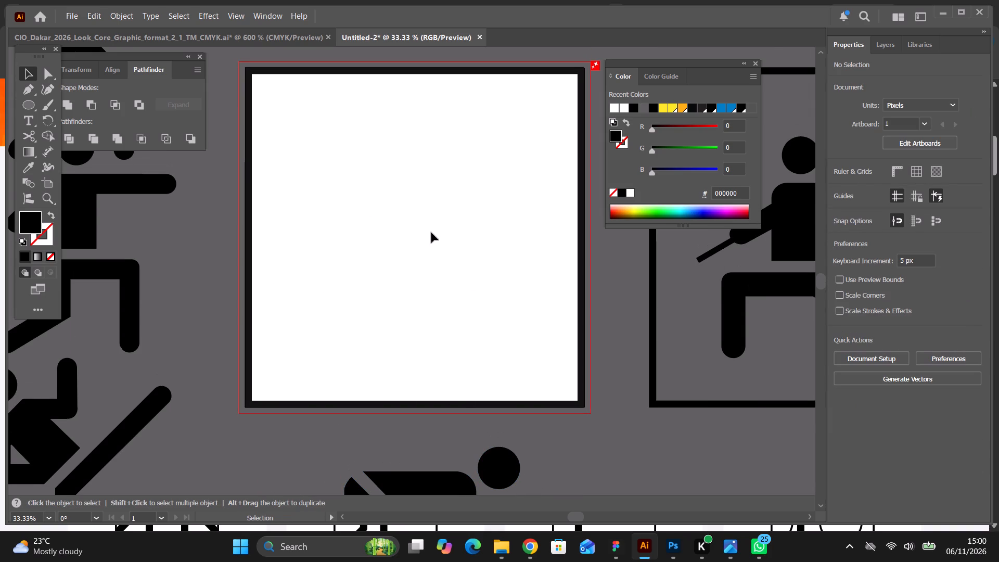
Move the grouped handball figure and its reference image apart so that the two no longer overlap.
{"action": "scroll", "coordinate": [431, 233], "scroll_direction": "up", "scroll_amount": 20}
{"action": "scroll", "coordinate": [431, 233], "scroll_direction": "up", "scroll_amount": 19}
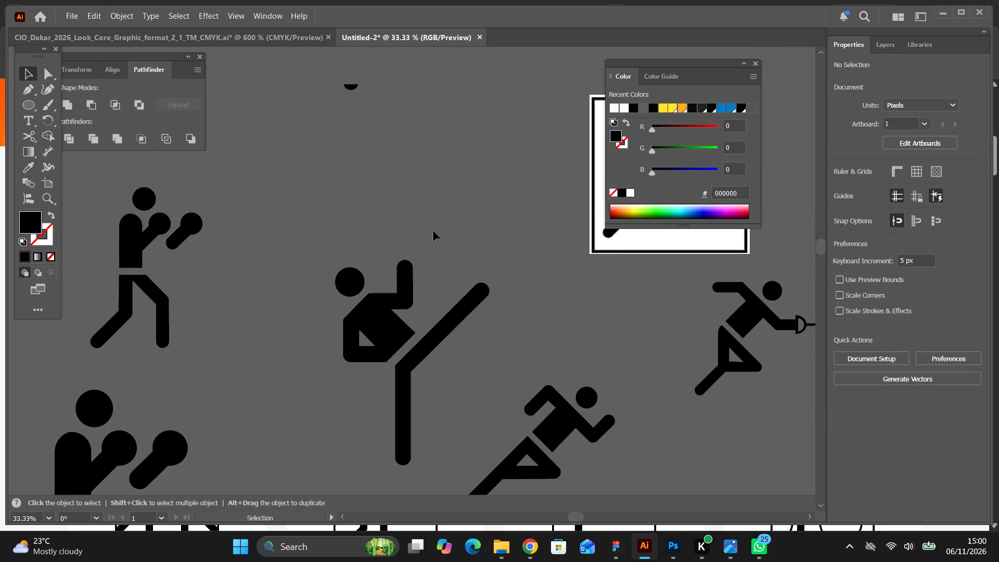
{"action": "scroll", "coordinate": [433, 231], "scroll_direction": "up", "scroll_amount": 20}
{"action": "scroll", "coordinate": [433, 231], "scroll_direction": "up", "scroll_amount": 20}
{"action": "scroll", "coordinate": [433, 231], "scroll_direction": "up", "scroll_amount": 6}
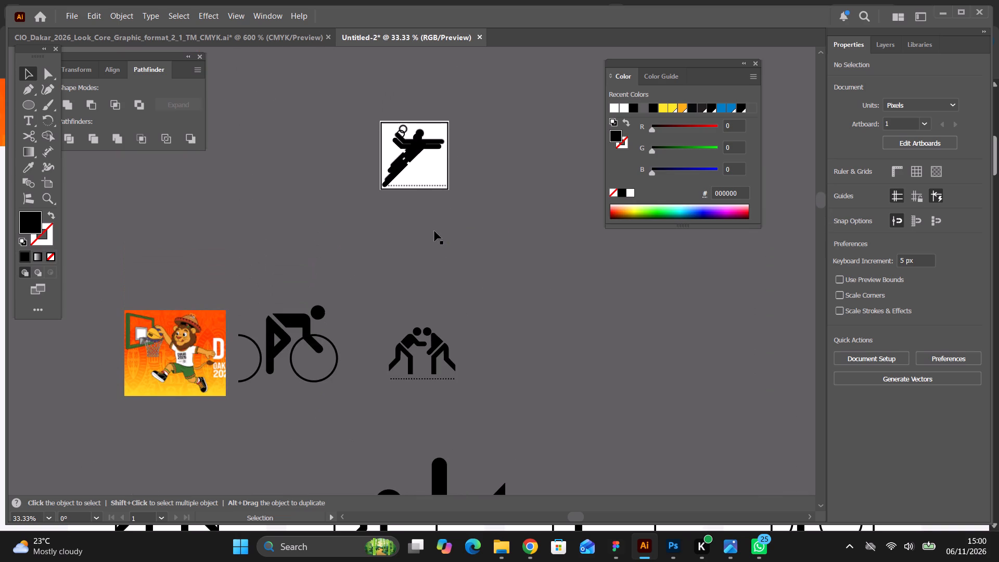
{"action": "left_click_drag", "start_coordinate": [415, 151], "coordinate": [465, 212]}
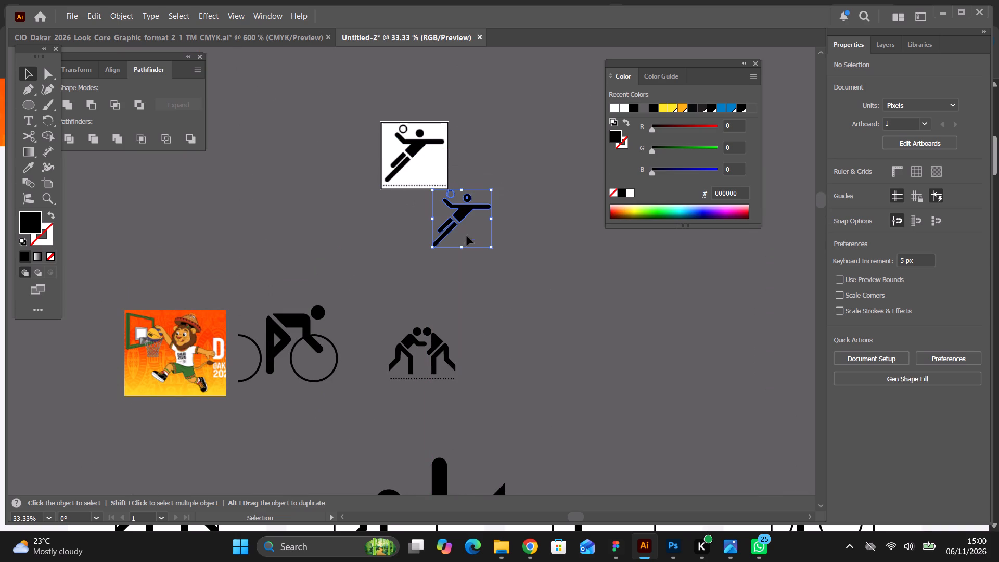
{"action": "left_click_drag", "start_coordinate": [416, 148], "coordinate": [341, 163]}
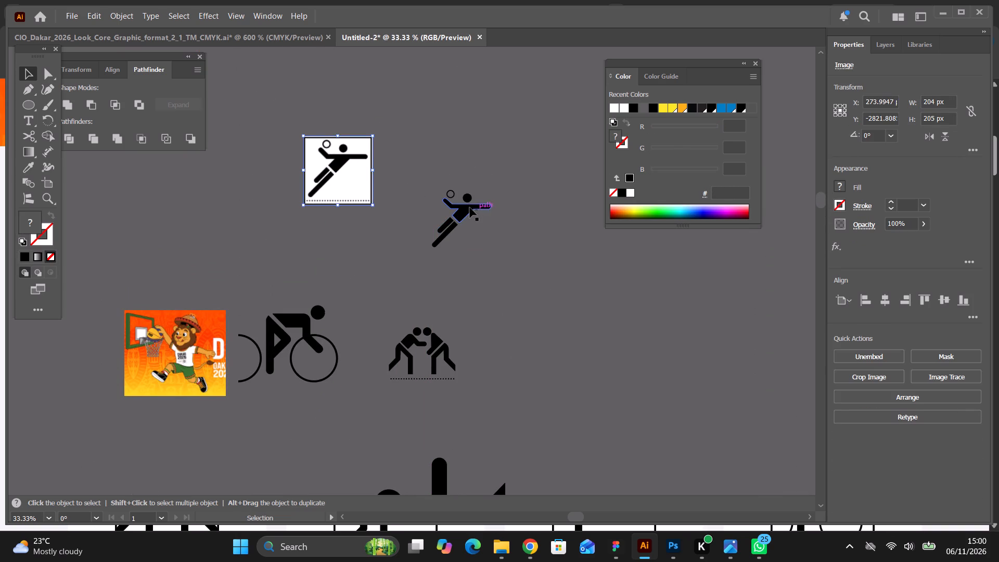
Copy the grouped handball figure and paste it onto the emptied artboard.
{"action": "left_click", "coordinate": [470, 208]}
{"action": "key", "text": "ctrl+c"}
{"action": "scroll", "coordinate": [466, 293], "scroll_direction": "up", "scroll_amount": 1}
{"action": "scroll", "coordinate": [455, 288], "scroll_direction": "down", "scroll_amount": 14}
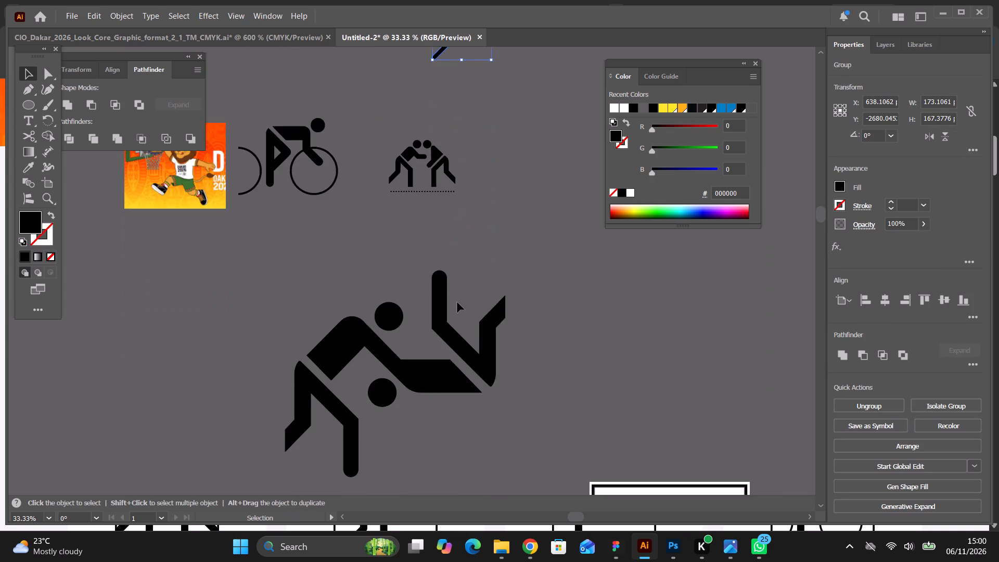
{"action": "scroll", "coordinate": [457, 302], "scroll_direction": "down", "scroll_amount": 20}
{"action": "scroll", "coordinate": [457, 302], "scroll_direction": "down", "scroll_amount": 20}
{"action": "scroll", "coordinate": [457, 302], "scroll_direction": "down", "scroll_amount": 20}
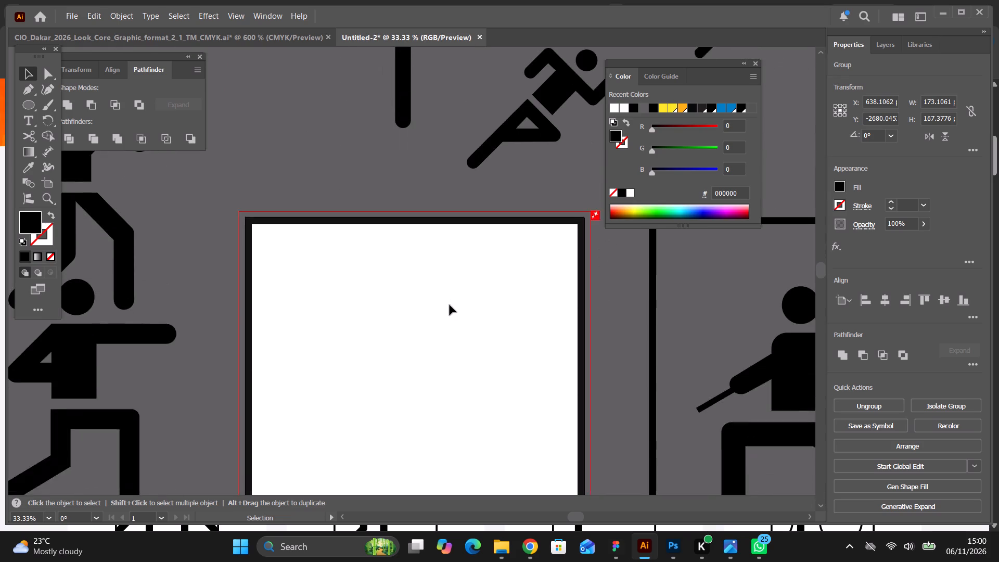
{"action": "scroll", "coordinate": [450, 305], "scroll_direction": "down", "scroll_amount": 11}
{"action": "key", "text": "ctrl+v"}
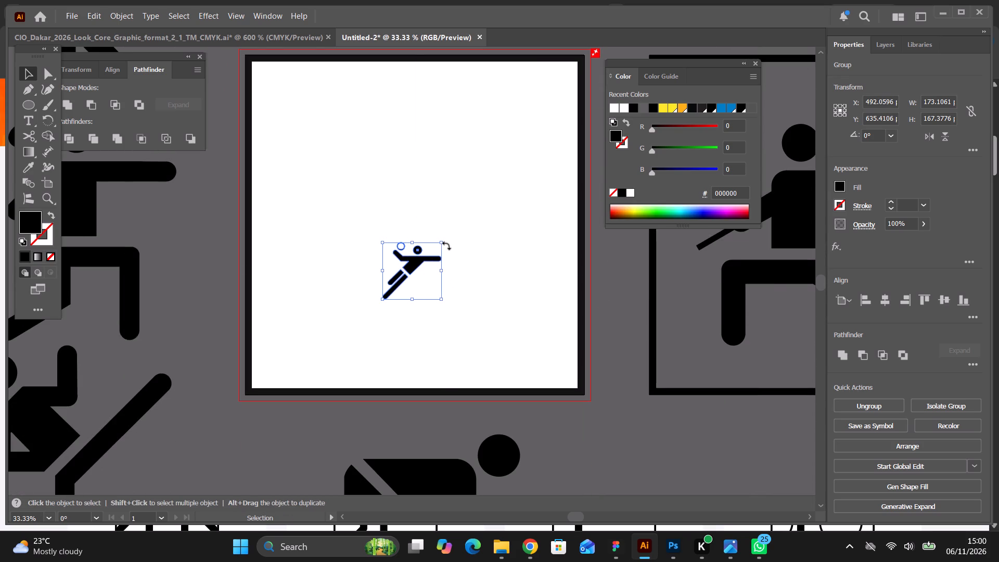
Scale the pasted handball figure proportionally to about 839 × 811 px and position it inside the artboard's square frame.
{"action": "left_click_drag", "start_coordinate": [443, 243], "coordinate": [546, 126], "text": "alt+shift"}
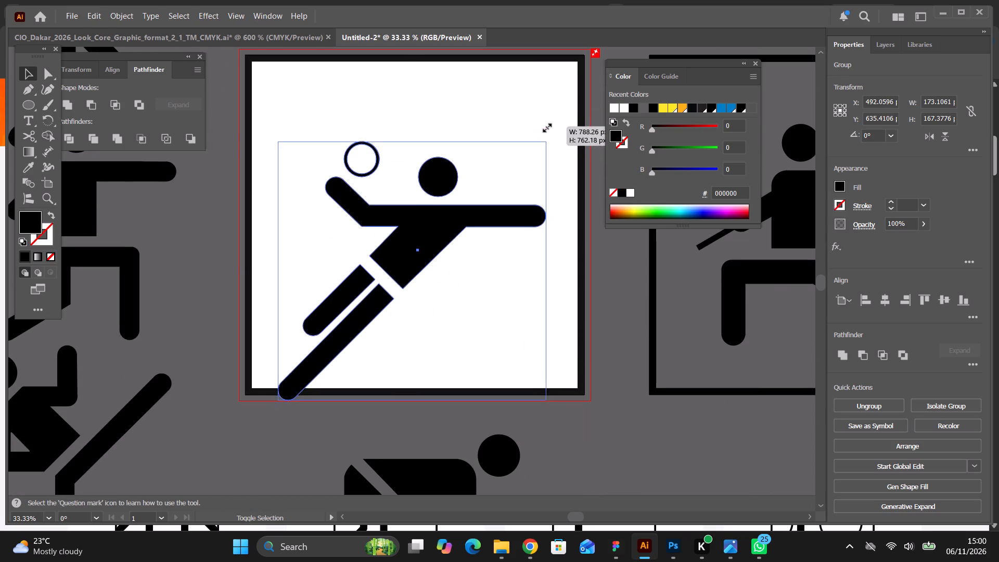
{"action": "left_click_drag", "start_coordinate": [546, 126], "coordinate": [551, 119], "text": "alt+shift"}
{"action": "left_click_drag", "start_coordinate": [440, 229], "coordinate": [450, 180]}
{"action": "left_click", "coordinate": [462, 171]}
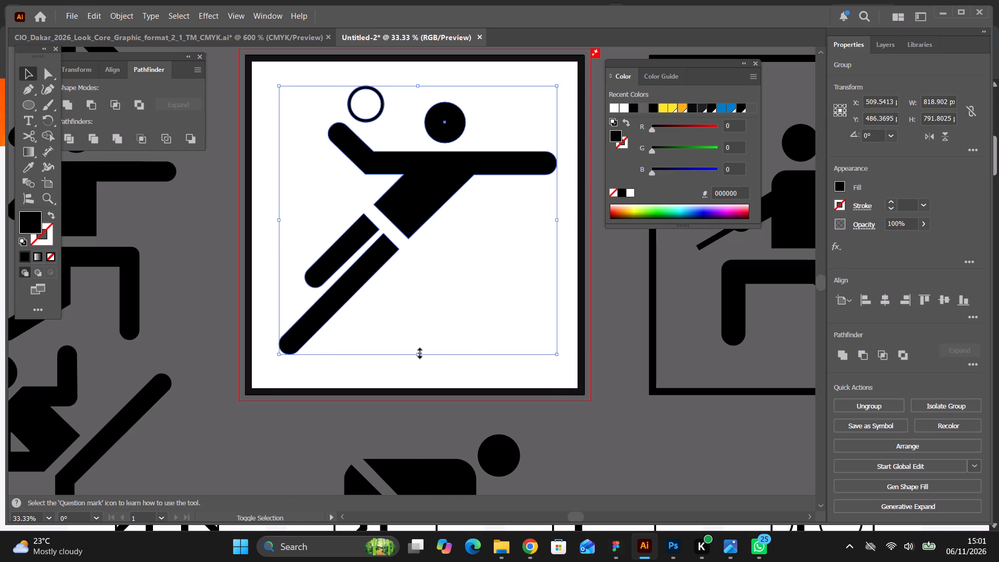
{"action": "left_click_drag", "start_coordinate": [418, 352], "coordinate": [419, 361], "text": "shift"}
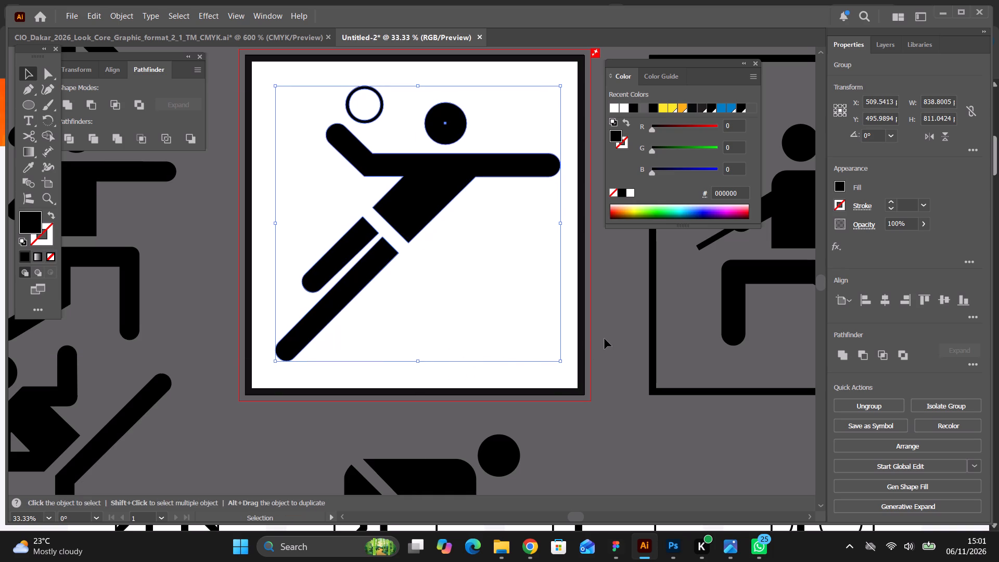
{"action": "left_click", "coordinate": [605, 339]}
Export the handball artboard as a PNG named "beack valleyball" at 300 ppi with a transparent background.
{"action": "scroll", "coordinate": [375, 231], "scroll_direction": "up", "scroll_amount": 2}
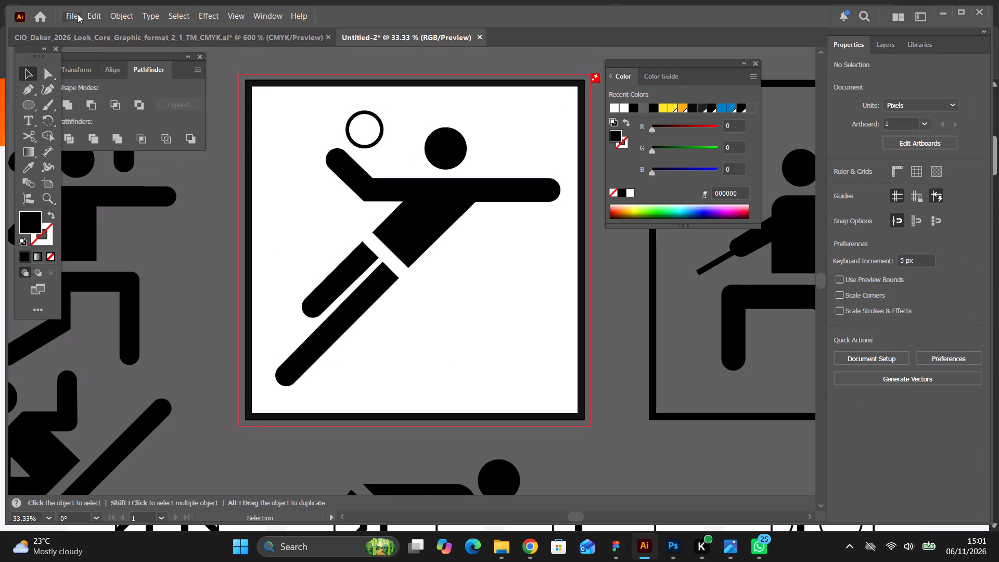
{"action": "left_click", "coordinate": [75, 14]}
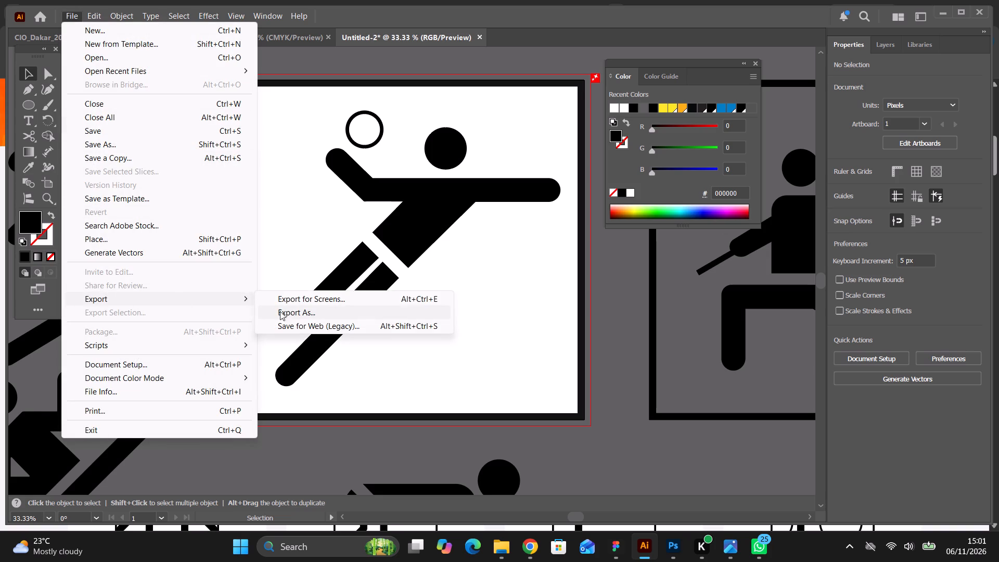
{"action": "left_click", "coordinate": [287, 311]}
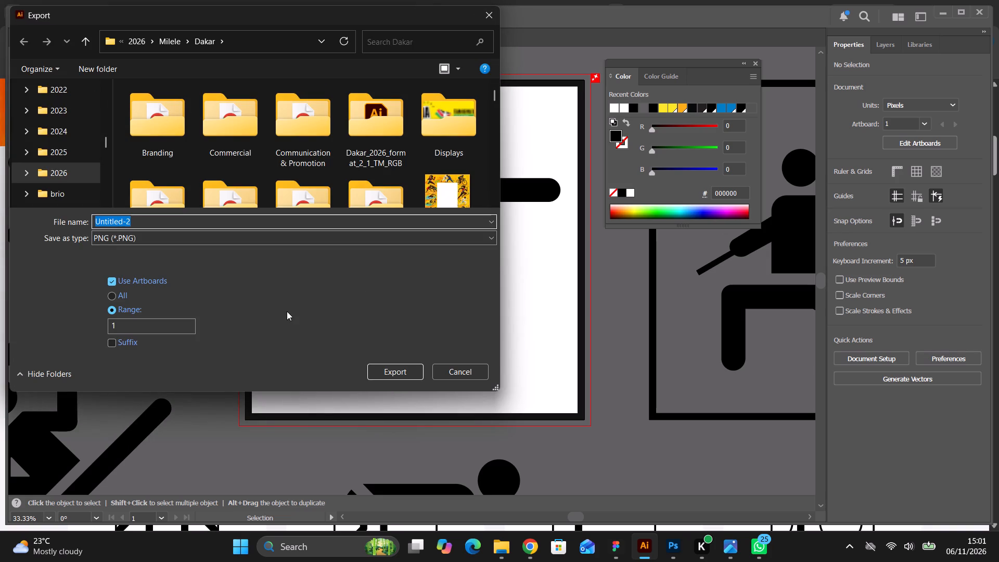
{"action": "type", "text": "beack valeeyball"}
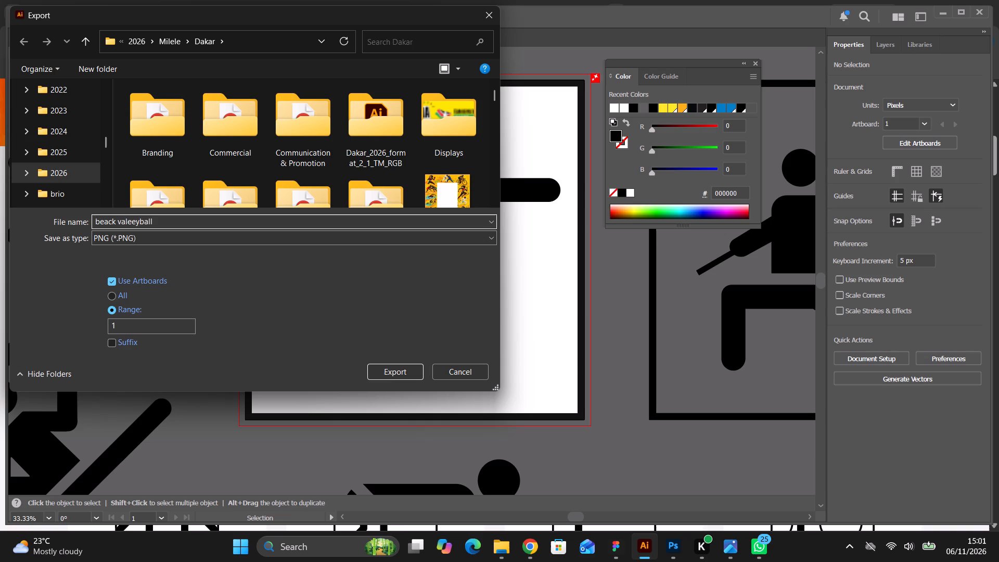
{"action": "left_click", "coordinate": [132, 221]}
{"action": "key", "text": "BackSpace"}
{"action": "key", "text": "l"}
{"action": "left_click", "coordinate": [388, 370]}
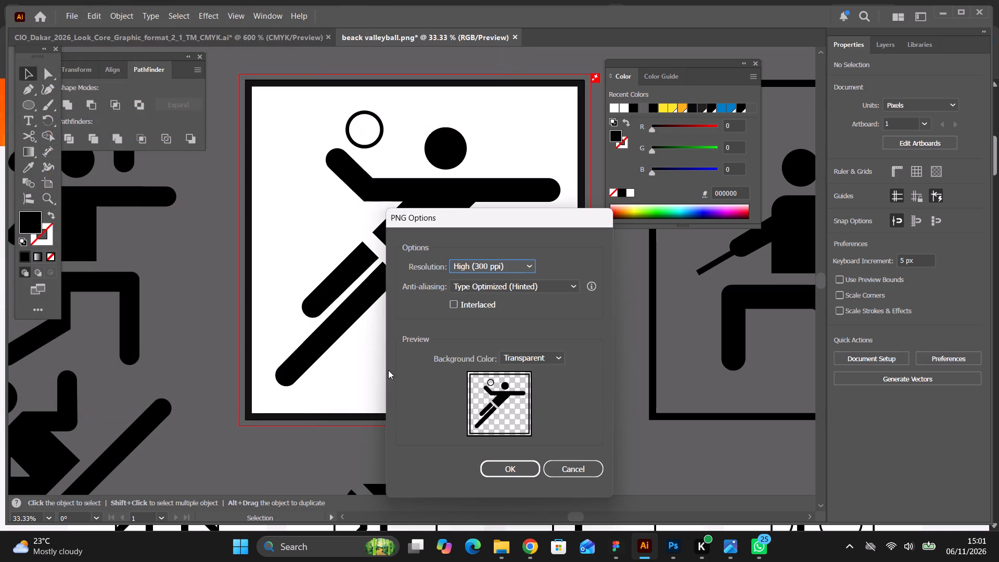
{"action": "left_click", "coordinate": [522, 472]}
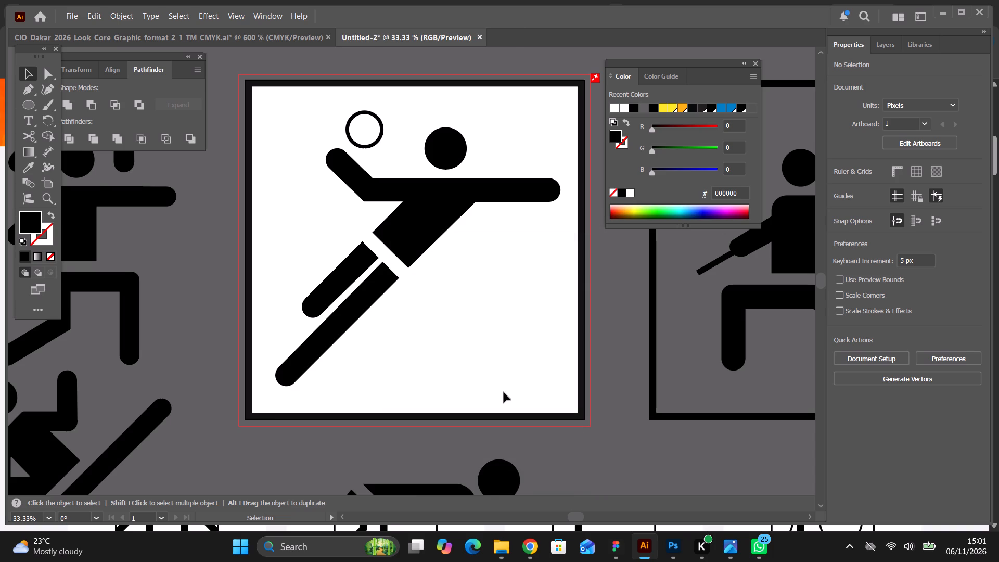
Upload the exported "beack valleyball-01" PNG from the Dakar folder in File Explorer to the Canva design's uploads.
{"action": "left_click", "coordinate": [502, 543]}
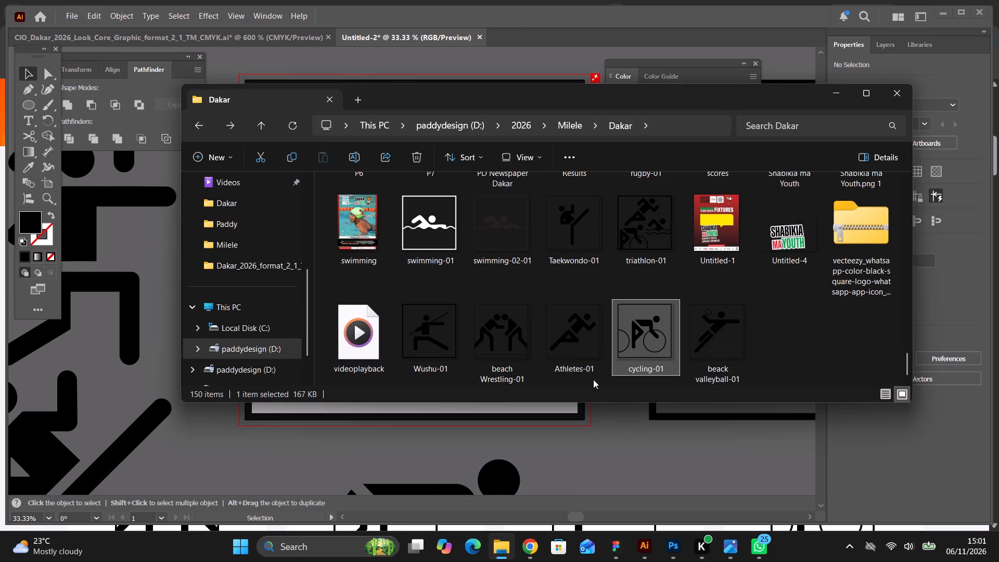
{"action": "left_click", "coordinate": [701, 327]}
{"action": "left_click_drag", "start_coordinate": [718, 330], "coordinate": [707, 410]}
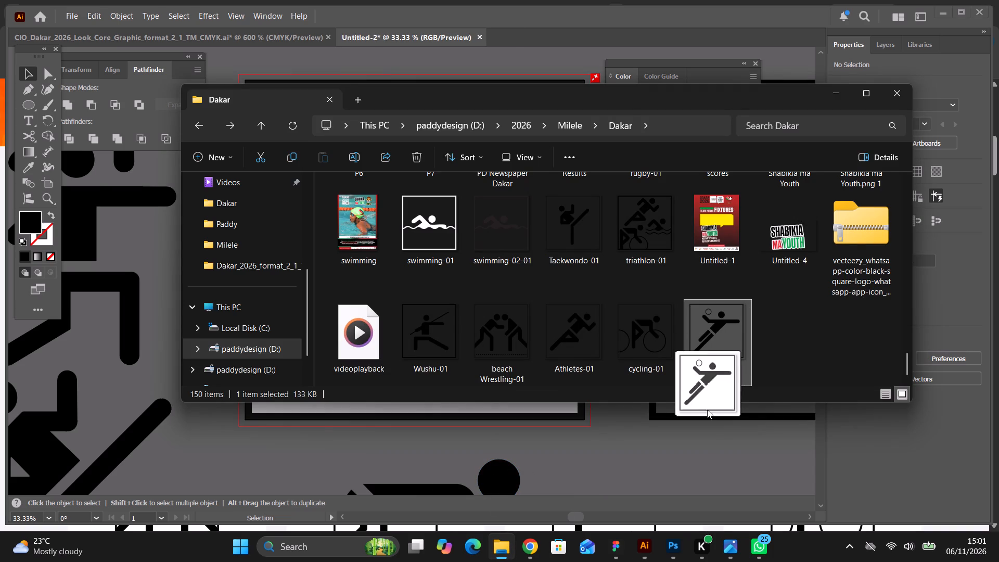
{"action": "left_click_drag", "start_coordinate": [707, 410], "coordinate": [534, 550]}
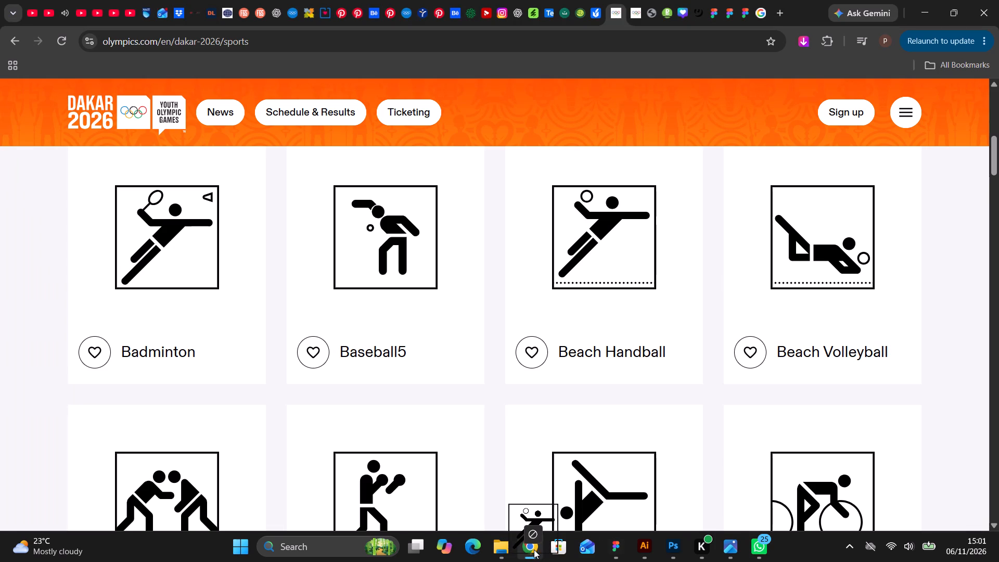
{"action": "left_click_drag", "start_coordinate": [534, 550], "coordinate": [682, 15]}
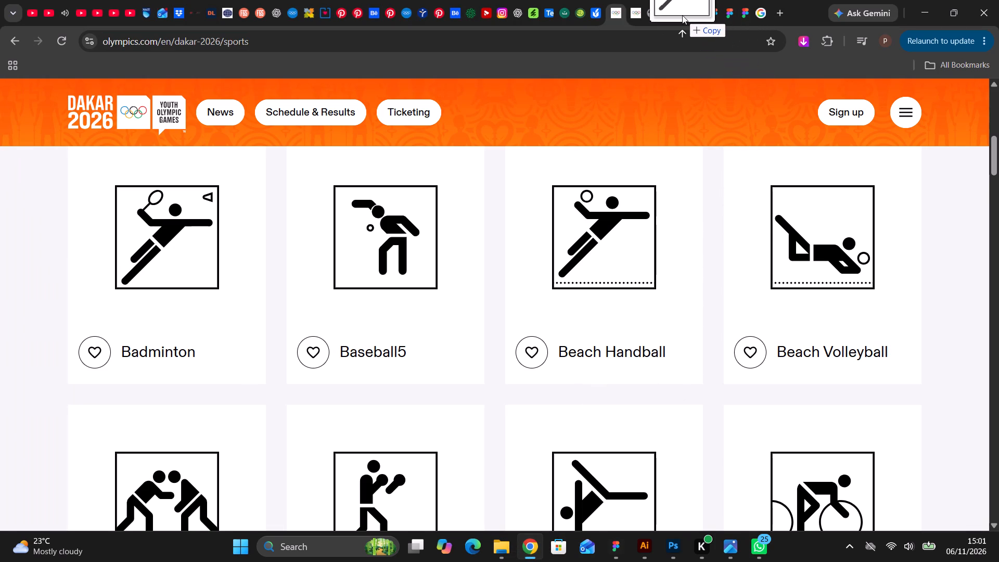
{"action": "left_click_drag", "start_coordinate": [682, 15], "coordinate": [162, 347]}
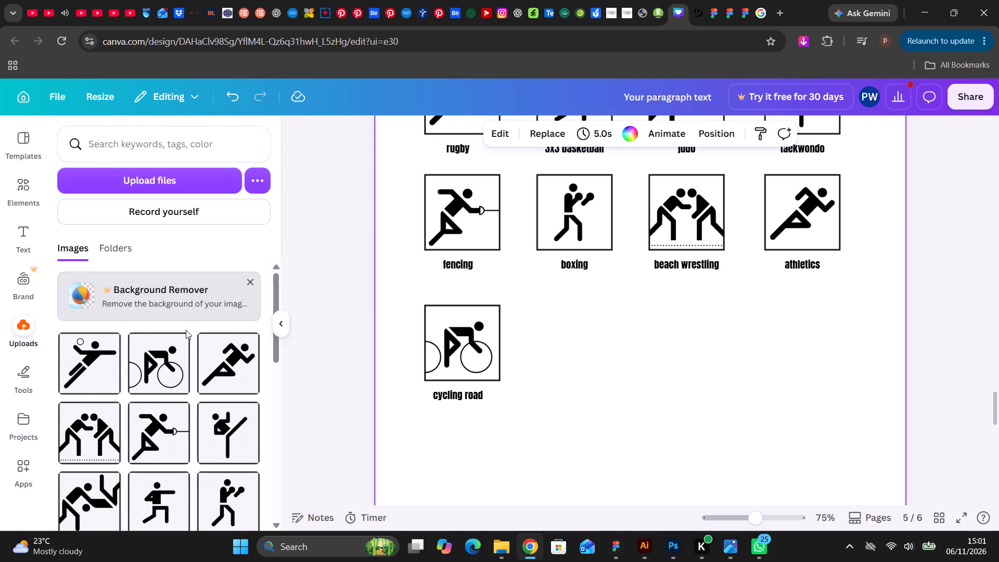
Duplicate the cycling road pictogram beside itself, aligned under boxing, and replace the copy's image with the uploaded handball figure.
{"action": "left_click_drag", "start_coordinate": [84, 363], "coordinate": [100, 365]}
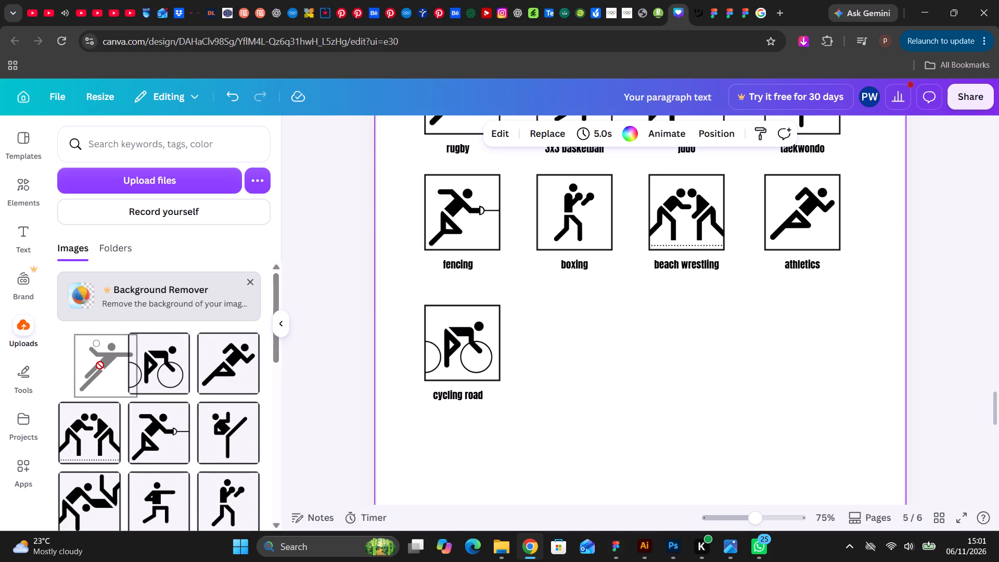
{"action": "left_click_drag", "start_coordinate": [100, 365], "coordinate": [97, 365]}
{"action": "left_click", "coordinate": [468, 350]}
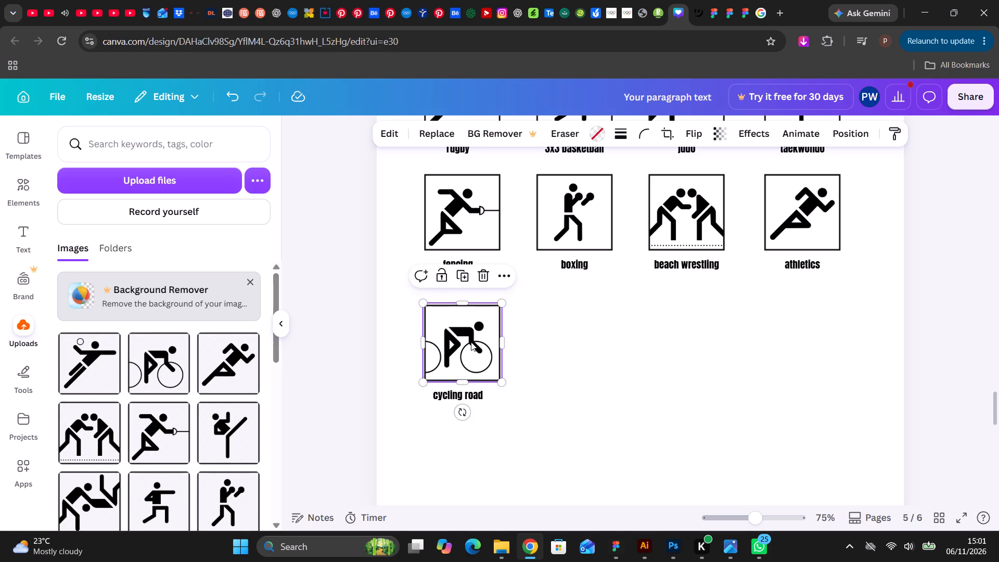
{"action": "left_click_drag", "start_coordinate": [472, 335], "coordinate": [580, 330]}
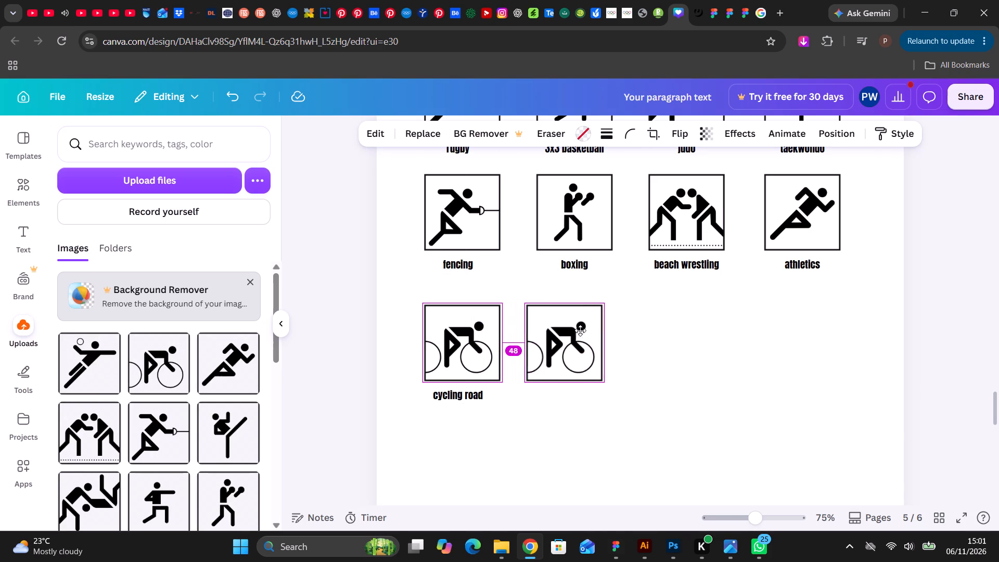
{"action": "left_click_drag", "start_coordinate": [580, 330], "coordinate": [585, 330]}
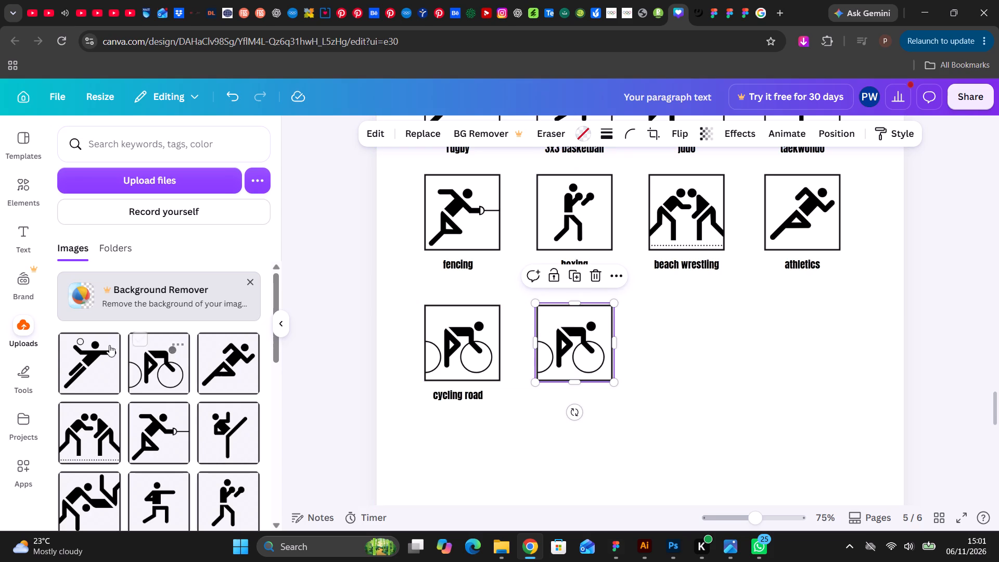
{"action": "left_click_drag", "start_coordinate": [80, 359], "coordinate": [550, 322]}
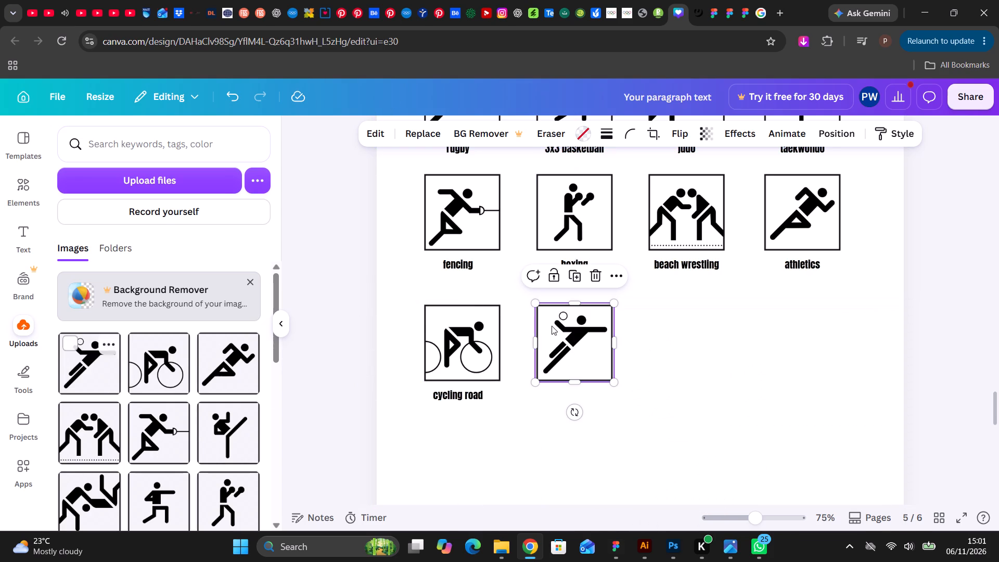
{"action": "left_click", "coordinate": [652, 359]}
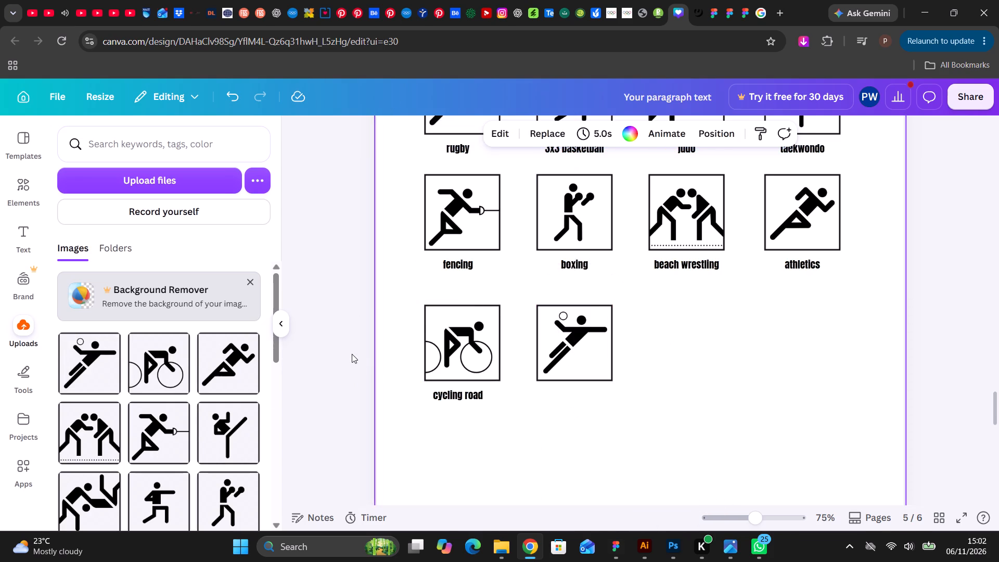
{"action": "left_click", "coordinate": [352, 354]}
Duplicate the "cycling road" label beneath the handball pictogram and change its text to "beach valleyball".
{"action": "left_click", "coordinate": [457, 398]}
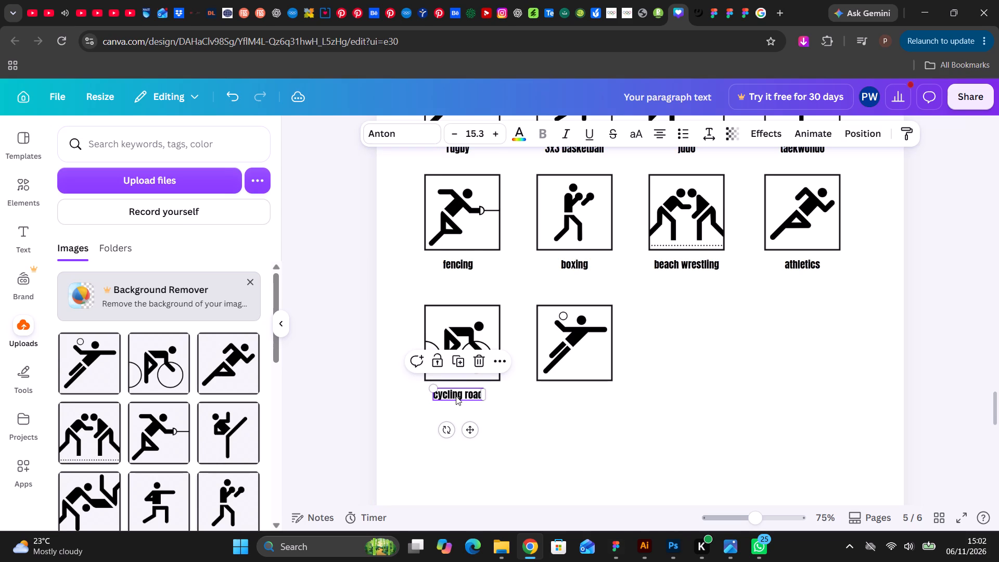
{"action": "left_click_drag", "start_coordinate": [456, 396], "coordinate": [573, 397]}
{"action": "double_click", "coordinate": [574, 397]}
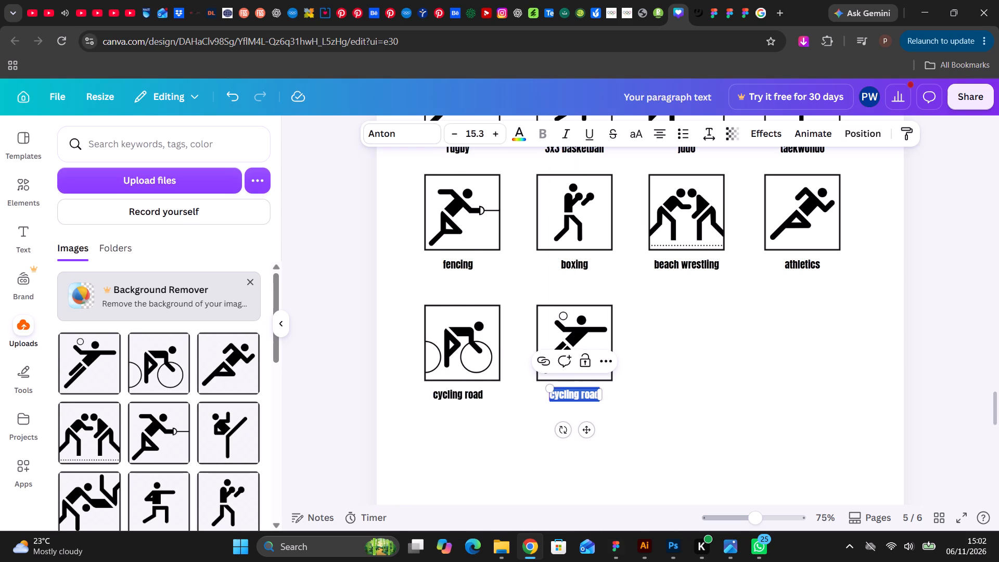
{"action": "type", "text": "beach"}
{"action": "key", "text": "space"}
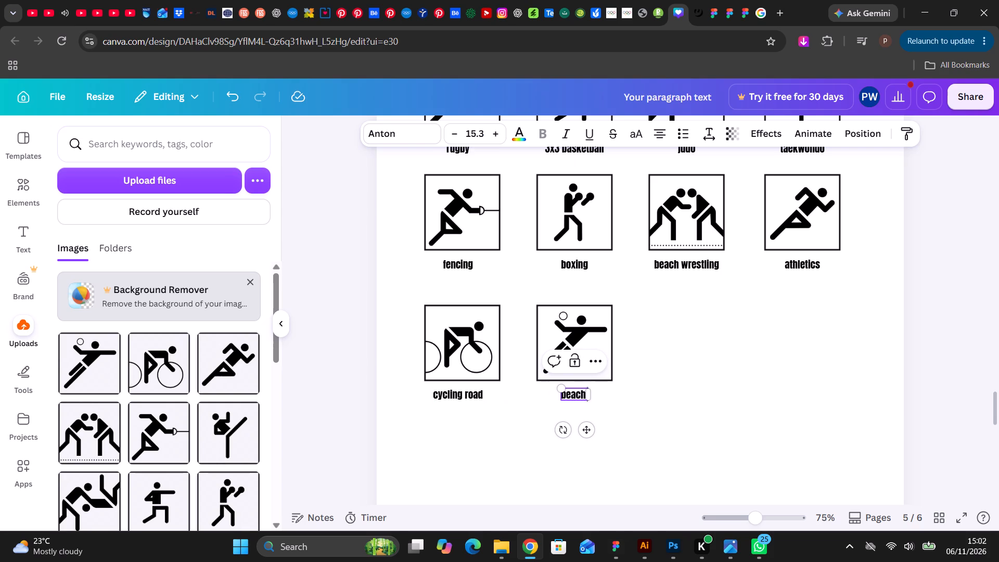
{"action": "type", "text": "valleyball"}
{"action": "left_click", "coordinate": [696, 389]}
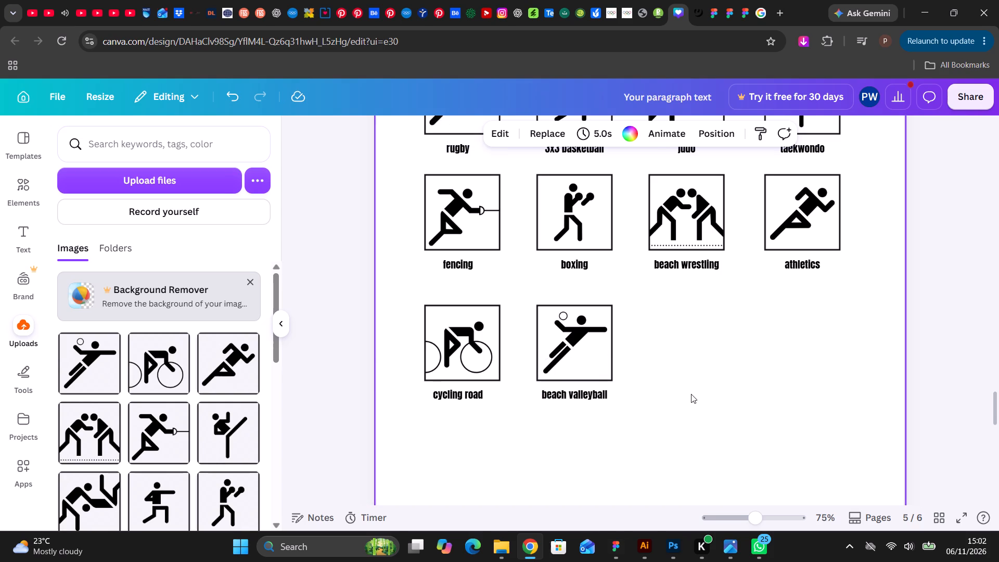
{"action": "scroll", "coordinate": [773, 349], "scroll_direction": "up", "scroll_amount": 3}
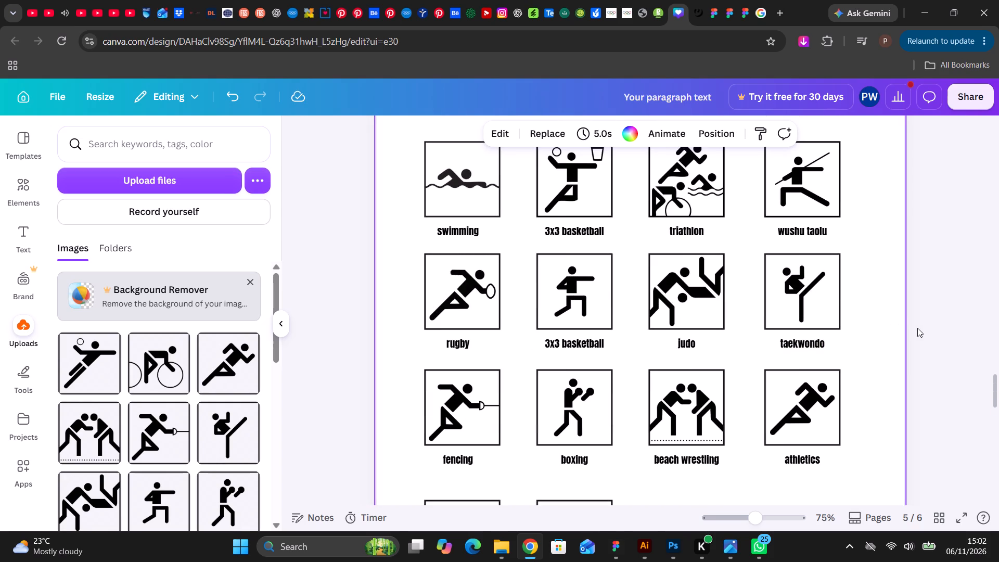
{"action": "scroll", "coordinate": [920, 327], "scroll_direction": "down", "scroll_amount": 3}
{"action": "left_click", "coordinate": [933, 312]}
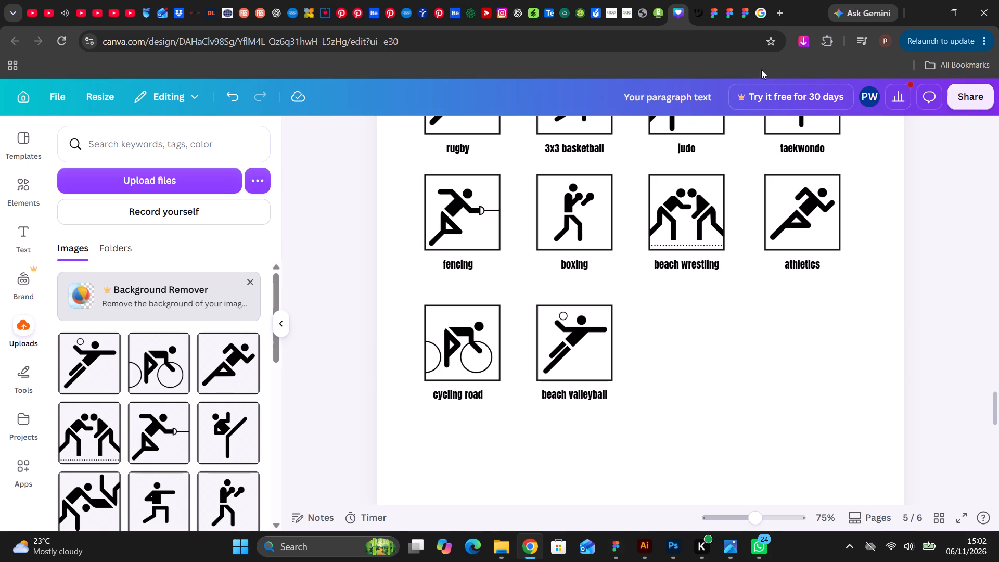
Check the sports list in the Google AI Mode results and copy the entry Baseball5.
{"action": "left_click", "coordinate": [756, 16]}
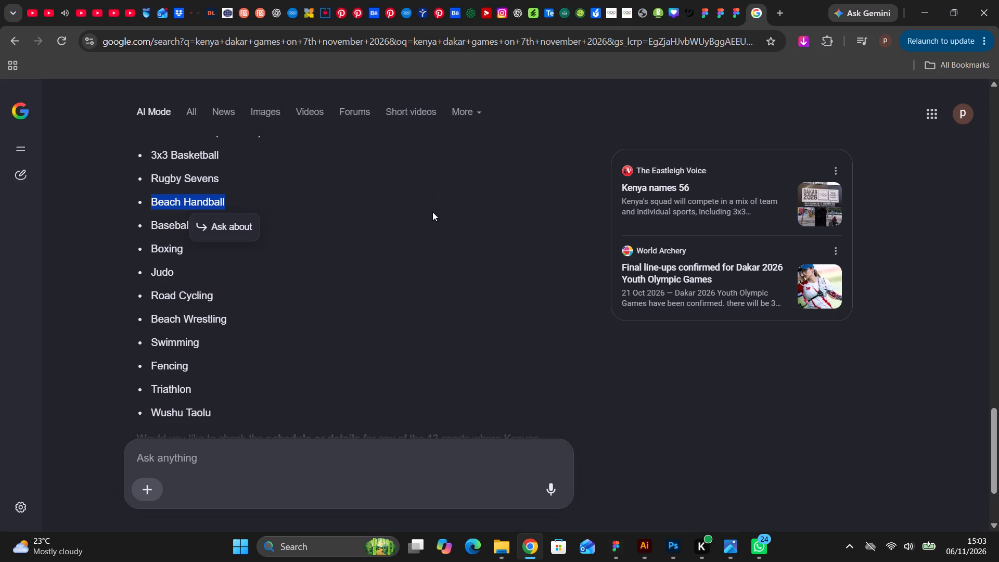
{"action": "left_click", "coordinate": [432, 212]}
{"action": "scroll", "coordinate": [272, 237], "scroll_direction": "down", "scroll_amount": 1}
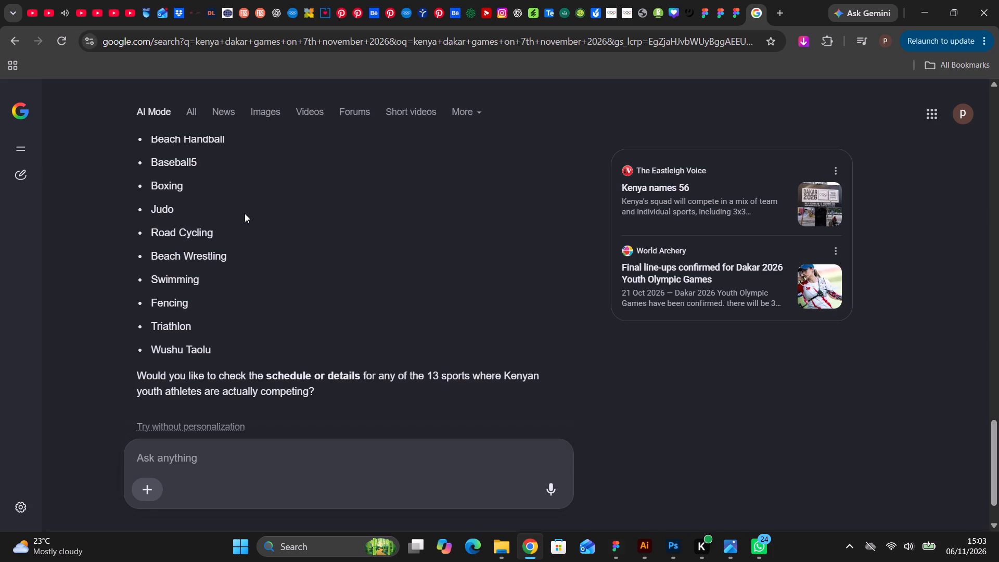
{"action": "left_click_drag", "start_coordinate": [199, 161], "coordinate": [149, 164]}
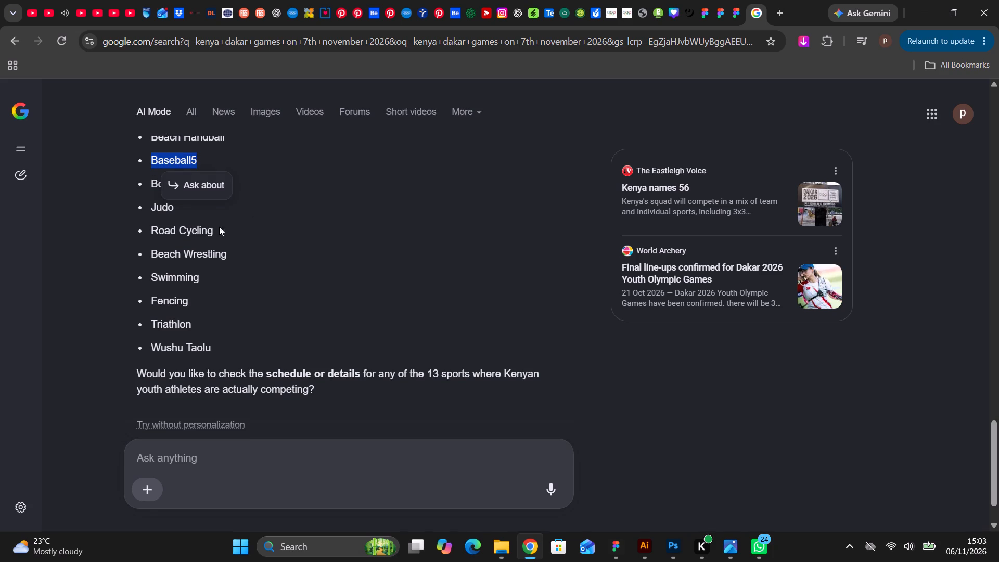
{"action": "key", "text": "ctrl+c"}
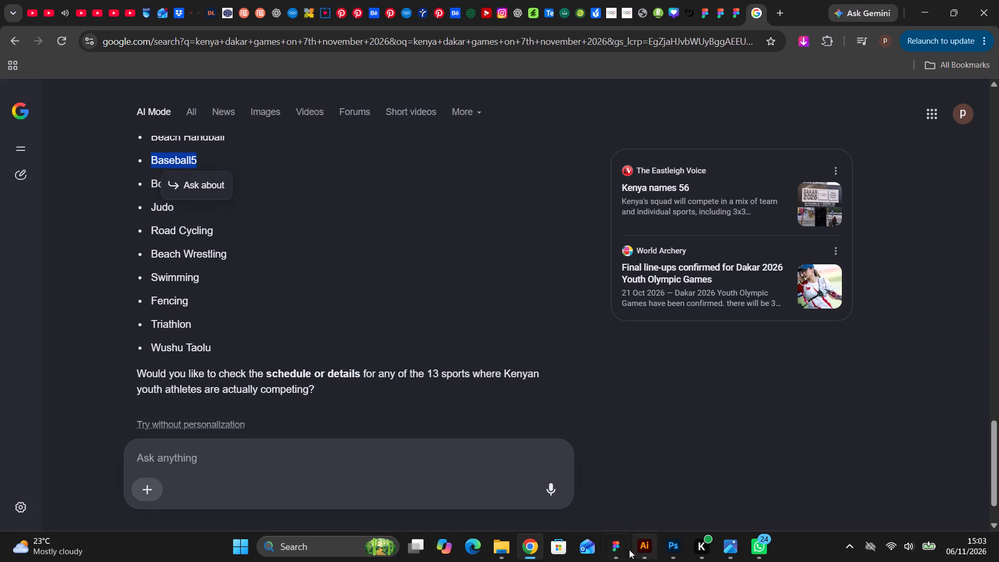
Capture a screenshot of the framed Baseball5 pictogram on the olympics.com Dakar 2026 sports page.
{"action": "left_click", "coordinate": [623, 546]}
{"action": "left_click", "coordinate": [538, 548]}
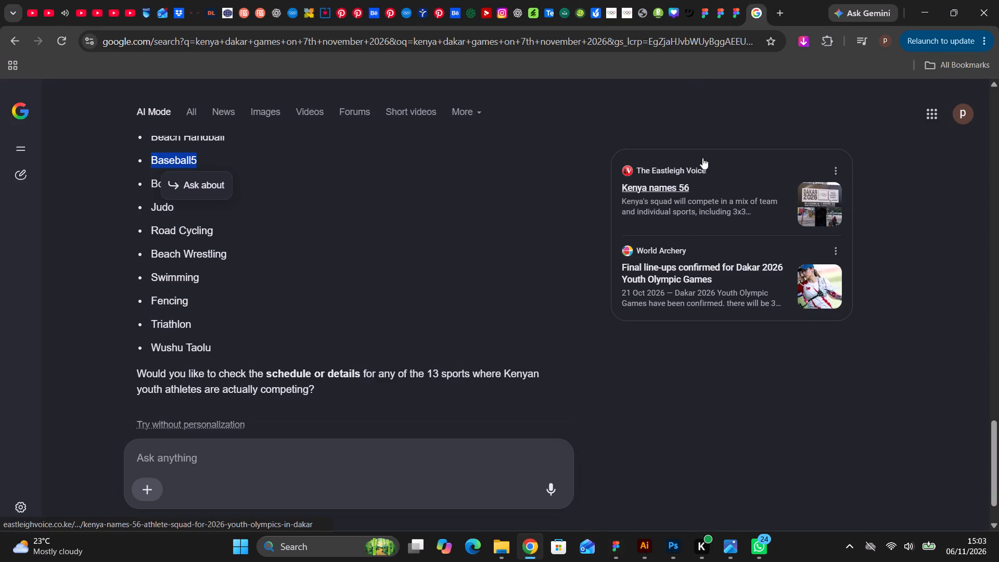
{"action": "left_click", "coordinate": [612, 16]}
{"action": "scroll", "coordinate": [617, 275], "scroll_direction": "up", "scroll_amount": 1}
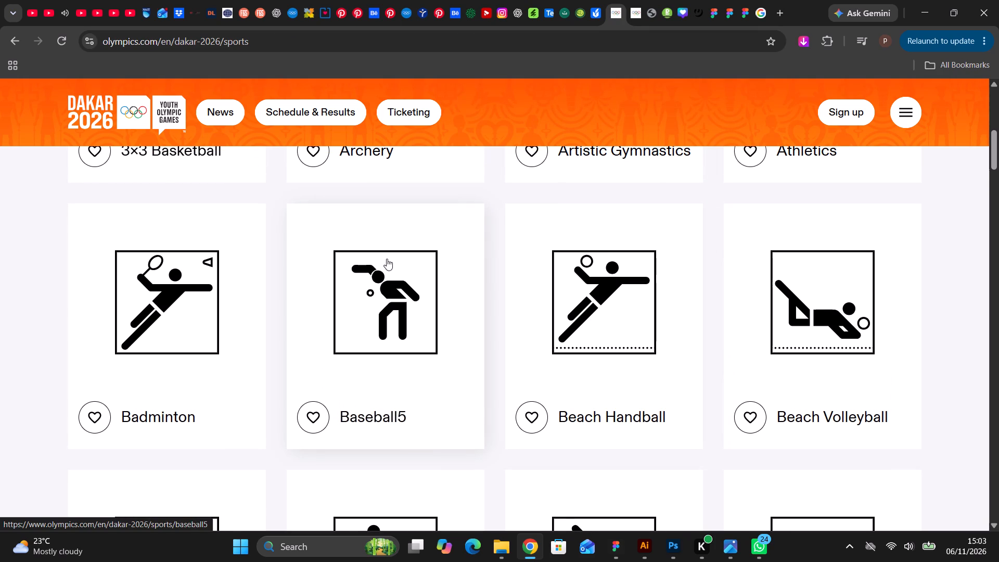
{"action": "key", "text": "shift+super+s"}
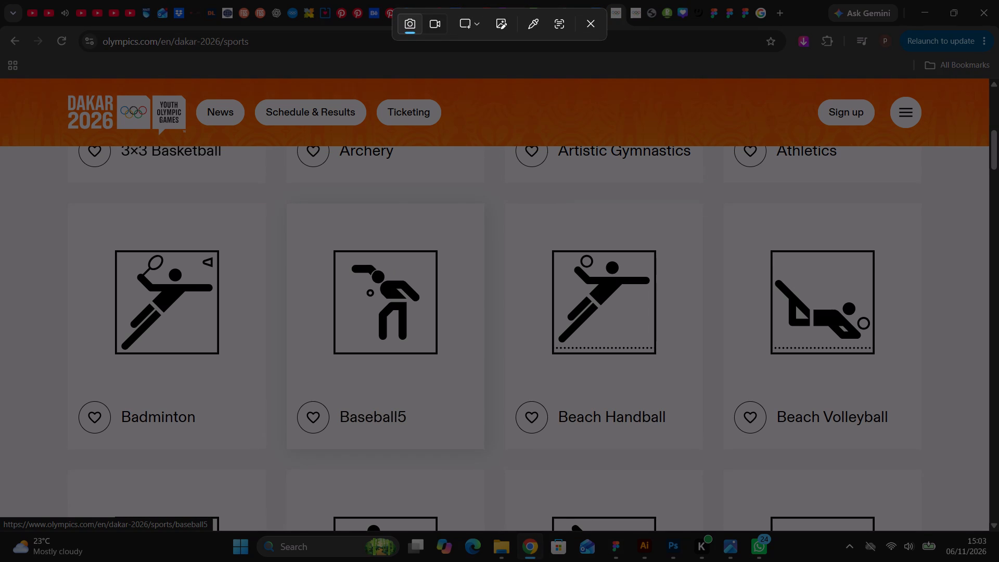
{"action": "left_click_drag", "start_coordinate": [332, 249], "coordinate": [389, 321]}
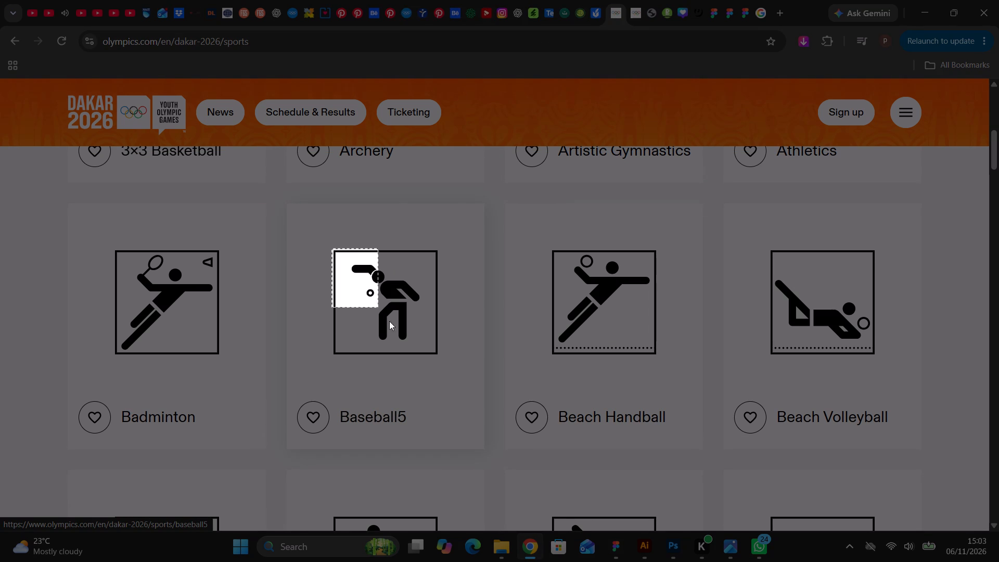
{"action": "left_click_drag", "start_coordinate": [389, 321], "coordinate": [439, 355]}
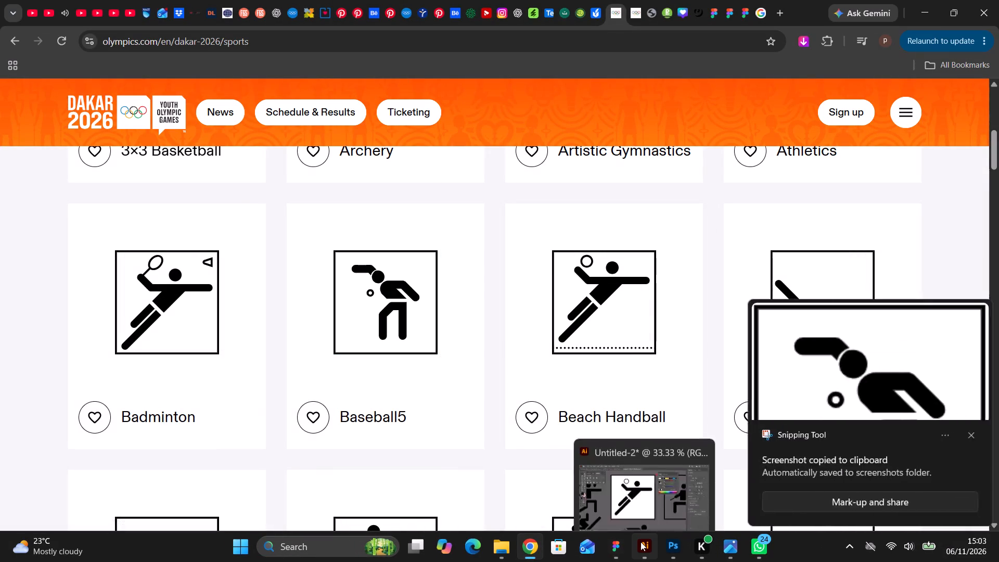
In Illustrator, replace the framed handball reference image with the Baseball5 screenshot, placed beside the traced handball figure.
{"action": "left_click", "coordinate": [641, 542]}
{"action": "scroll", "coordinate": [470, 285], "scroll_direction": "up", "scroll_amount": 20}
{"action": "scroll", "coordinate": [470, 285], "scroll_direction": "up", "scroll_amount": 20}
{"action": "scroll", "coordinate": [470, 285], "scroll_direction": "up", "scroll_amount": 6}
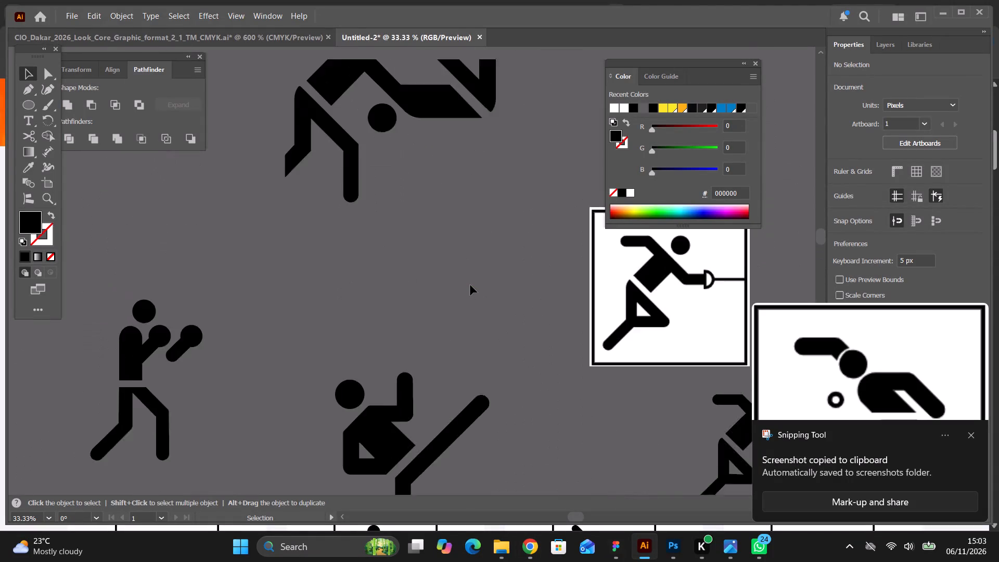
{"action": "scroll", "coordinate": [470, 285], "scroll_direction": "up", "scroll_amount": 20}
{"action": "scroll", "coordinate": [470, 285], "scroll_direction": "up", "scroll_amount": 20}
{"action": "scroll", "coordinate": [470, 285], "scroll_direction": "up", "scroll_amount": 8}
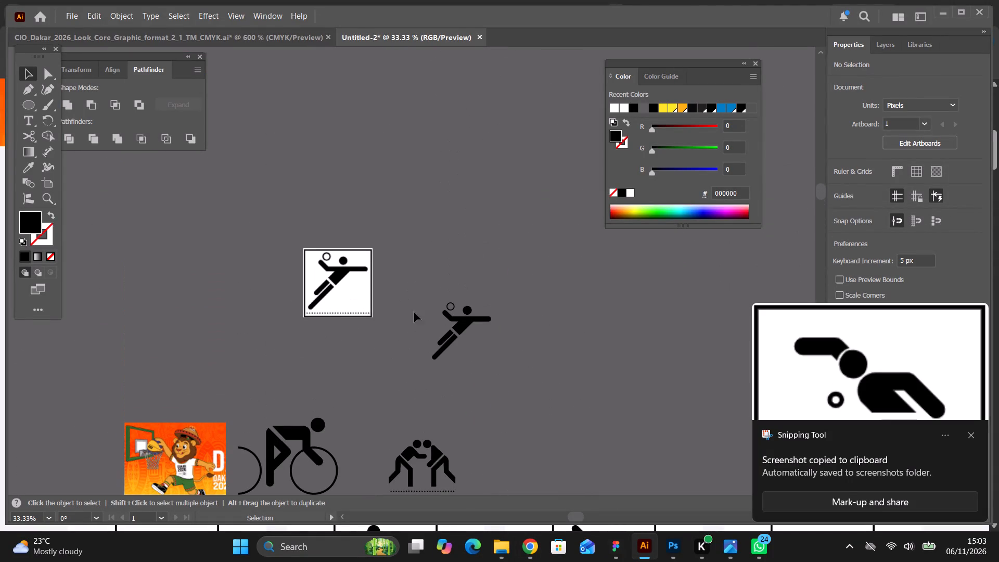
{"action": "left_click", "coordinate": [357, 289]}
{"action": "key", "text": "BackSpace"}
{"action": "left_click", "coordinate": [341, 304]}
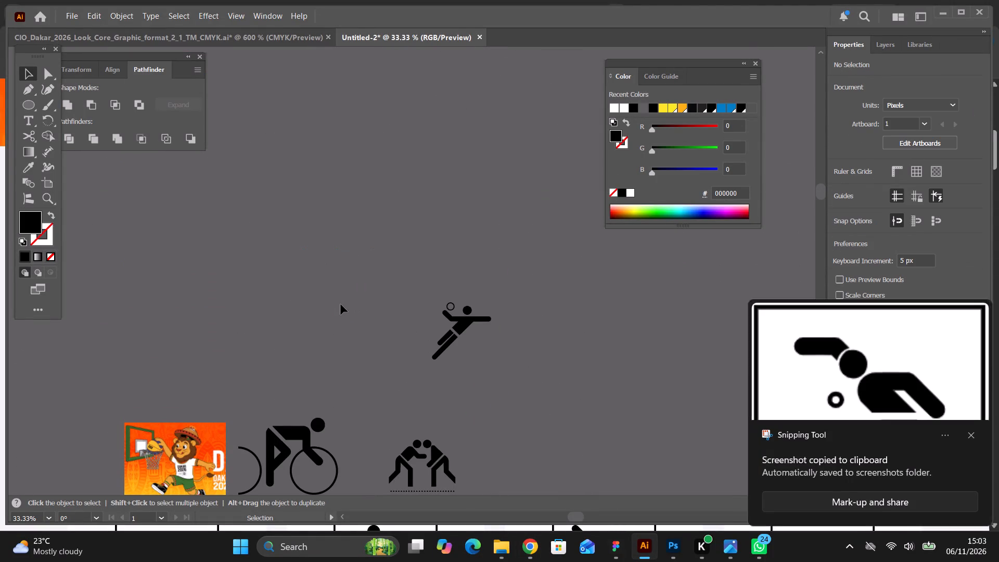
{"action": "key", "text": "ctrl+v"}
{"action": "left_click_drag", "start_coordinate": [397, 273], "coordinate": [330, 341]}
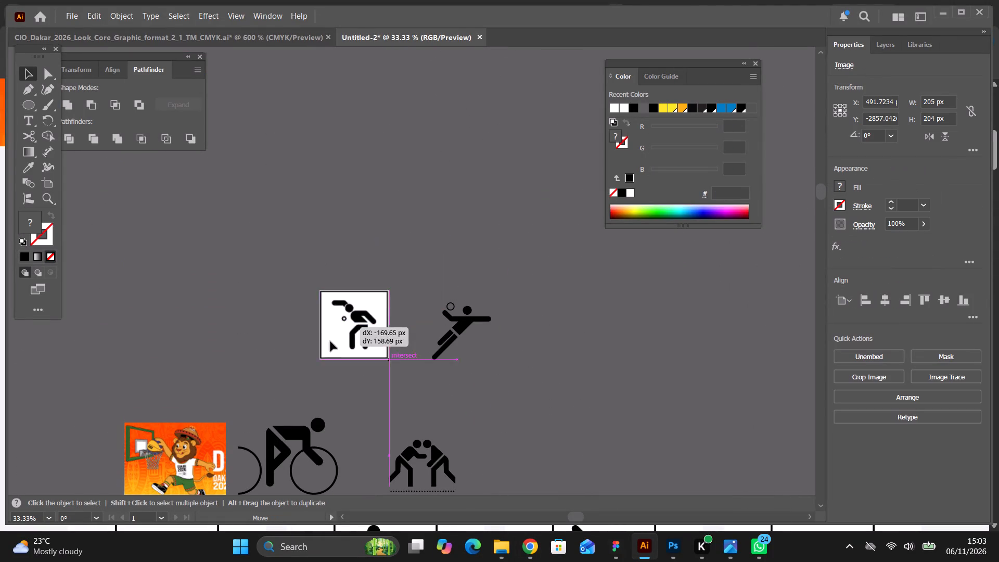
{"action": "left_click_drag", "start_coordinate": [330, 341], "coordinate": [328, 346]}
Trace the Baseball5 figure's torso with the Pen tool as a closed four-point black shape with square corners.
{"action": "key", "text": "ctrl+equal"}
{"action": "key", "text": "ctrl+equal"}
{"action": "key", "text": "ctrl+equal"}
{"action": "key", "text": "ctrl+equal"}
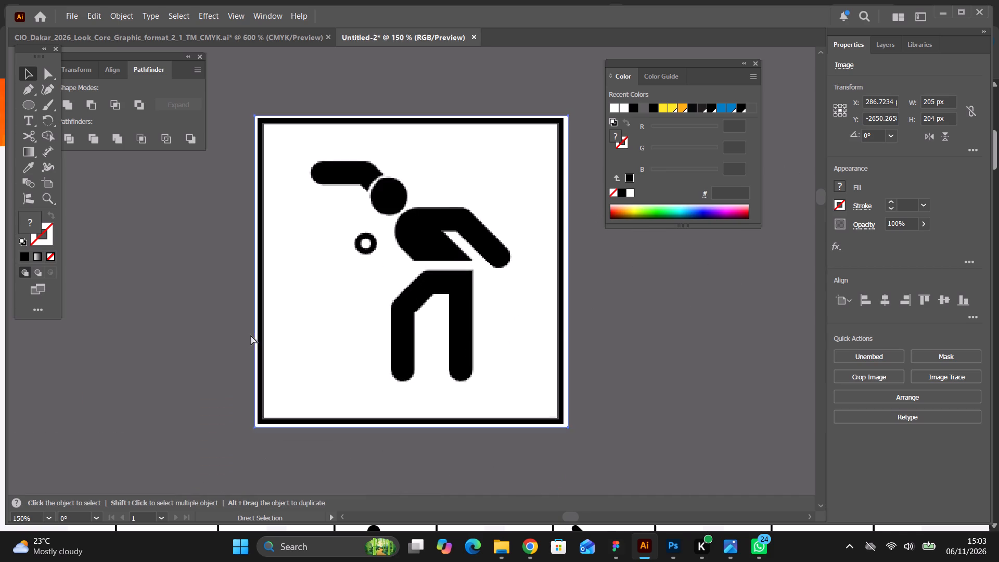
{"action": "key", "text": "ctrl+equal"}
{"action": "scroll", "coordinate": [217, 291], "scroll_direction": "up", "scroll_amount": 5}
{"action": "scroll", "coordinate": [181, 251], "scroll_direction": "up", "scroll_amount": 2}
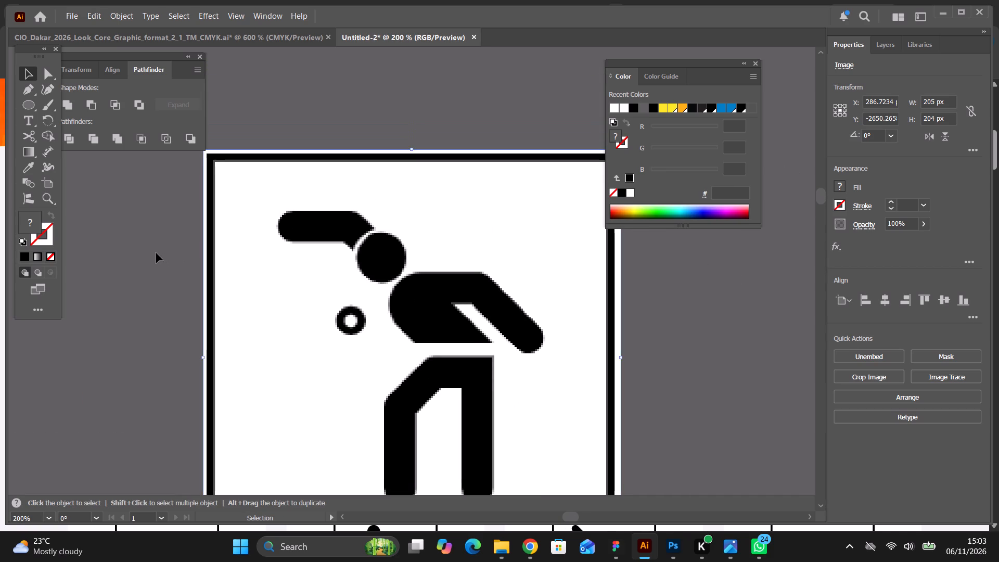
{"action": "left_click", "coordinate": [156, 253]}
{"action": "left_click", "coordinate": [32, 88]}
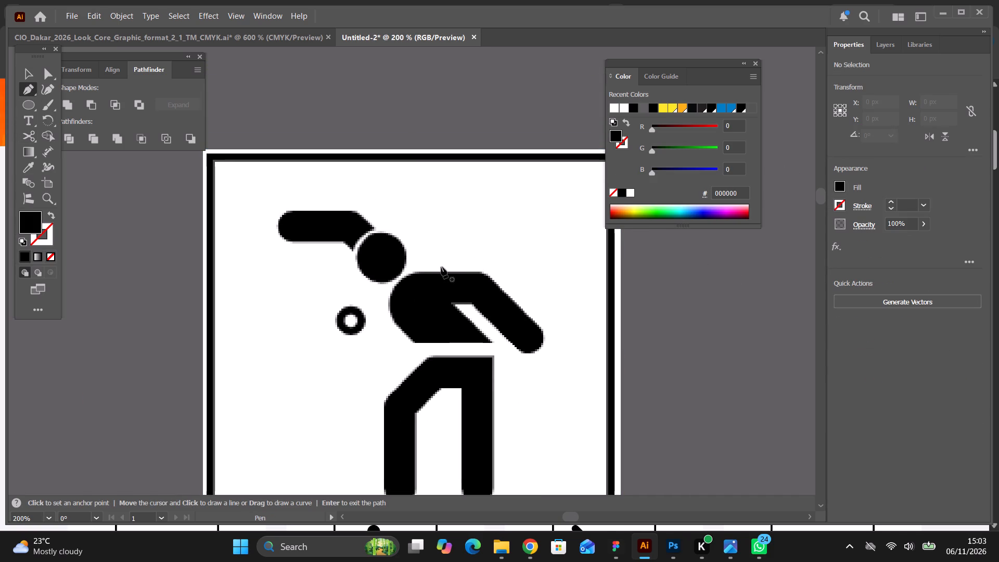
{"action": "left_click", "coordinate": [414, 343]}
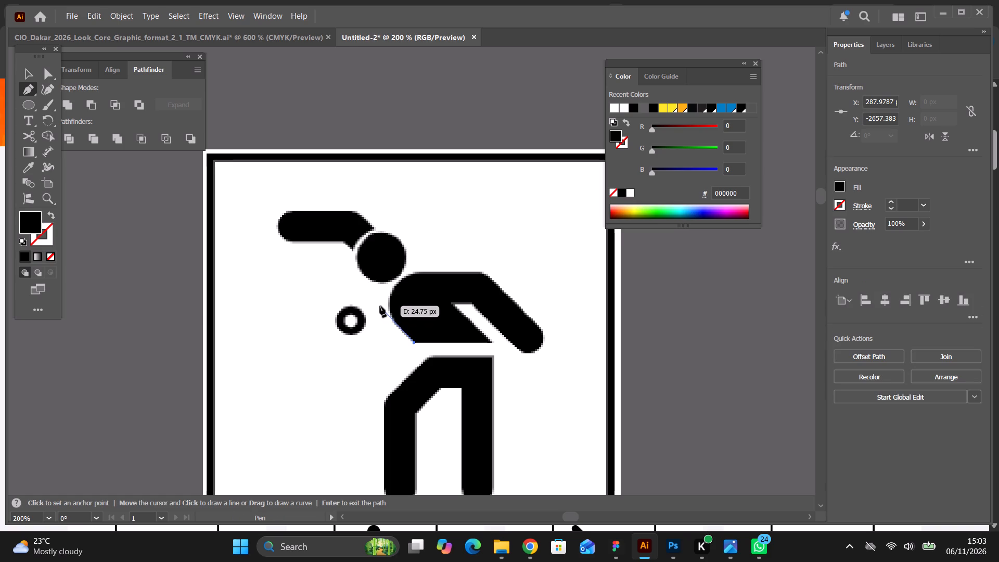
{"action": "left_click", "coordinate": [380, 306]}
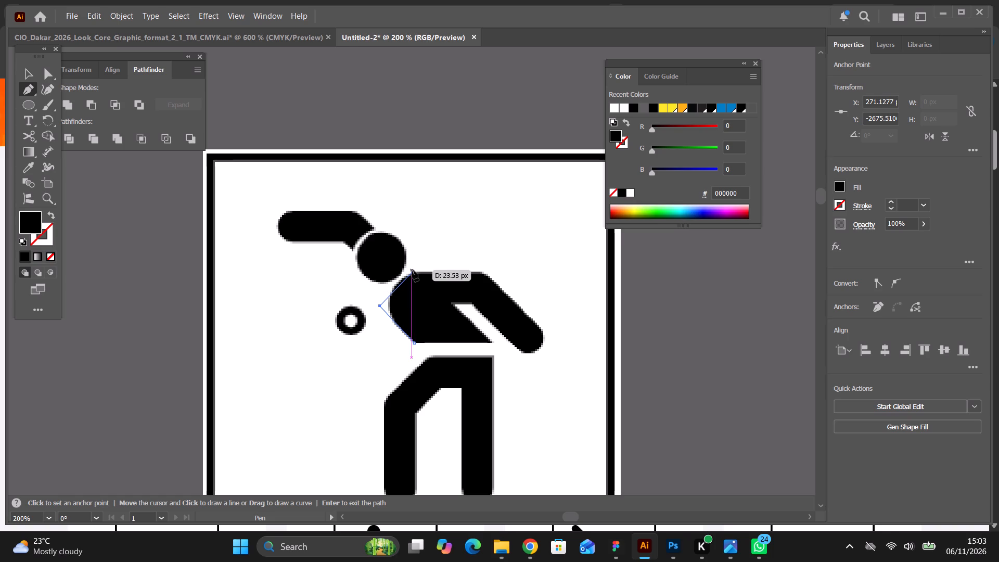
{"action": "left_click", "coordinate": [412, 270]}
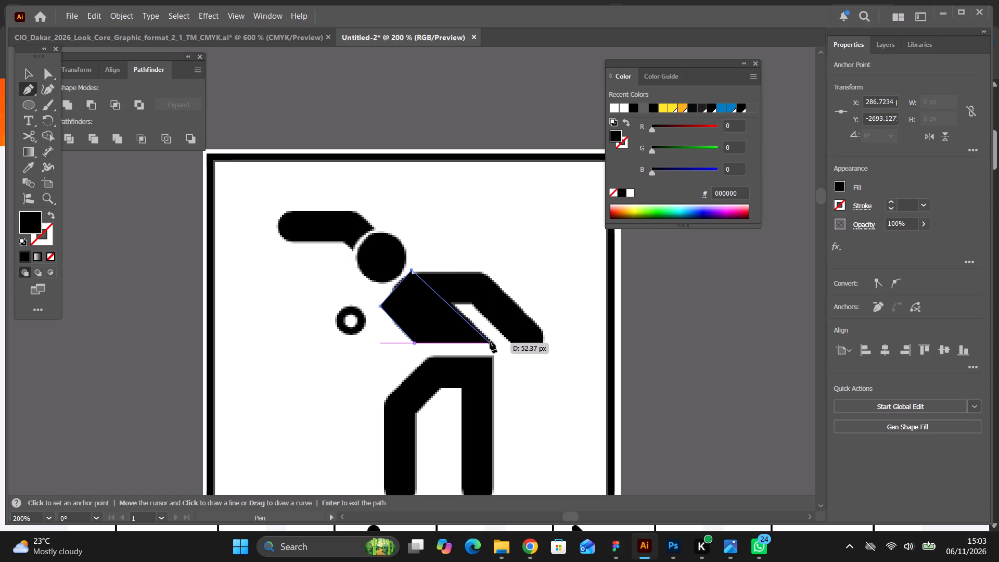
{"action": "left_click", "coordinate": [493, 342]}
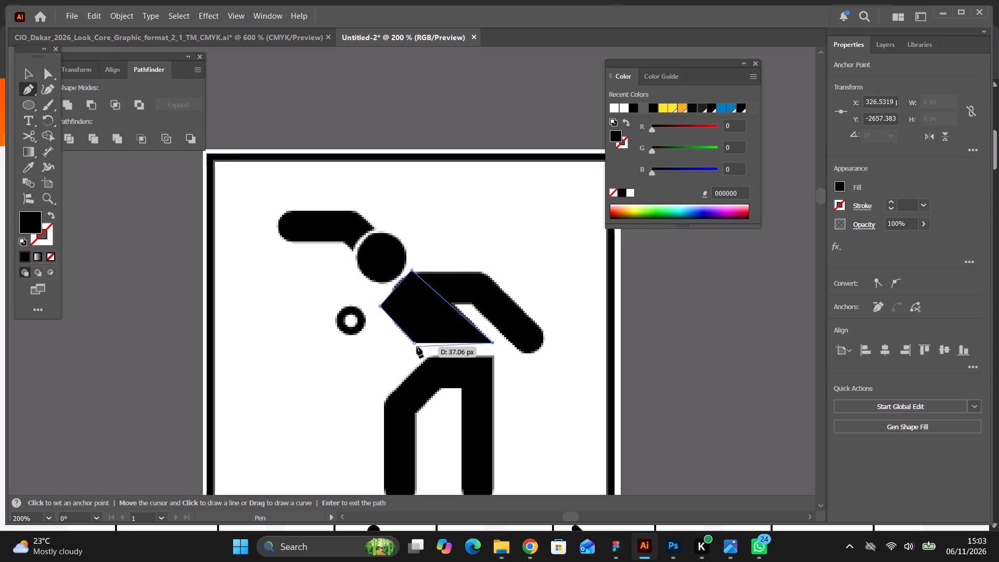
{"action": "left_click", "coordinate": [415, 344]}
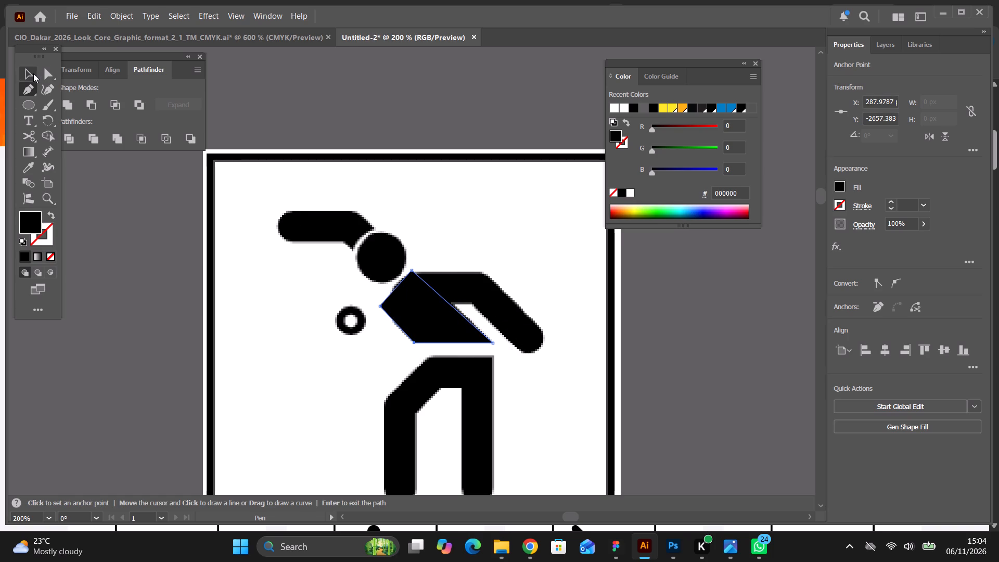
Nudge the torso shape's chest and neck corner points outward by about 1 px each.
{"action": "left_click", "coordinate": [52, 72]}
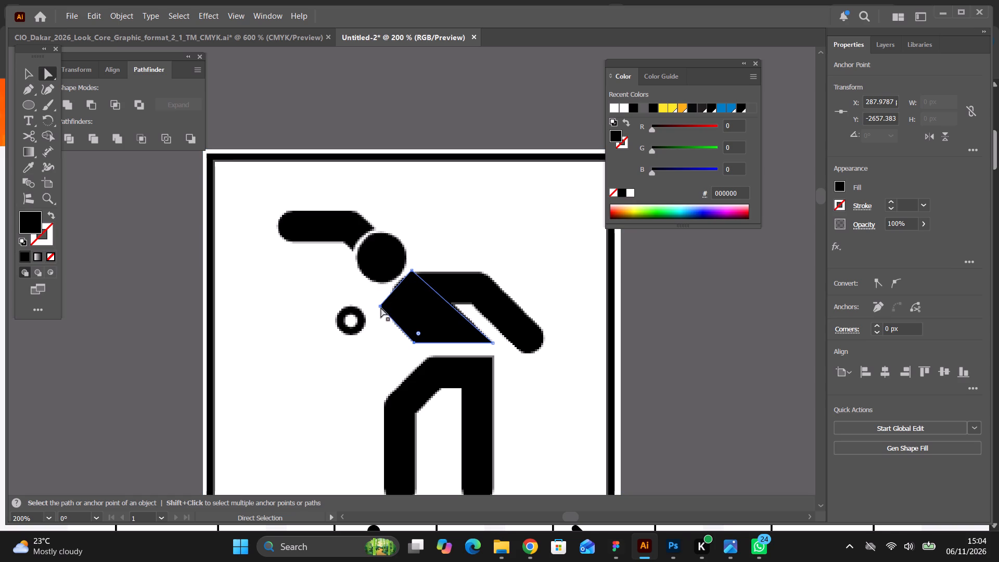
{"action": "left_click", "coordinate": [379, 306]}
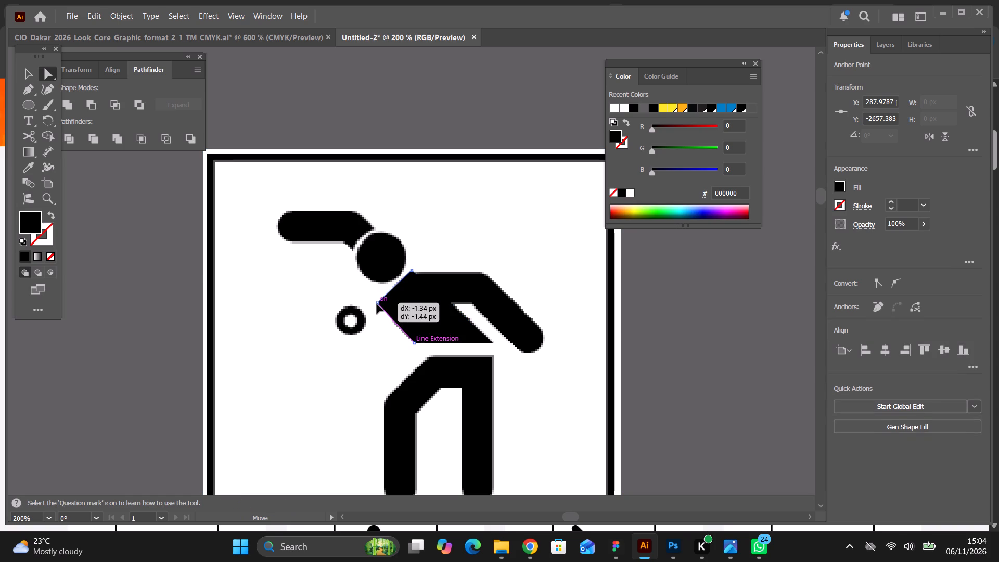
{"action": "left_click", "coordinate": [412, 272]}
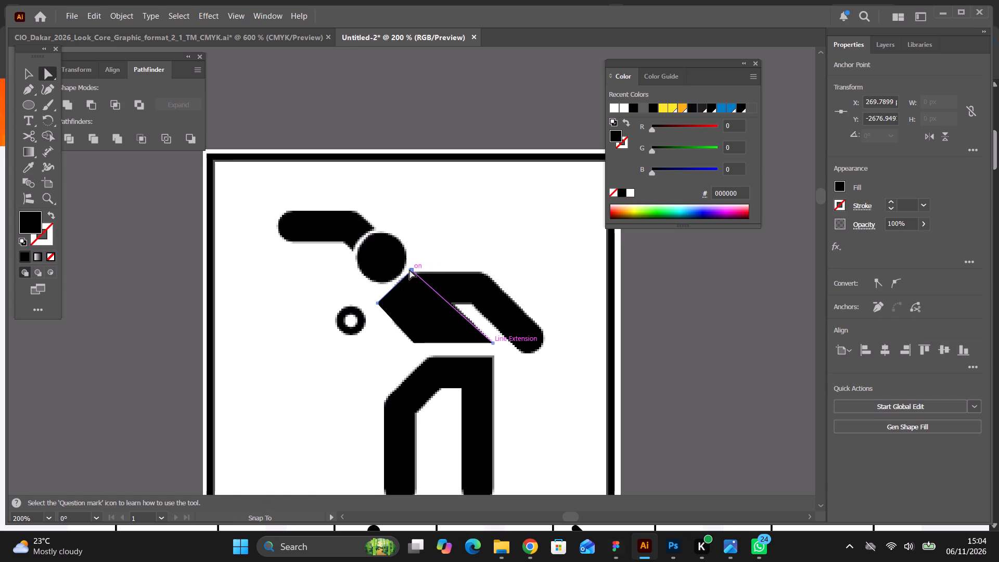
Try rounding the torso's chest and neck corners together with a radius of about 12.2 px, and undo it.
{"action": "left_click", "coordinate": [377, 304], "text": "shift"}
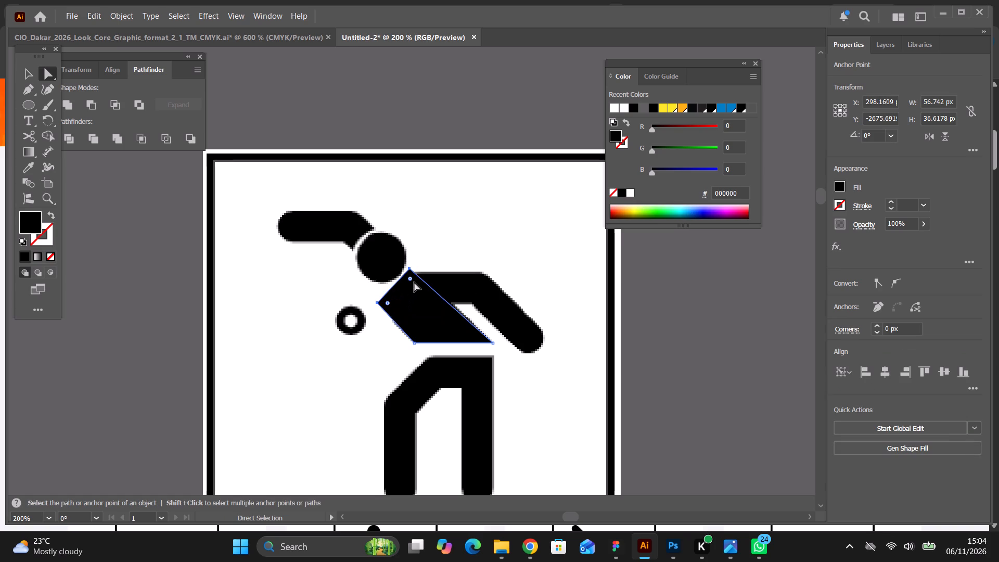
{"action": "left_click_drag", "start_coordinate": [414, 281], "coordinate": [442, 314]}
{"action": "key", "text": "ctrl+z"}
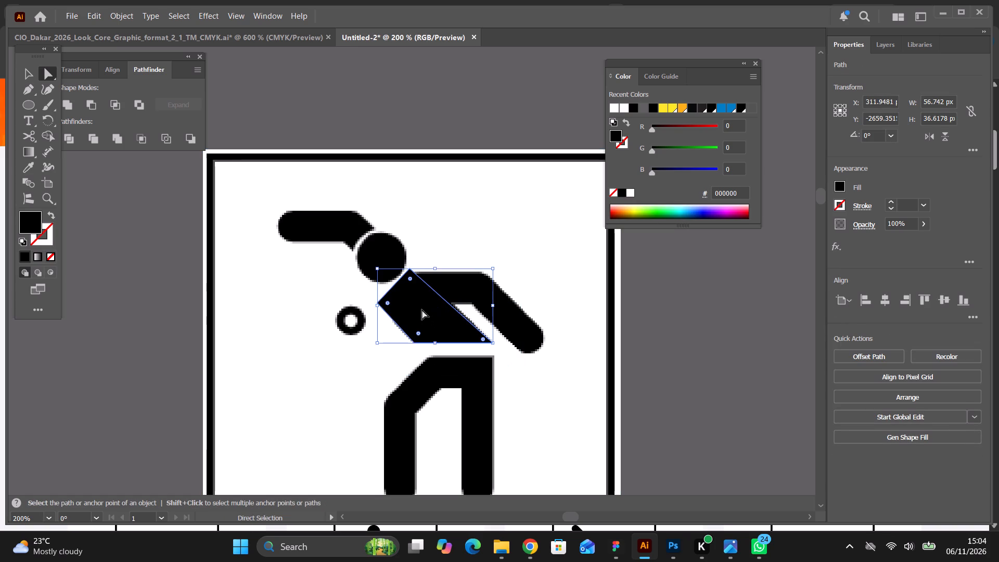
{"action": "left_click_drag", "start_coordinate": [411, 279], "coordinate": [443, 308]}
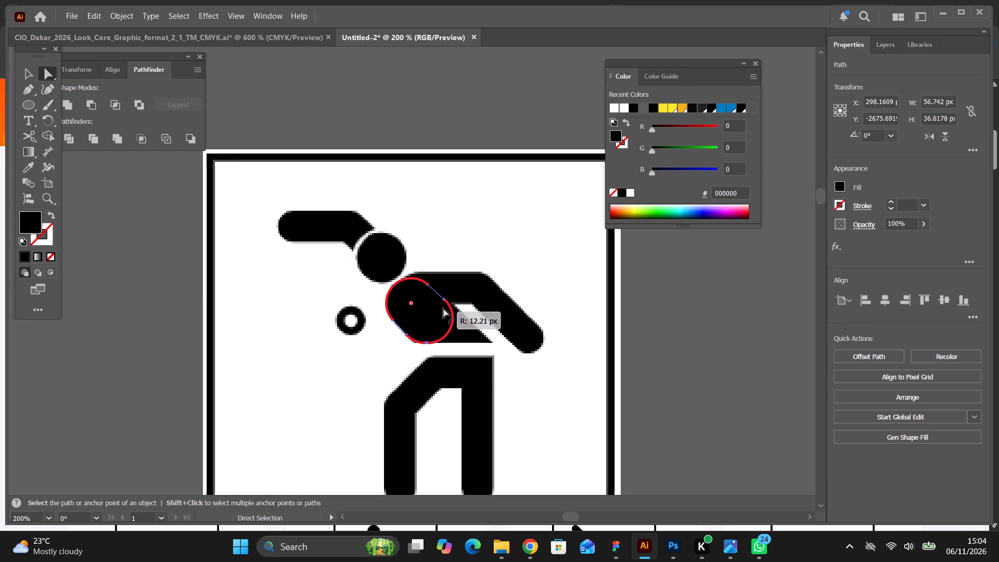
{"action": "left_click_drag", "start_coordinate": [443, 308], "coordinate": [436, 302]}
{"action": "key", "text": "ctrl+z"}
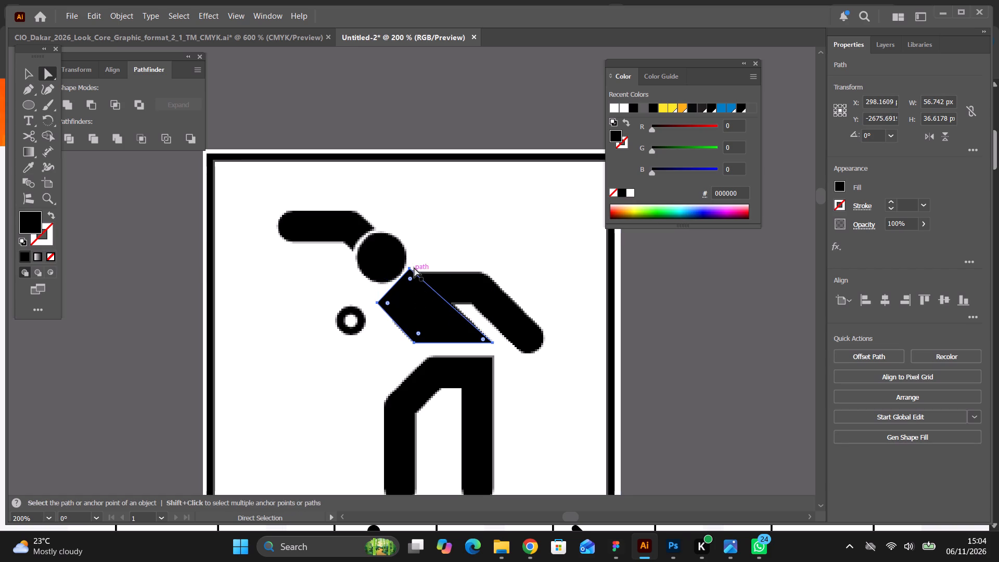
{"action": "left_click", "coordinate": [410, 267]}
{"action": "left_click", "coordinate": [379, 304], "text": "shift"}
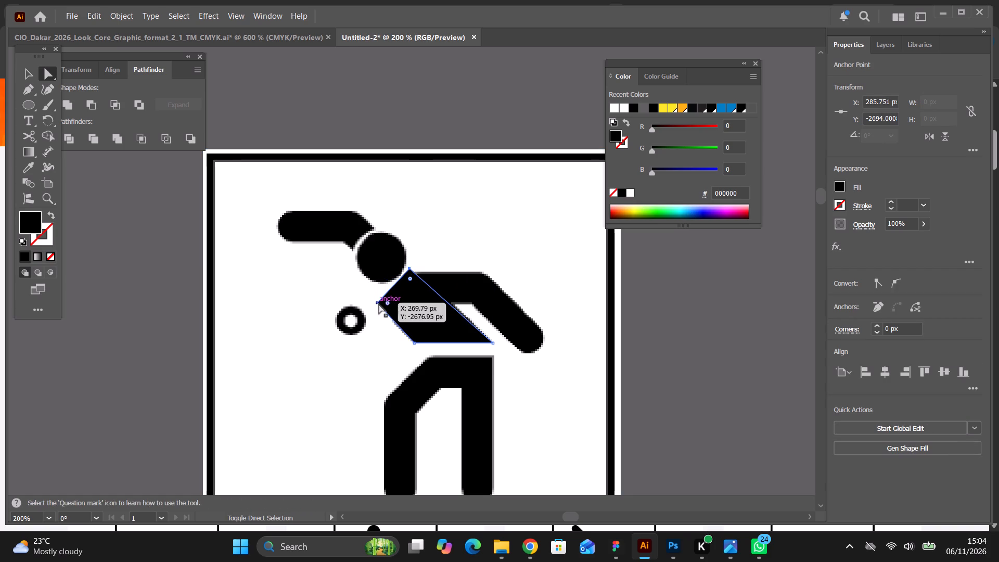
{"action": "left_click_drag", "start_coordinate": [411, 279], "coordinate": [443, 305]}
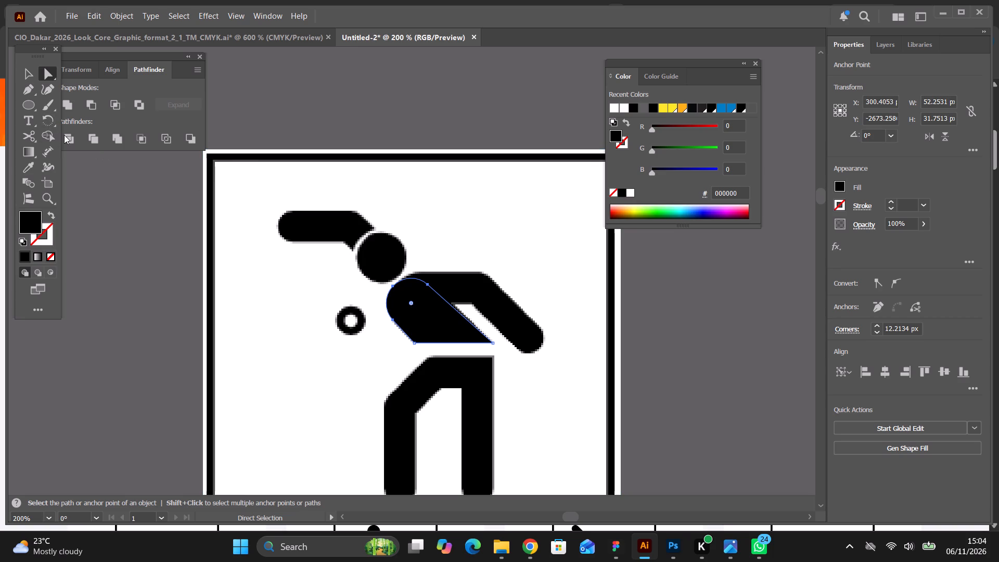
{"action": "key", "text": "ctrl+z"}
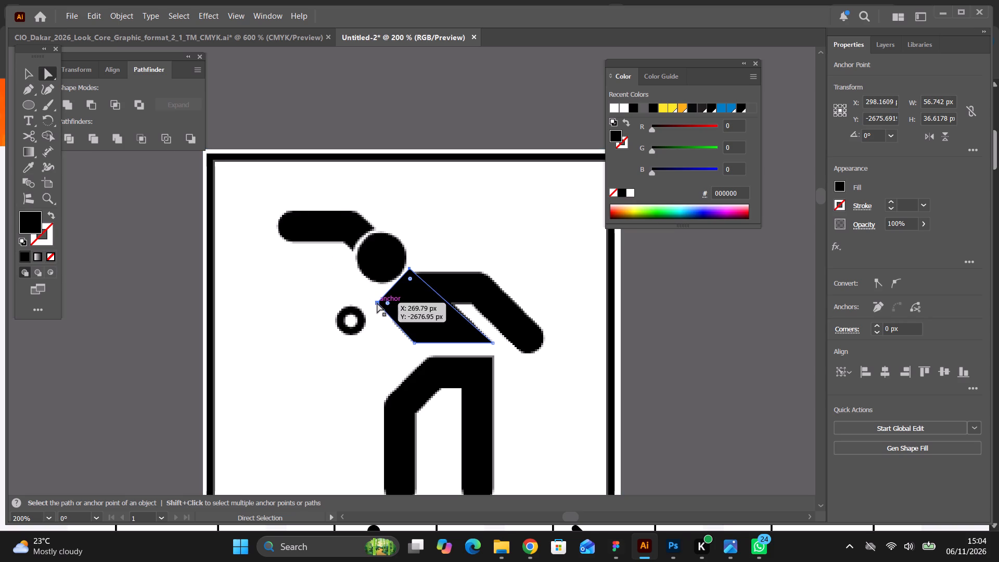
Round the torso's chest corner to fit the reference curve and its neck corner to about 5 px.
{"action": "left_click", "coordinate": [378, 303]}
{"action": "left_click_drag", "start_coordinate": [389, 303], "coordinate": [429, 307]}
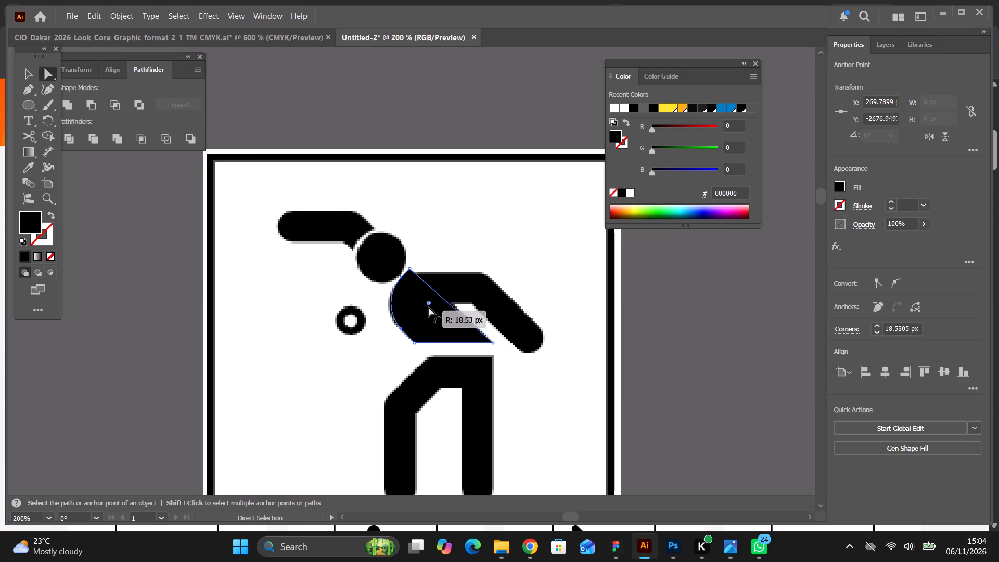
{"action": "left_click_drag", "start_coordinate": [429, 307], "coordinate": [420, 306]}
{"action": "left_click", "coordinate": [411, 269]}
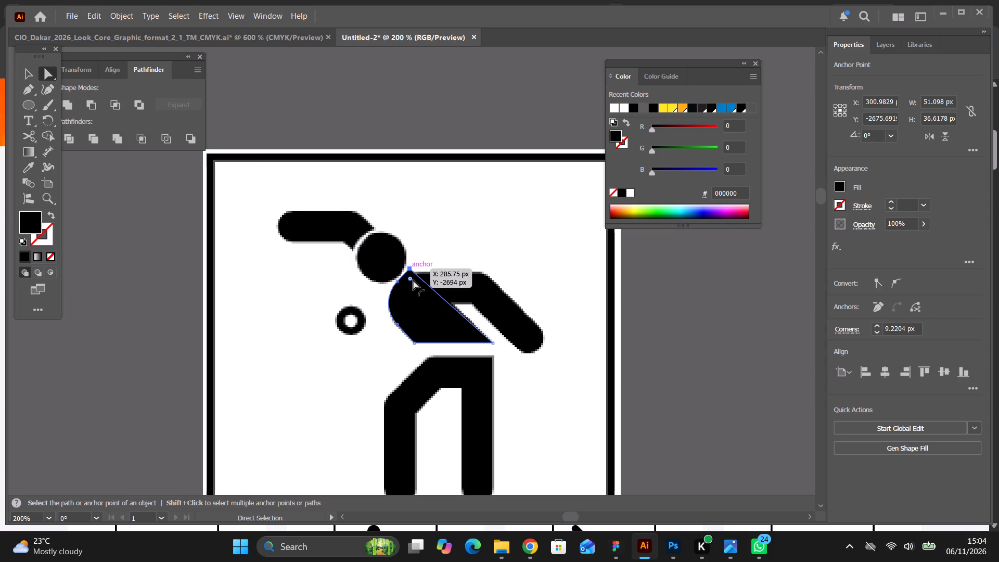
{"action": "left_click", "coordinate": [412, 280]}
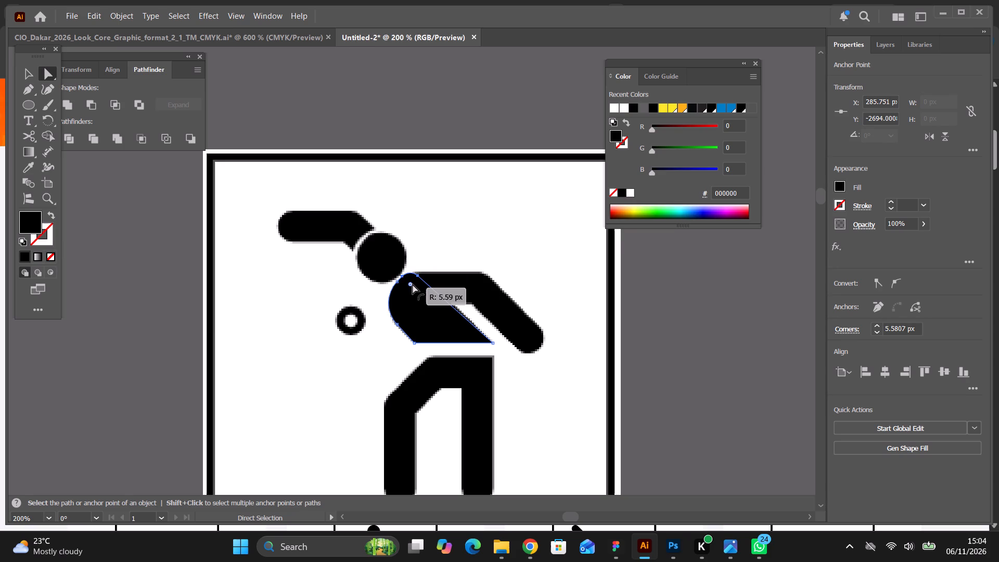
{"action": "left_click", "coordinate": [418, 242]}
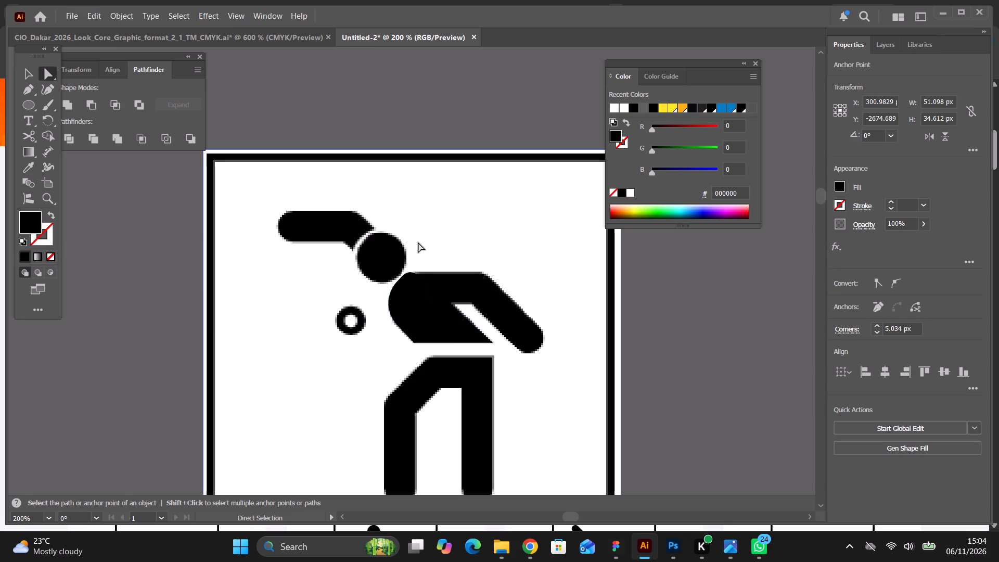
Trace the upper body and outstretched arm with the Pen tool as a closed path with a 1 pt black outline and no fill.
{"action": "left_click", "coordinate": [34, 83]}
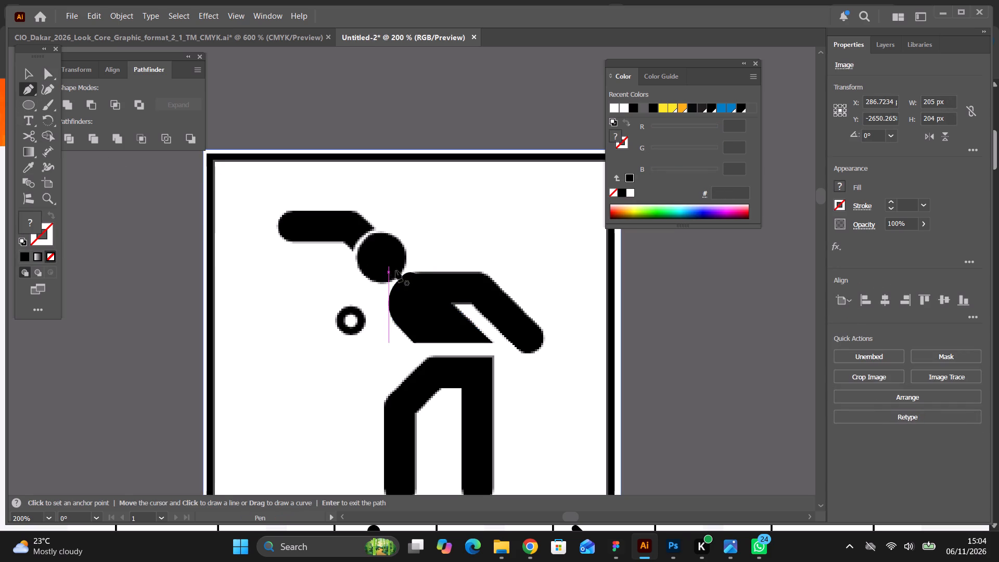
{"action": "left_click", "coordinate": [406, 273]}
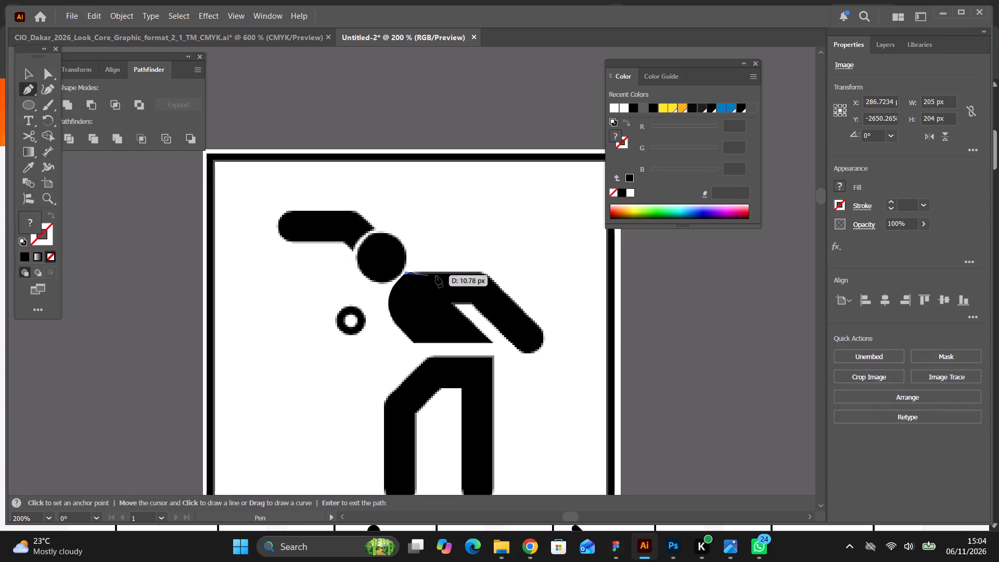
{"action": "left_click", "coordinate": [485, 274]}
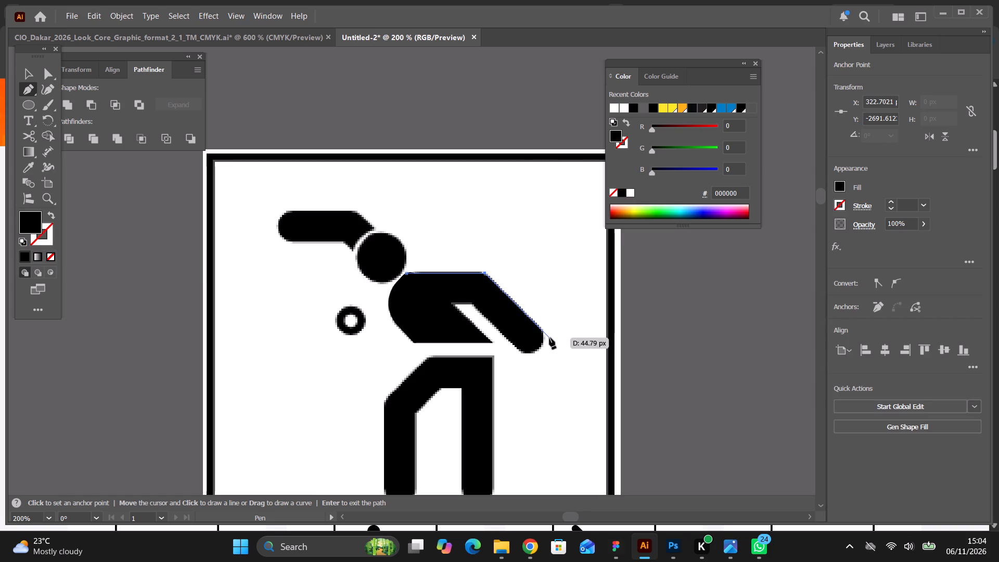
{"action": "left_click", "coordinate": [548, 337]}
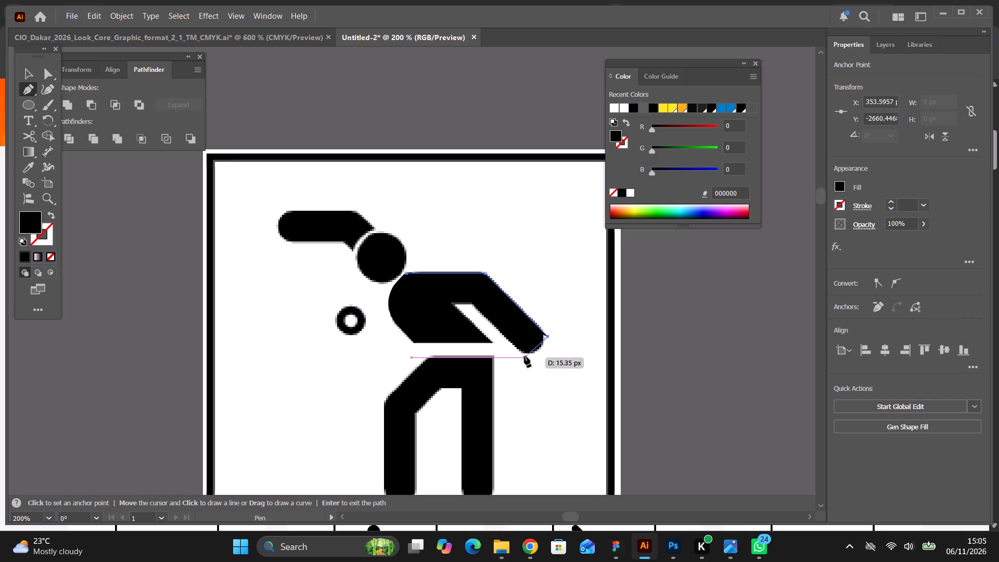
{"action": "left_click", "coordinate": [525, 355]}
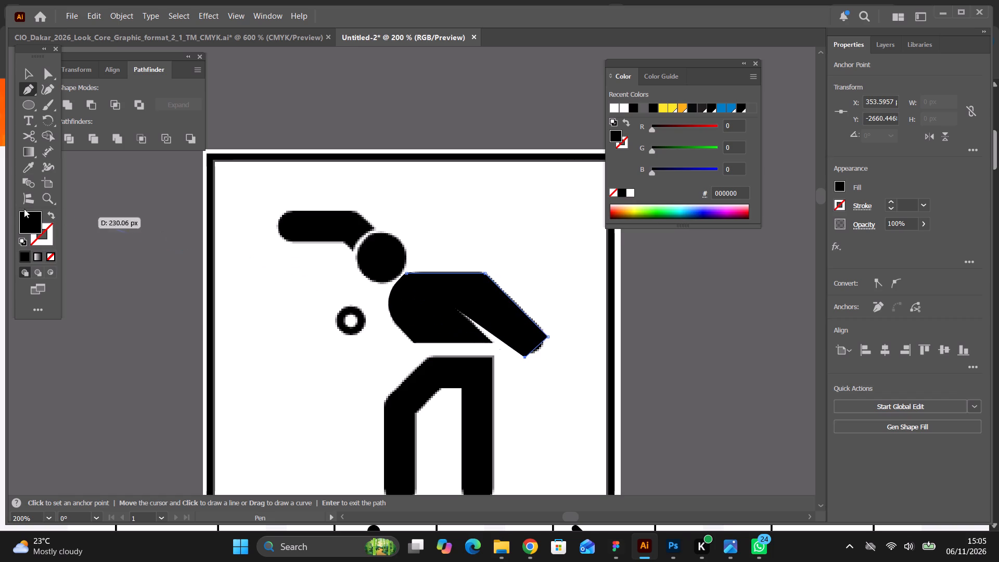
{"action": "left_click", "coordinate": [48, 215]}
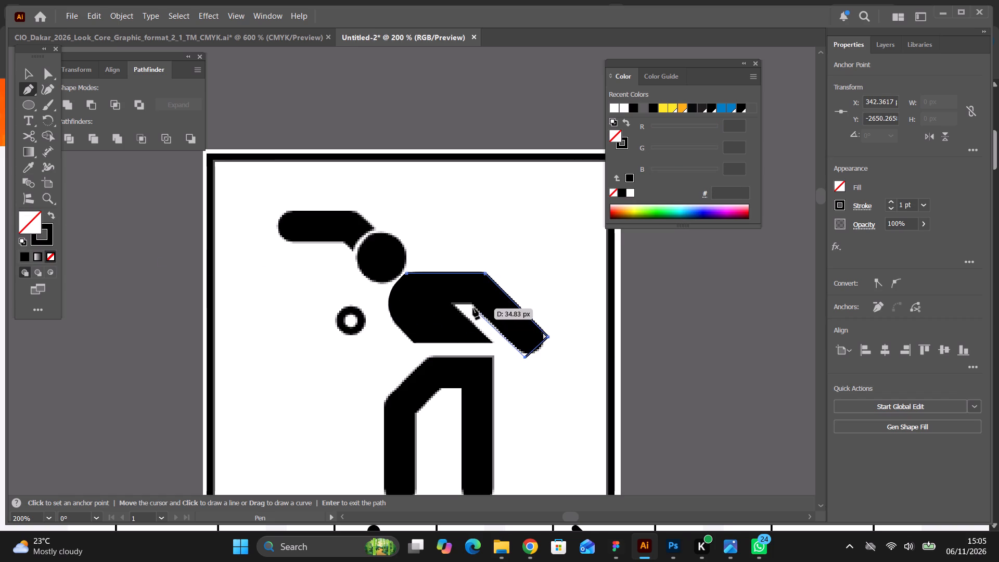
{"action": "left_click", "coordinate": [471, 304]}
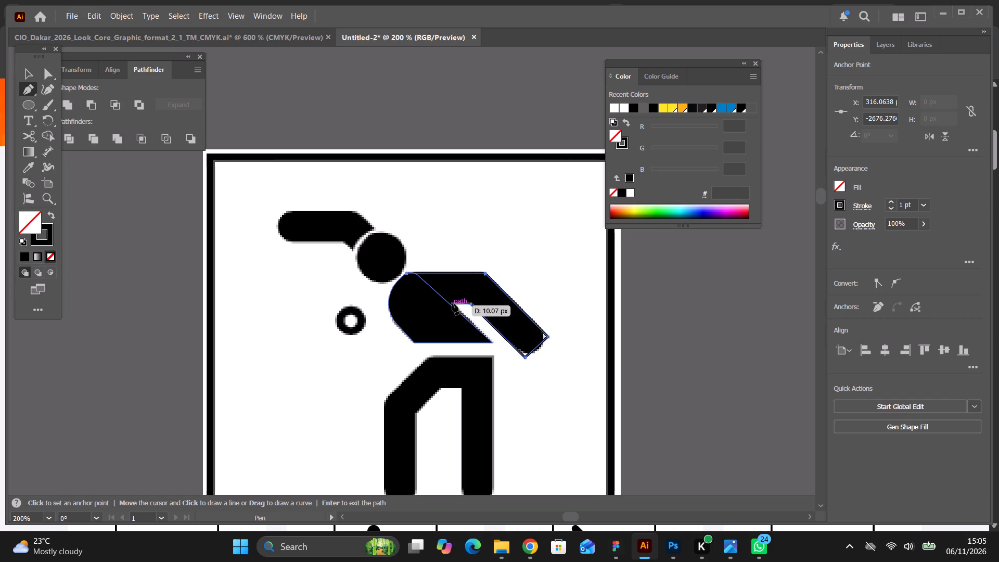
{"action": "left_click", "coordinate": [451, 303]}
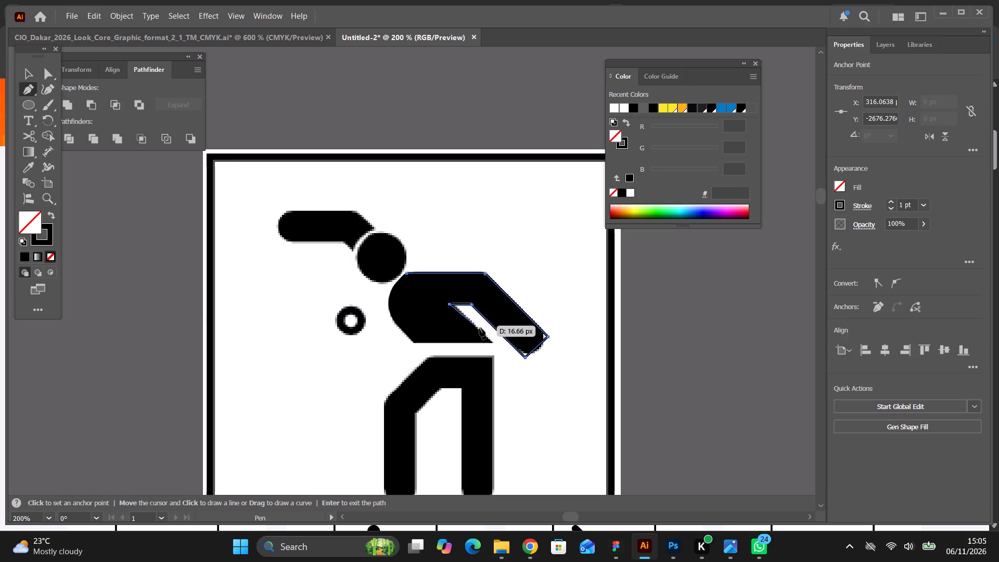
{"action": "left_click", "coordinate": [493, 344]}
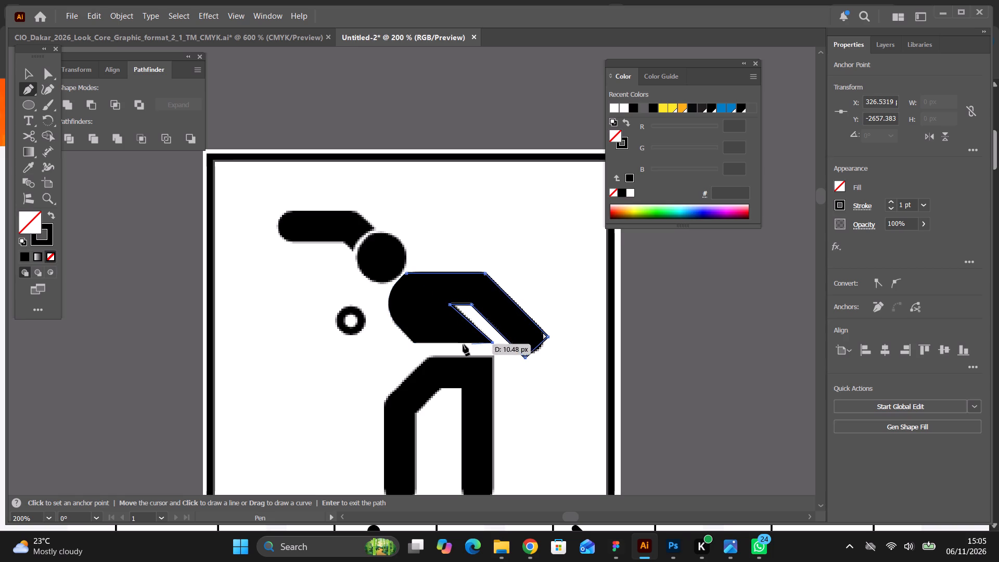
{"action": "left_click", "coordinate": [420, 343]}
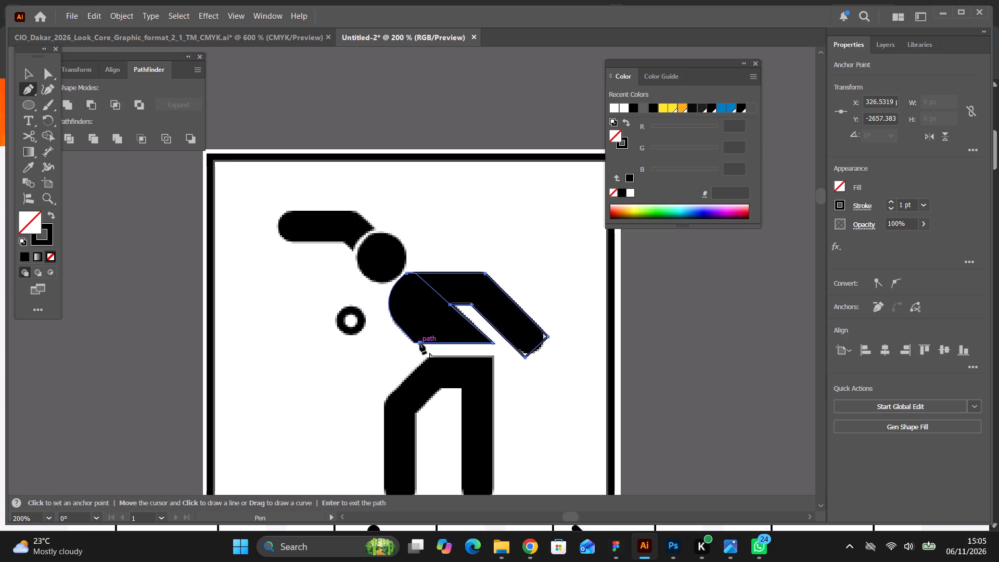
{"action": "left_click", "coordinate": [424, 316]}
{"action": "left_click", "coordinate": [415, 291]}
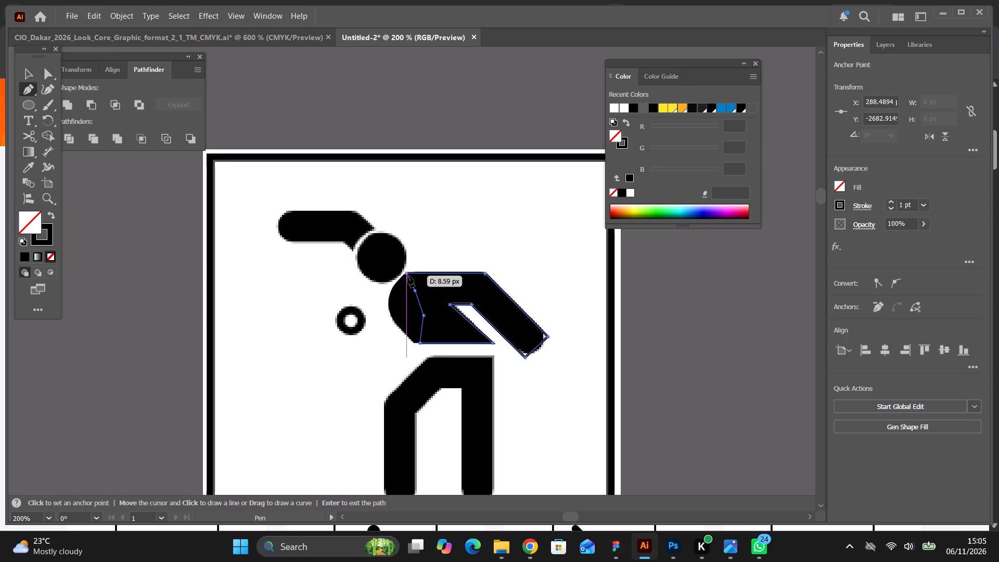
{"action": "left_click", "coordinate": [408, 275]}
{"action": "key", "text": "ctrl+z"}
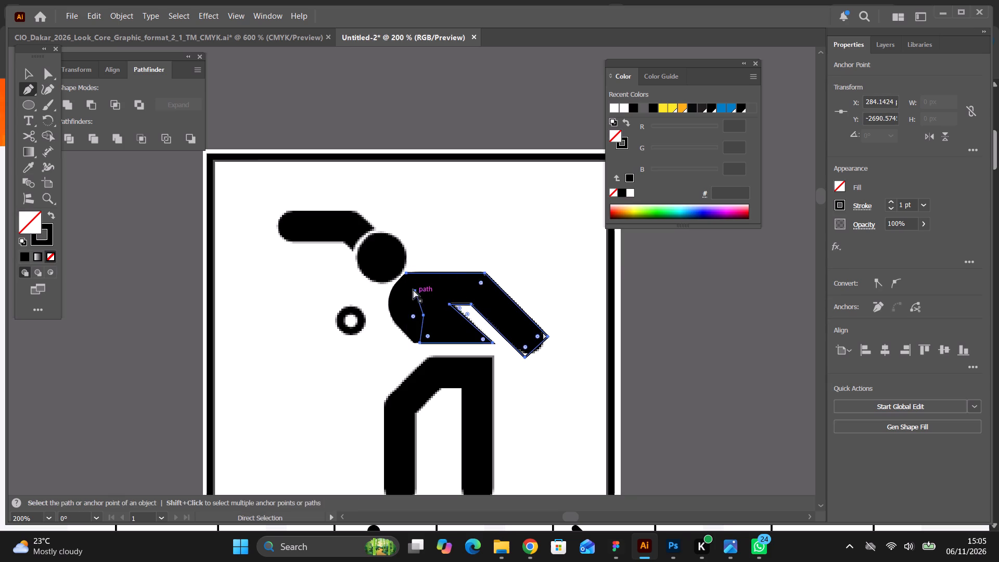
{"action": "left_click", "coordinate": [408, 273]}
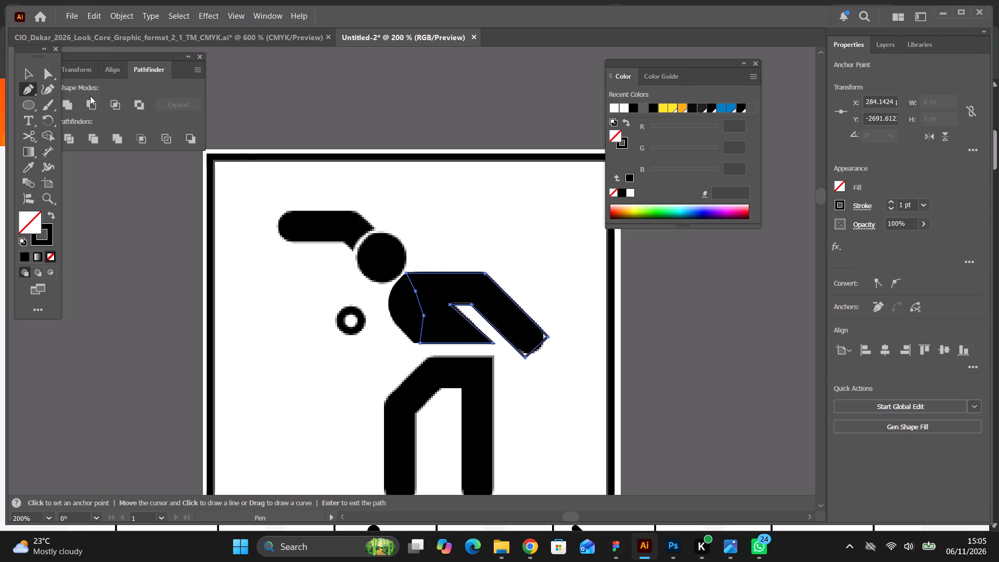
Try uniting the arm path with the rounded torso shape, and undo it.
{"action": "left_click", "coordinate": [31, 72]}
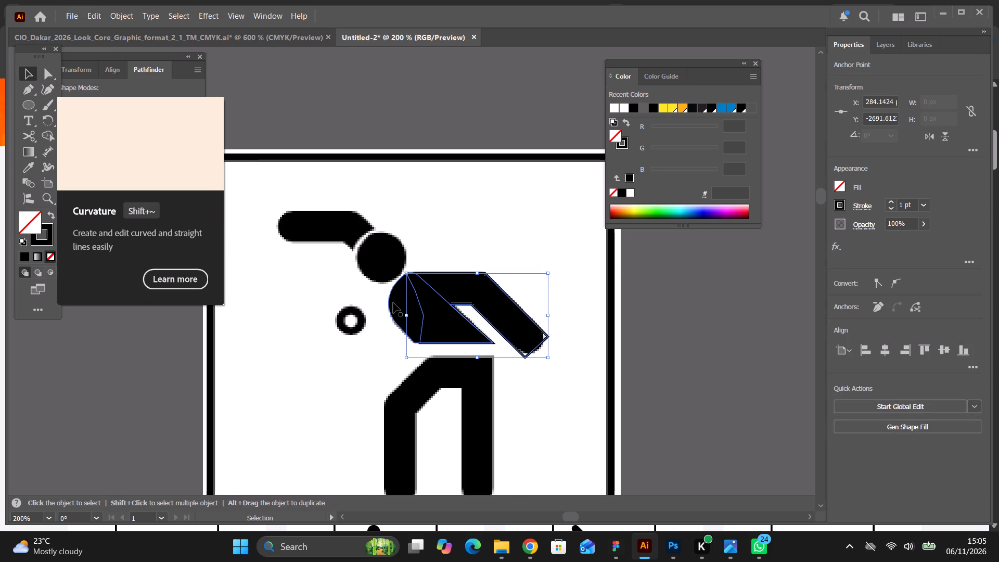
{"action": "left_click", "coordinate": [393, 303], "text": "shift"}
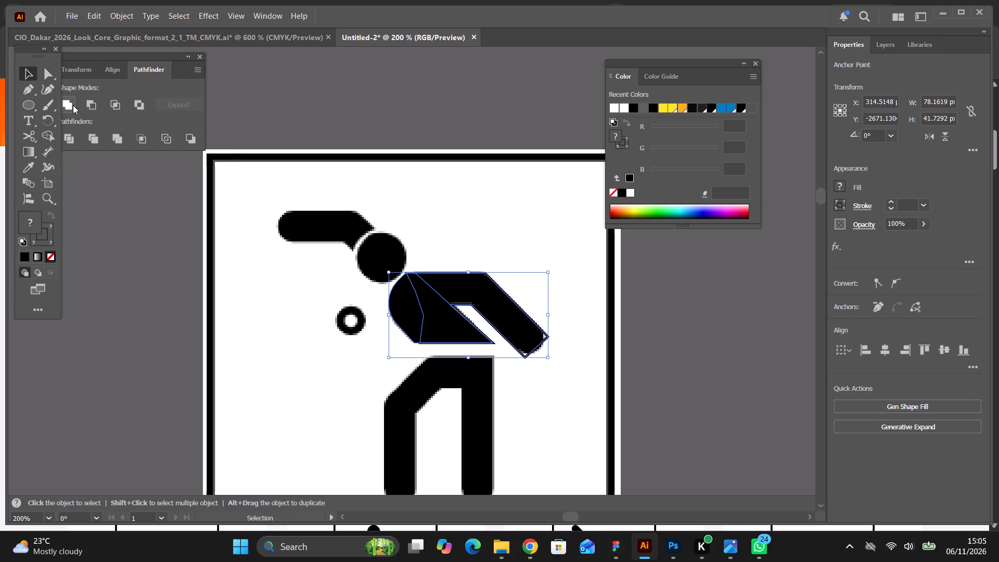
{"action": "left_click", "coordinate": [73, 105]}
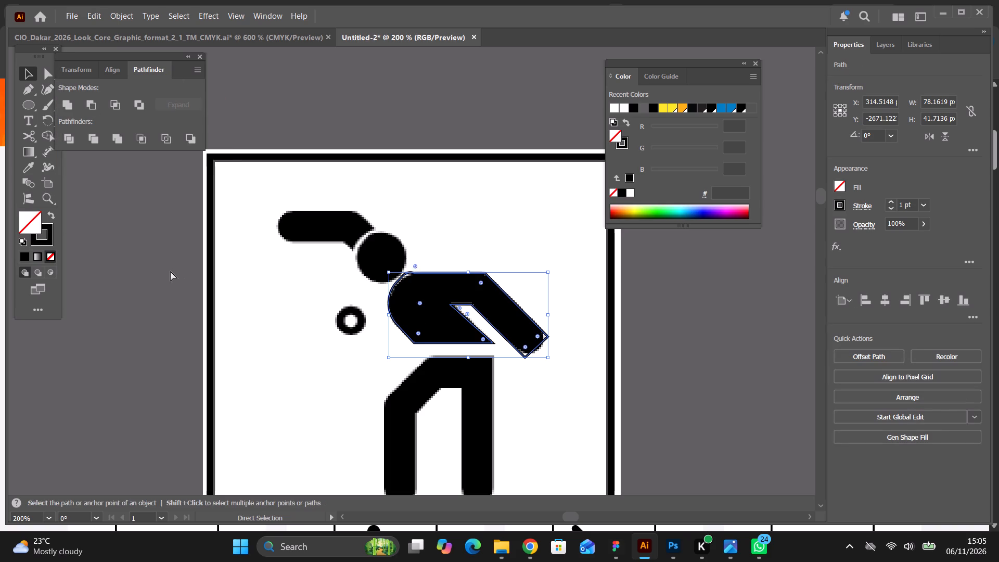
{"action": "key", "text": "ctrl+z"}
Move the arm path's neck corner point about 1.9 px inward along the shoulder line and round it by about 0.2 px.
{"action": "key", "text": "ctrl+equal"}
{"action": "key", "text": "ctrl+equal"}
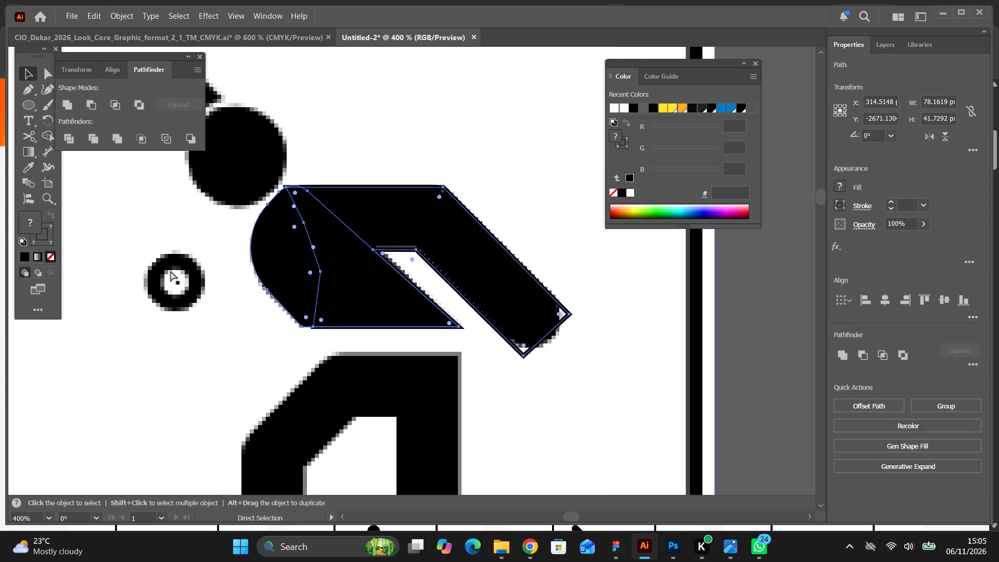
{"action": "left_click", "coordinate": [318, 147]}
{"action": "left_click", "coordinate": [350, 210]}
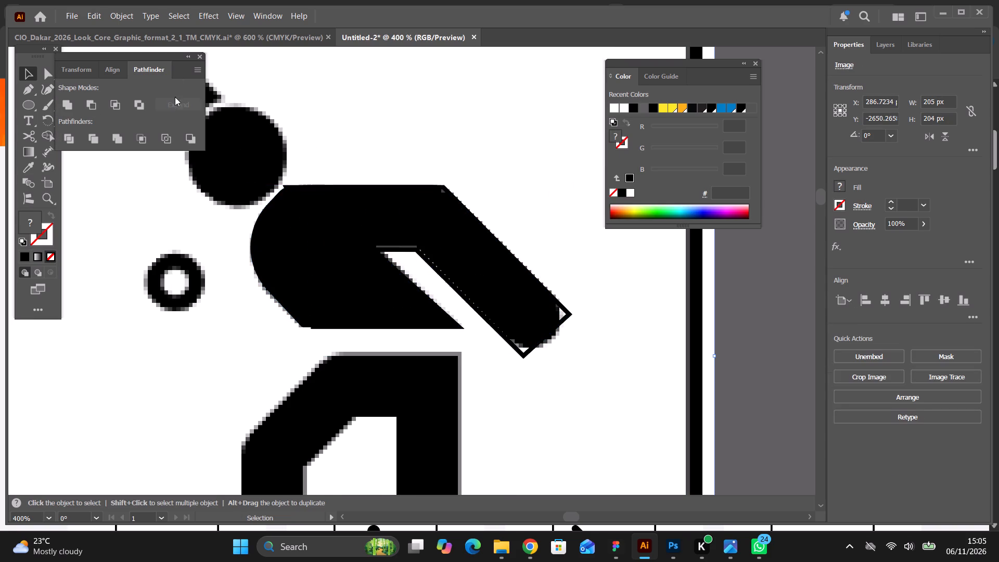
{"action": "left_click", "coordinate": [287, 186]}
{"action": "left_click", "coordinate": [48, 73]}
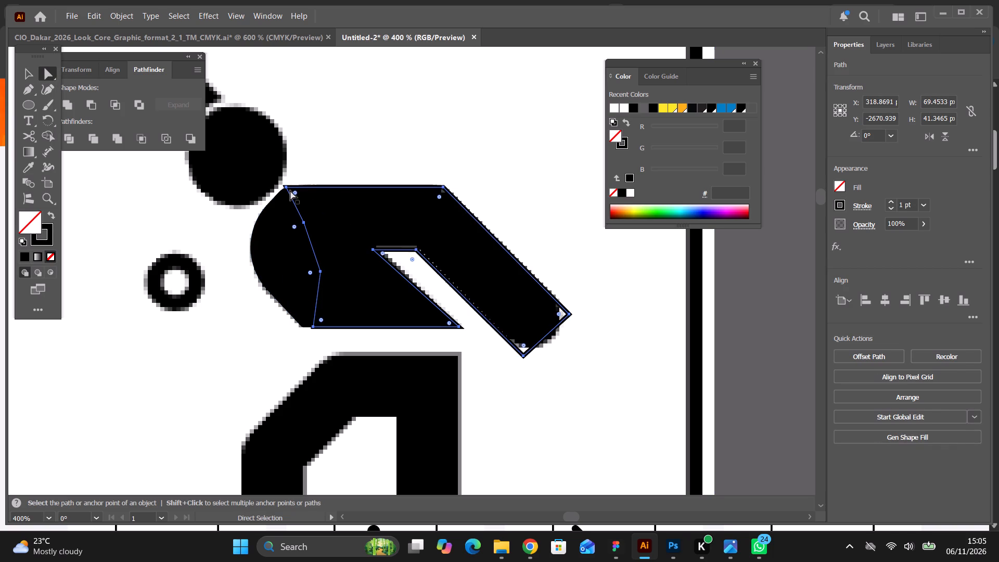
{"action": "left_click", "coordinate": [287, 189]}
{"action": "left_click_drag", "start_coordinate": [287, 189], "coordinate": [290, 190]}
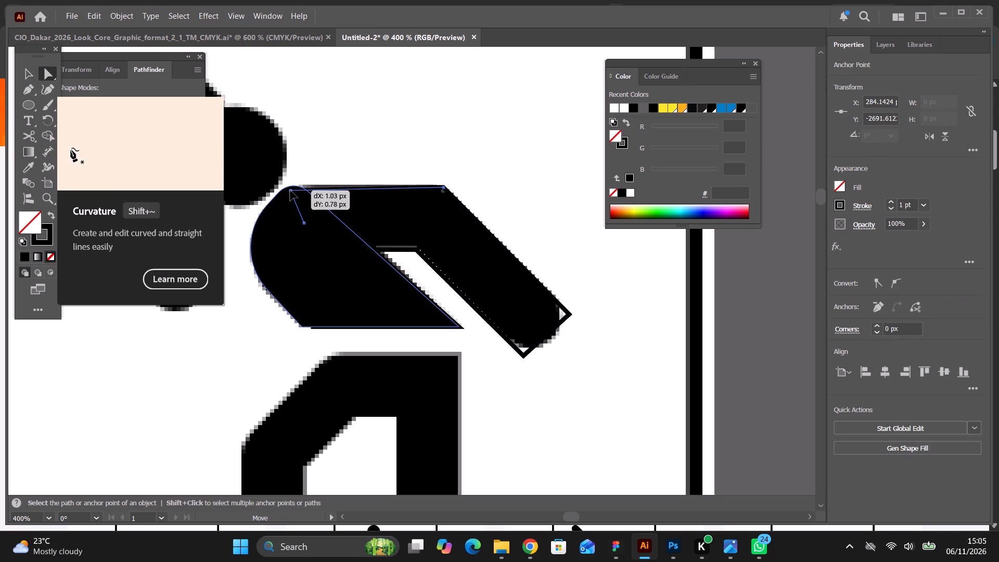
{"action": "left_click_drag", "start_coordinate": [290, 190], "coordinate": [294, 189]}
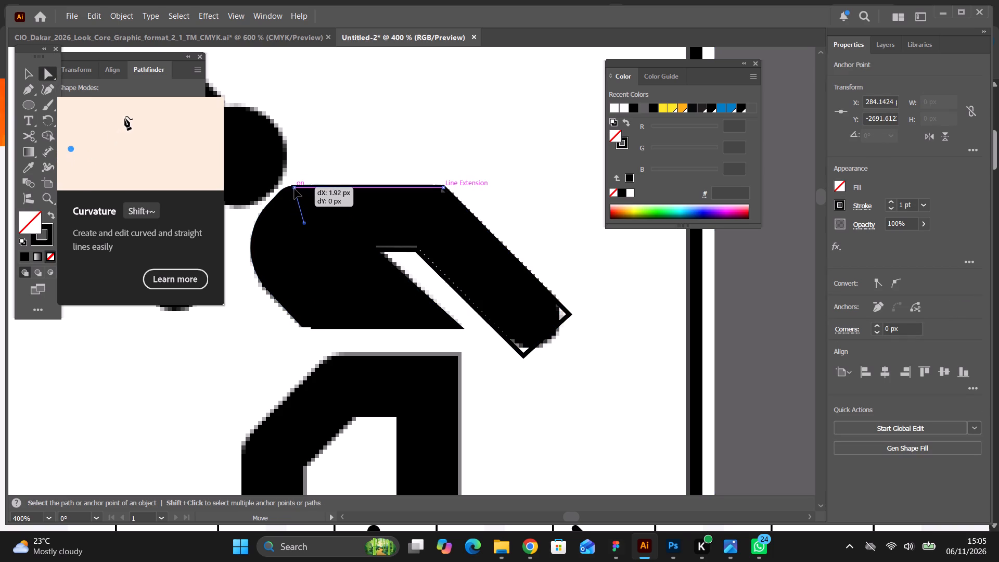
{"action": "left_click_drag", "start_coordinate": [294, 189], "coordinate": [296, 188]}
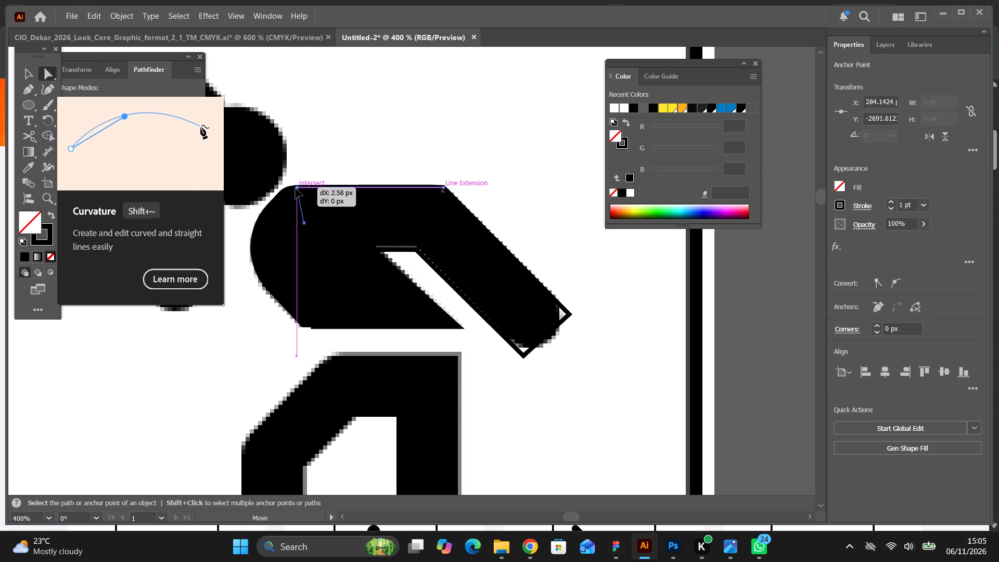
{"action": "left_click_drag", "start_coordinate": [296, 188], "coordinate": [293, 188]}
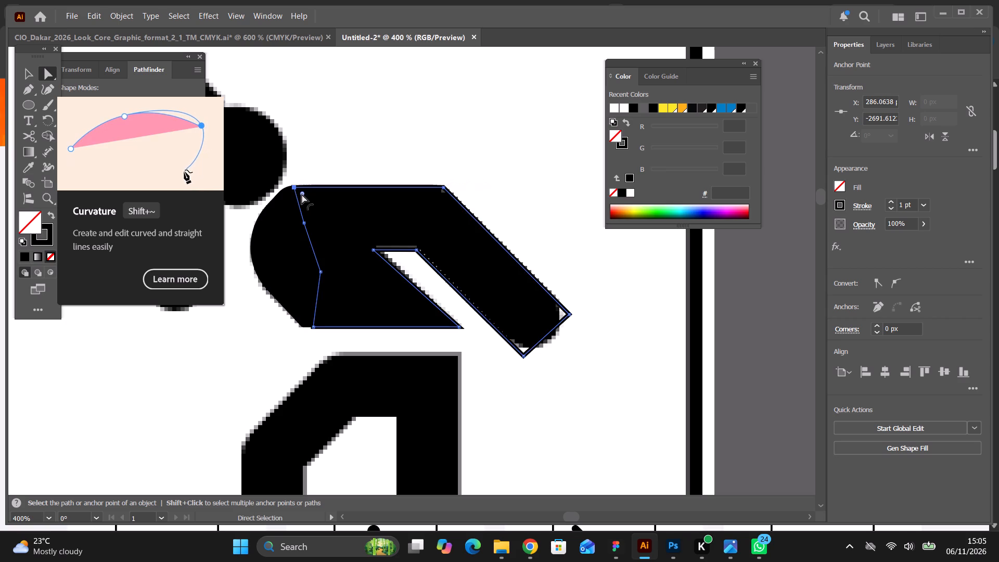
{"action": "left_click_drag", "start_coordinate": [302, 194], "coordinate": [293, 191]}
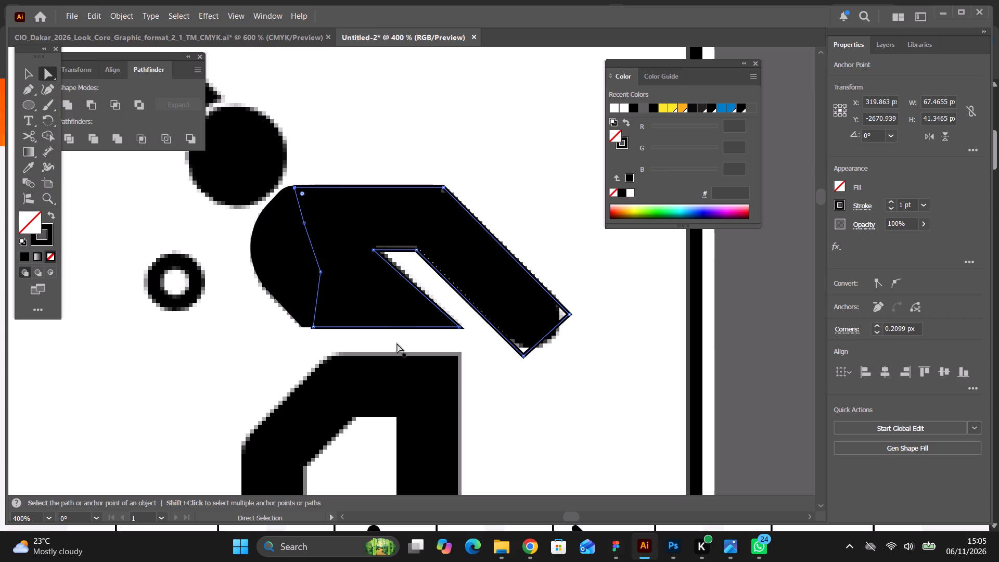
Move the arm path's lower waist corner about 2.2 px outward along the bottom edge to the torso's corner.
{"action": "left_click", "coordinate": [315, 327]}
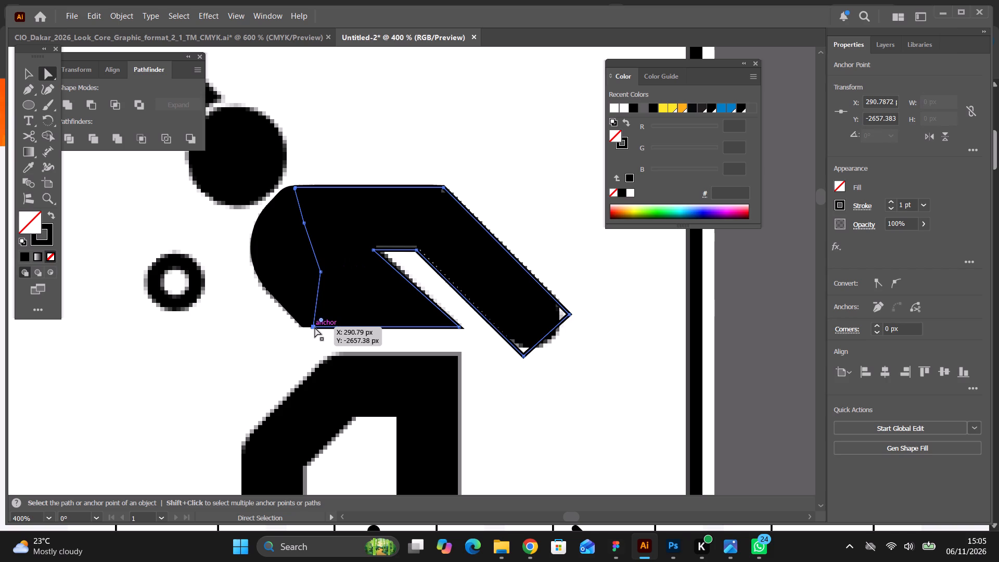
{"action": "left_click_drag", "start_coordinate": [315, 327], "coordinate": [304, 327]}
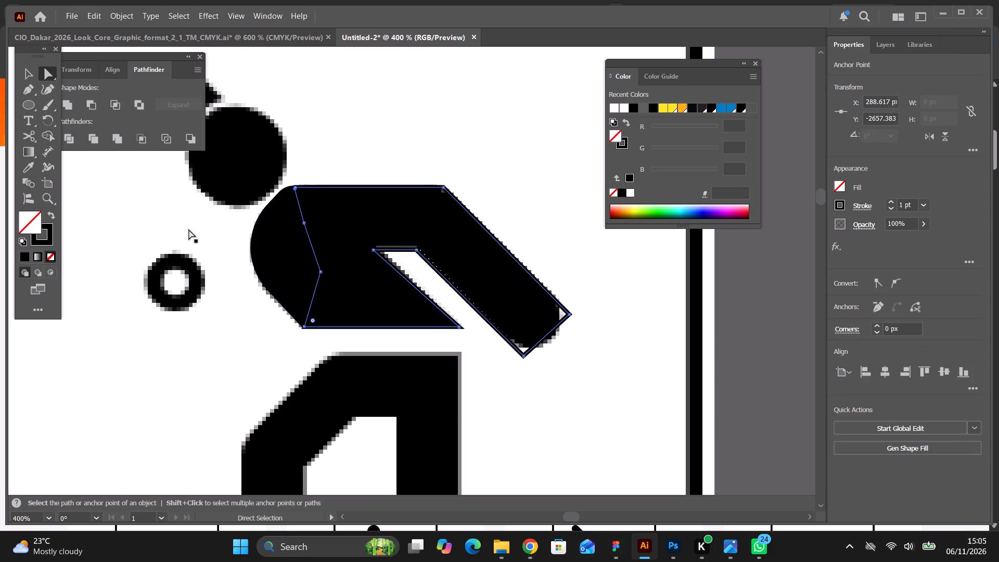
Give the arm path a solid black fill with no outline and nudge its neck point up by about 0.4 px.
{"action": "left_click", "coordinate": [51, 214]}
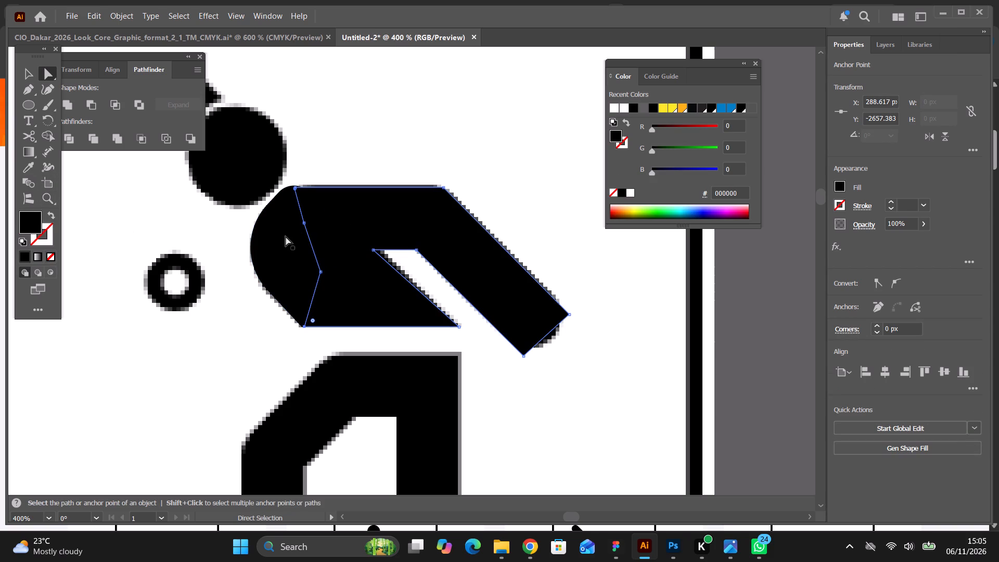
{"action": "left_click", "coordinate": [296, 188]}
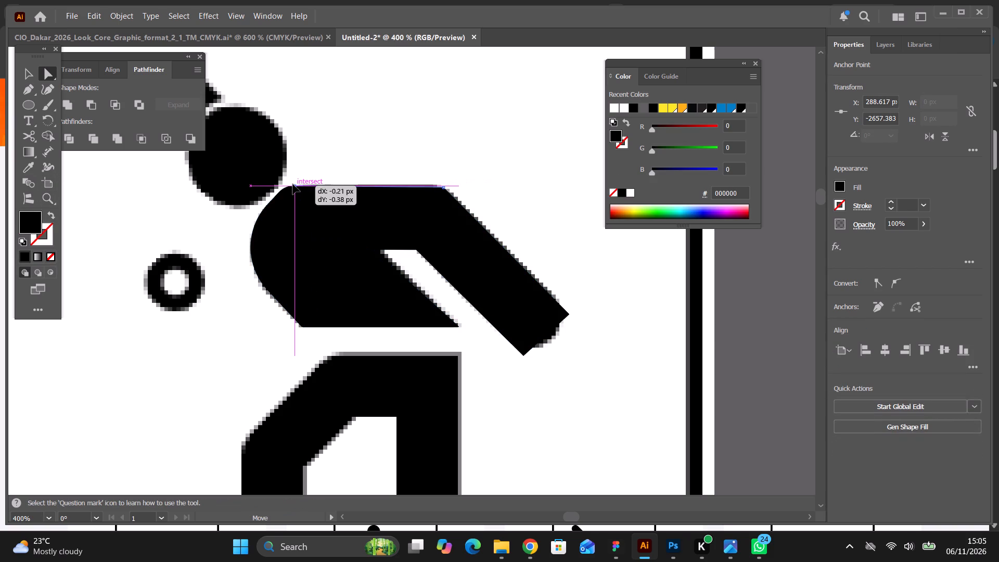
Unite the arm path and the rounded torso into a single black shape.
{"action": "left_click", "coordinate": [288, 209]}
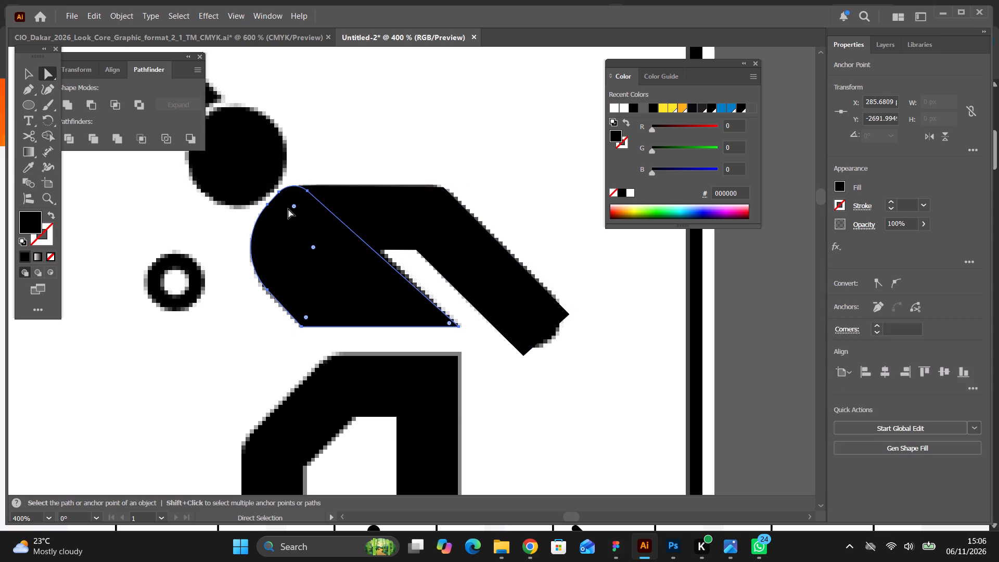
{"action": "left_click", "coordinate": [326, 193]}
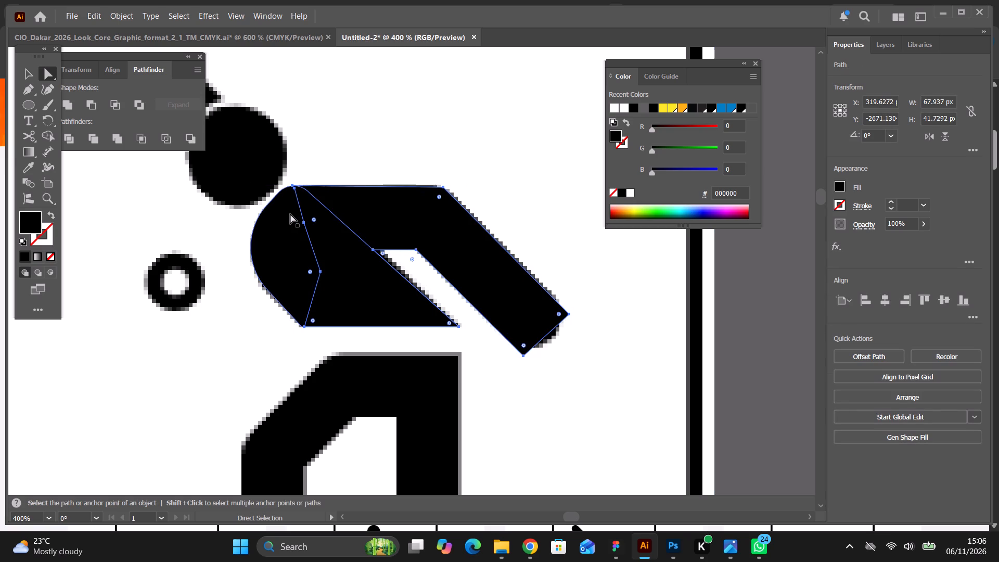
{"action": "left_click", "coordinate": [25, 66]}
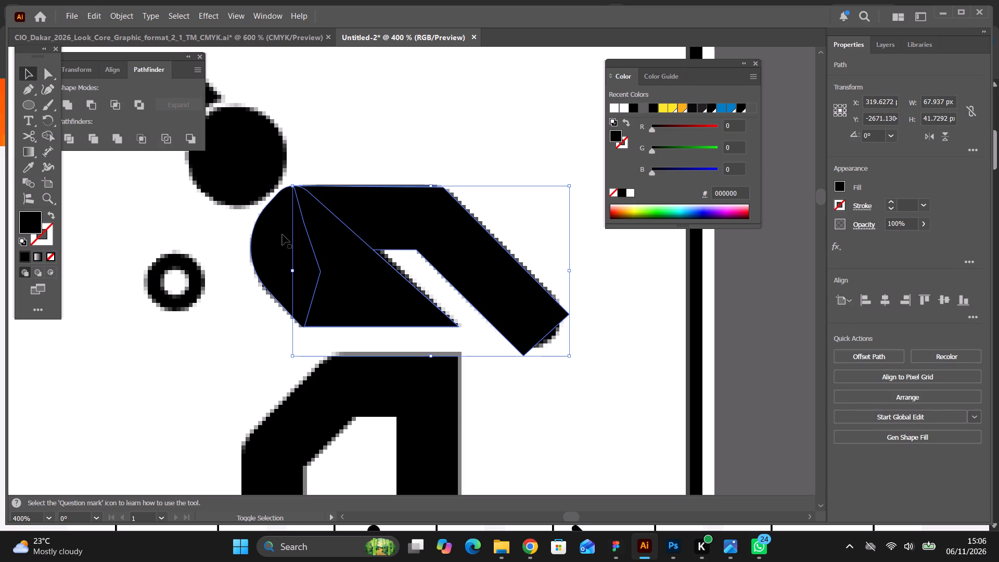
{"action": "left_click", "coordinate": [281, 233], "text": "shift"}
{"action": "left_click", "coordinate": [839, 354]}
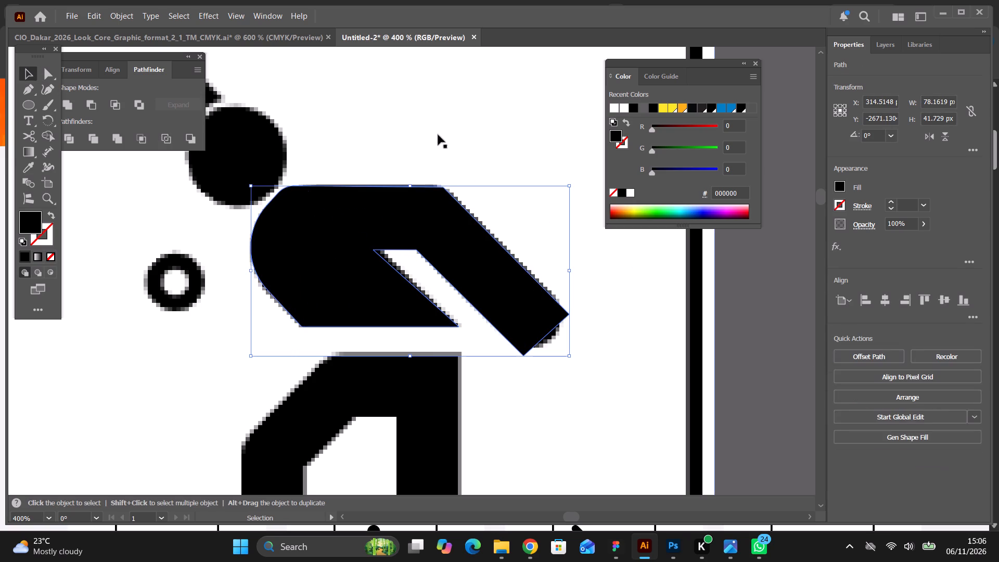
Remove the extra anchor point at the torso's neck corner and round the adjoining back corner by about 17.6 px.
{"action": "left_click", "coordinate": [438, 135]}
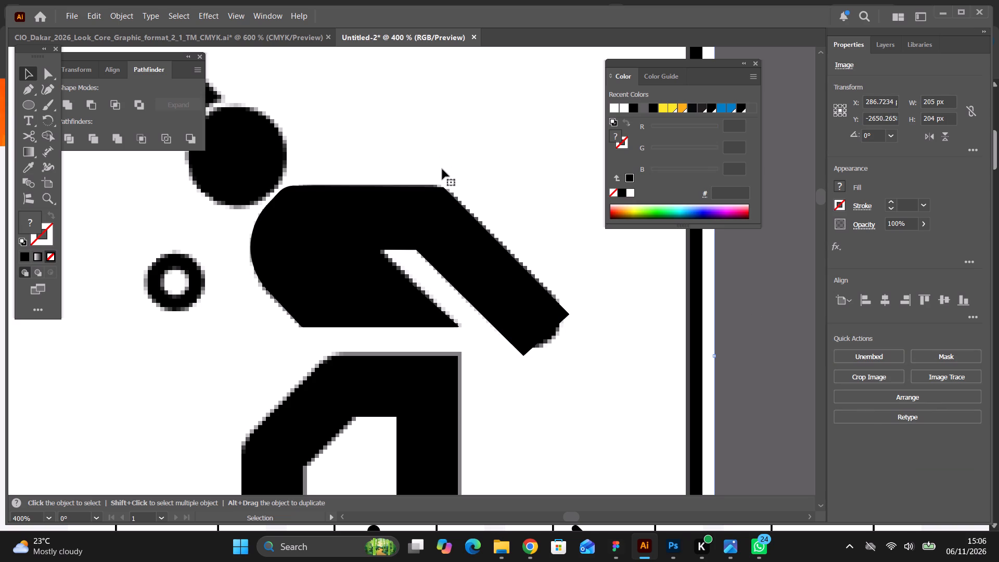
{"action": "left_click", "coordinate": [51, 72]}
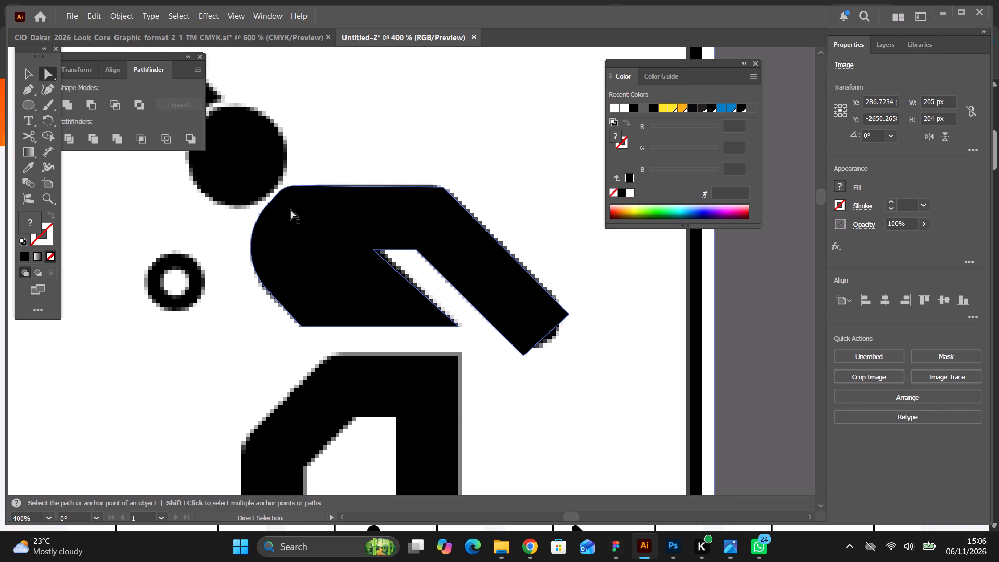
{"action": "left_click", "coordinate": [291, 210]}
{"action": "left_click", "coordinate": [280, 191]}
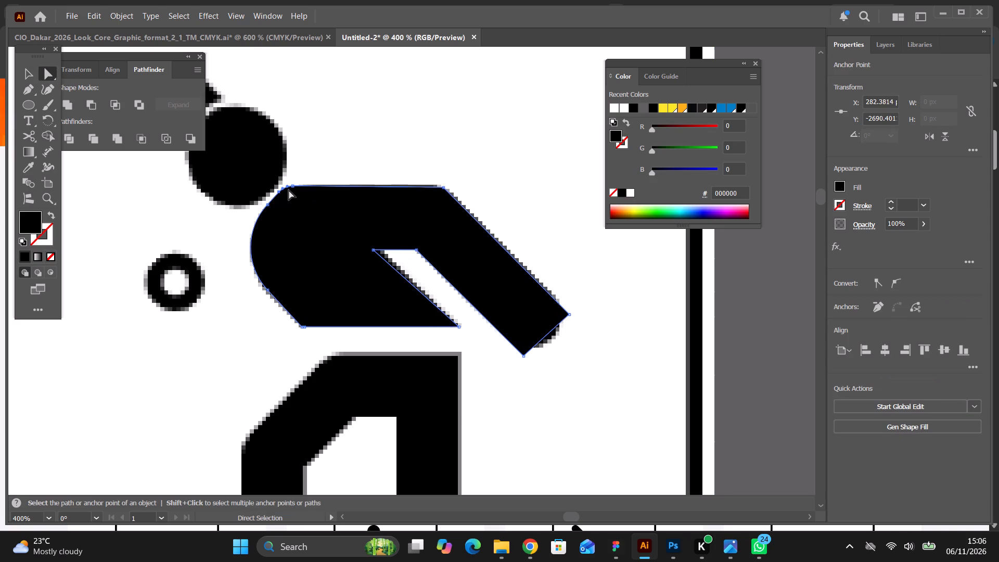
{"action": "left_click", "coordinate": [878, 306]}
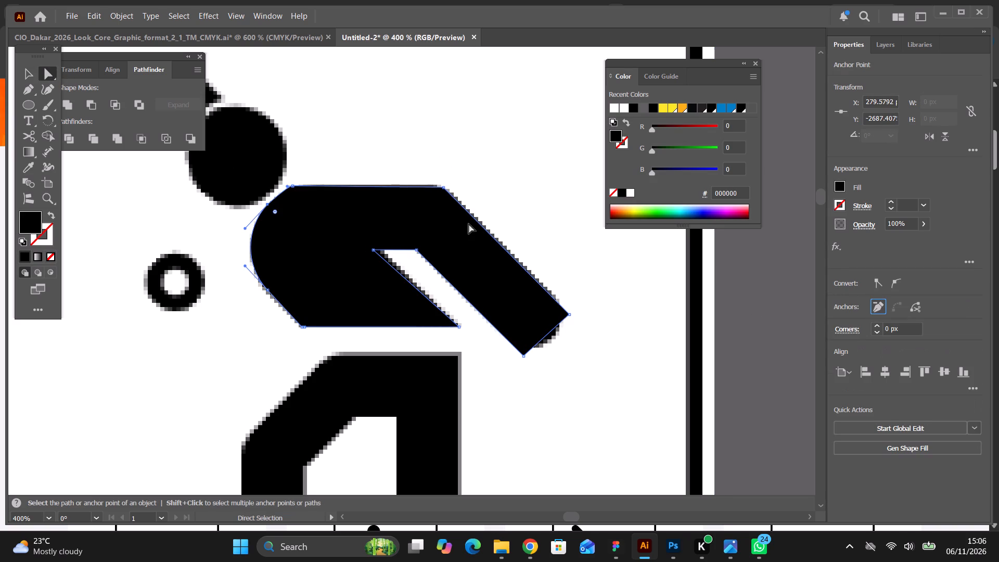
{"action": "left_click_drag", "start_coordinate": [276, 213], "coordinate": [362, 267]}
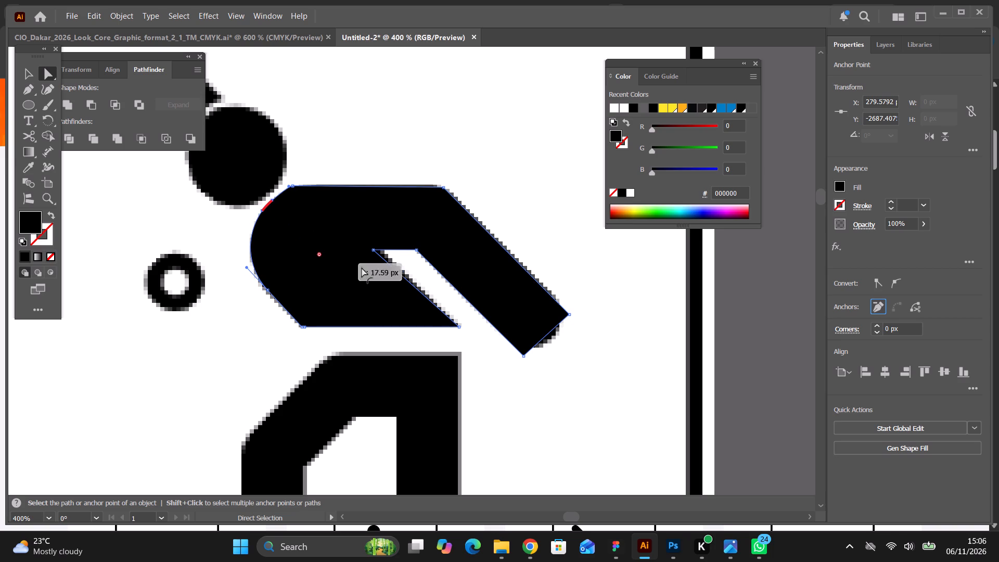
{"action": "left_click_drag", "start_coordinate": [362, 267], "coordinate": [430, 305]}
{"action": "left_click", "coordinate": [374, 149]}
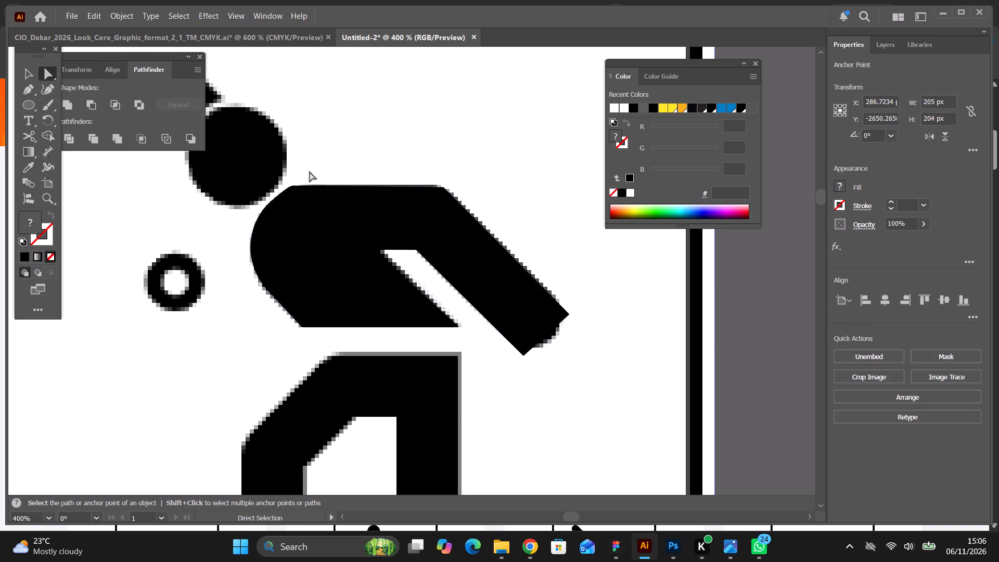
{"action": "left_click", "coordinate": [292, 186]}
{"action": "left_click", "coordinate": [291, 186]}
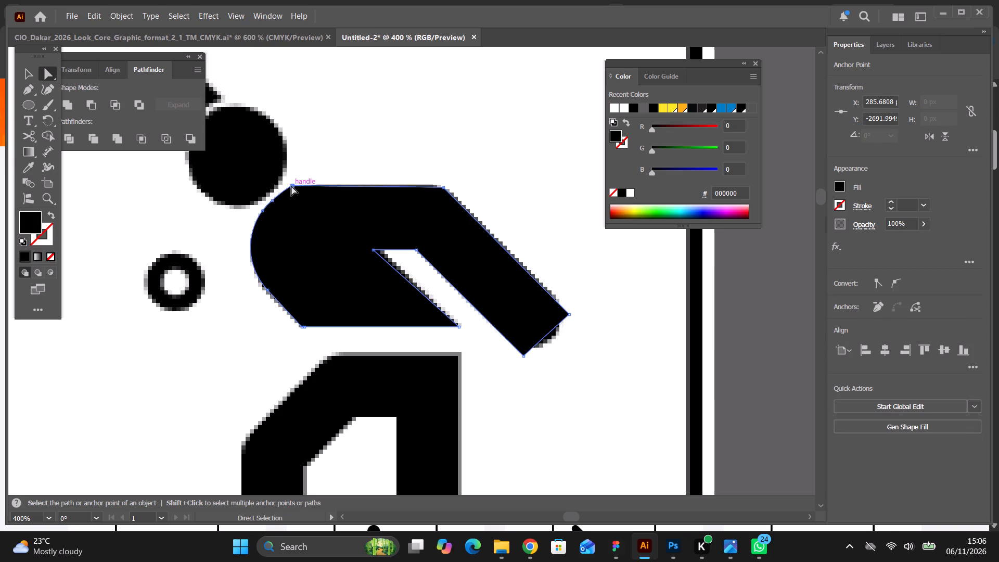
Extend the hand end of the arm by moving its lower corner about 1.4 px across and its upper corner about 1.1 px.
{"action": "left_click", "coordinate": [524, 356]}
{"action": "left_click_drag", "start_coordinate": [524, 356], "coordinate": [527, 352]}
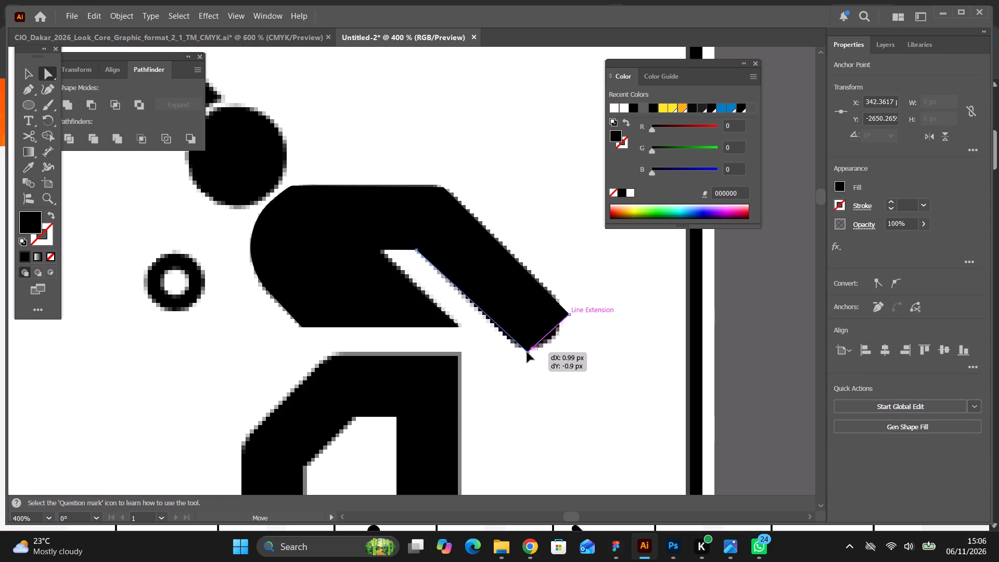
{"action": "left_click_drag", "start_coordinate": [527, 352], "coordinate": [530, 359]}
{"action": "left_click_drag", "start_coordinate": [569, 313], "coordinate": [572, 315]}
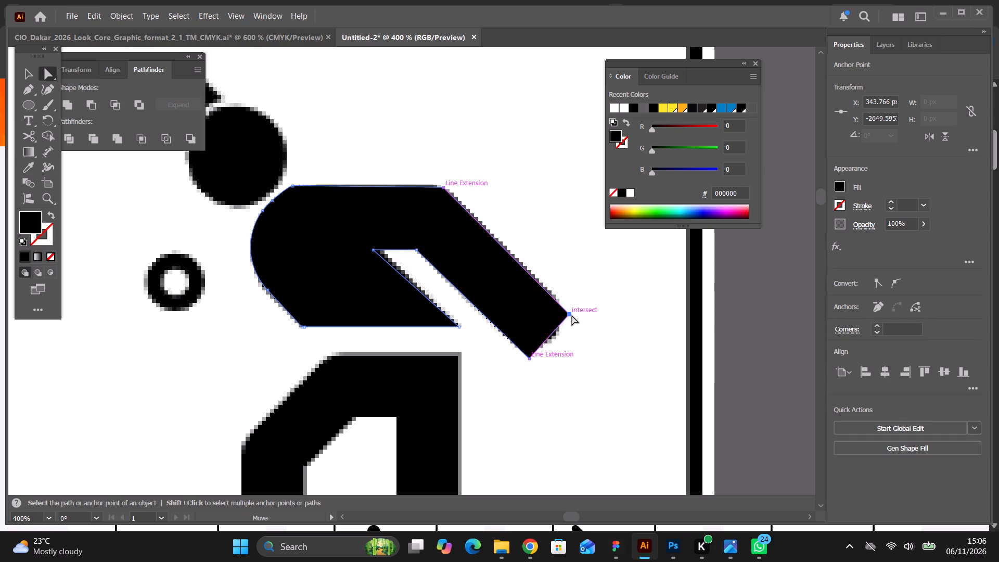
{"action": "left_click_drag", "start_coordinate": [572, 315], "coordinate": [574, 318]}
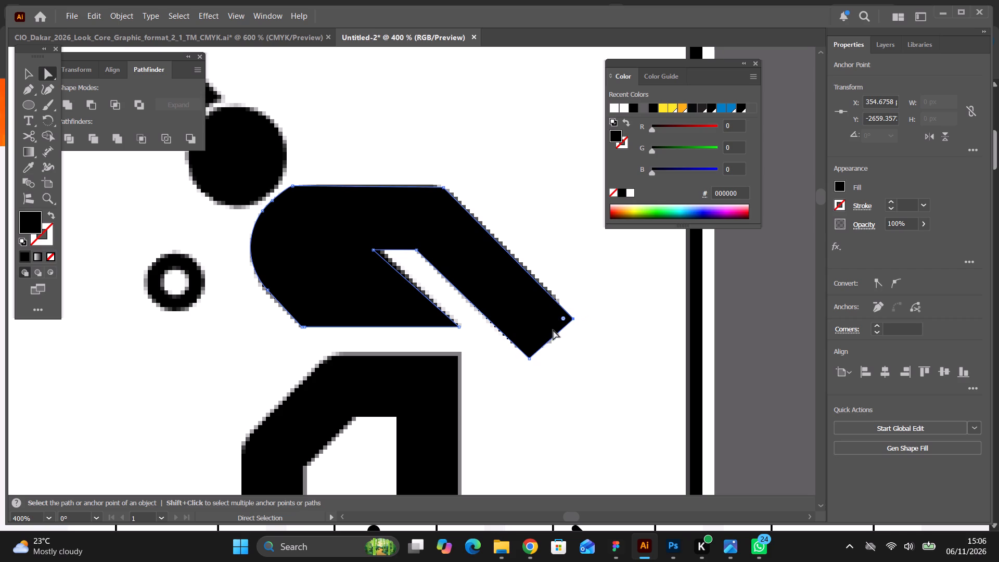
Round both corners at the hand end of the arm together by about 7.4 px.
{"action": "left_click", "coordinate": [531, 359], "text": "shift"}
{"action": "left_click_drag", "start_coordinate": [565, 317], "coordinate": [488, 277]}
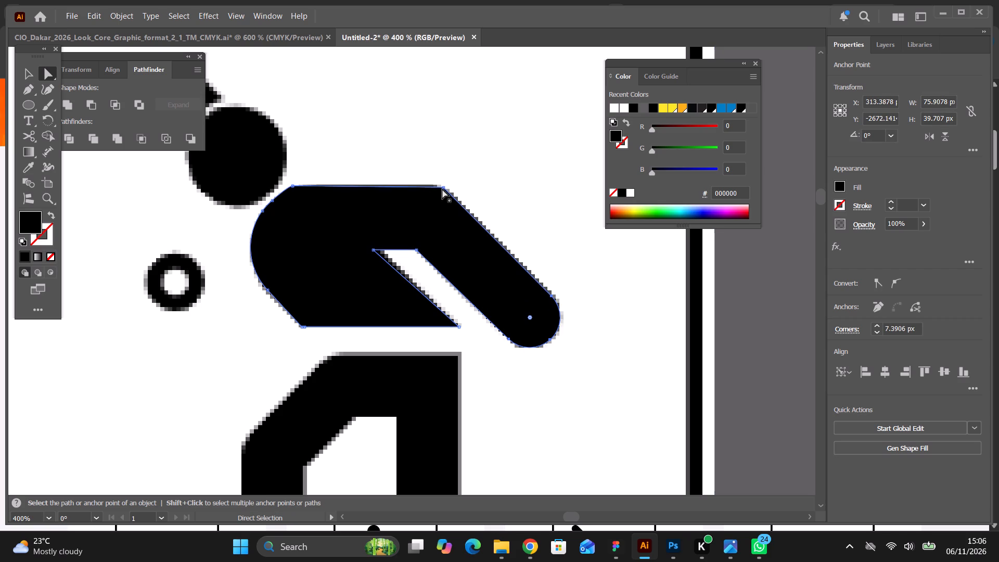
Move the shoulder corner about 1.3 px inward along the shoulder line and the armpit corner about 1.9 px toward the arm.
{"action": "left_click", "coordinate": [442, 188]}
{"action": "left_click", "coordinate": [442, 188]}
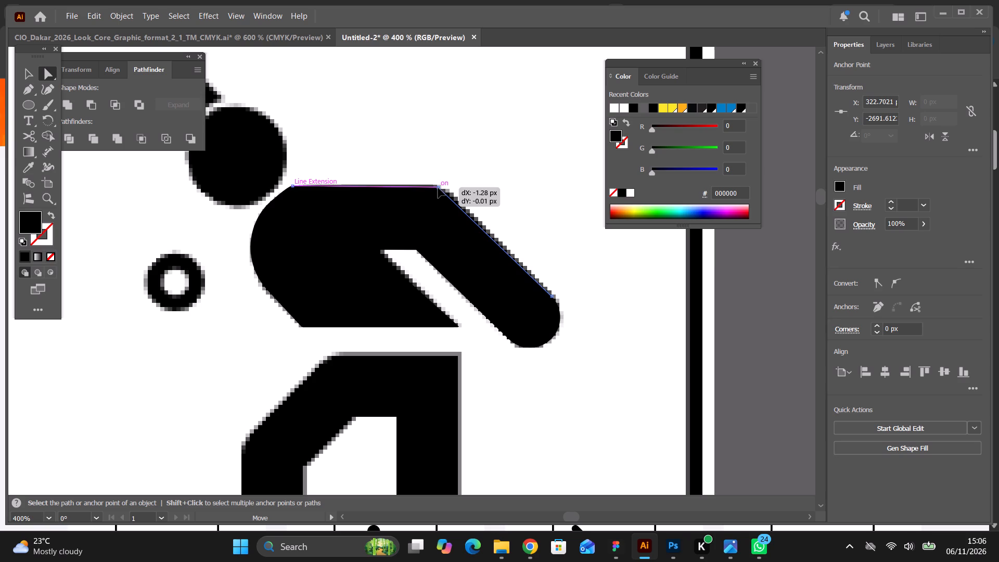
{"action": "left_click", "coordinate": [373, 250]}
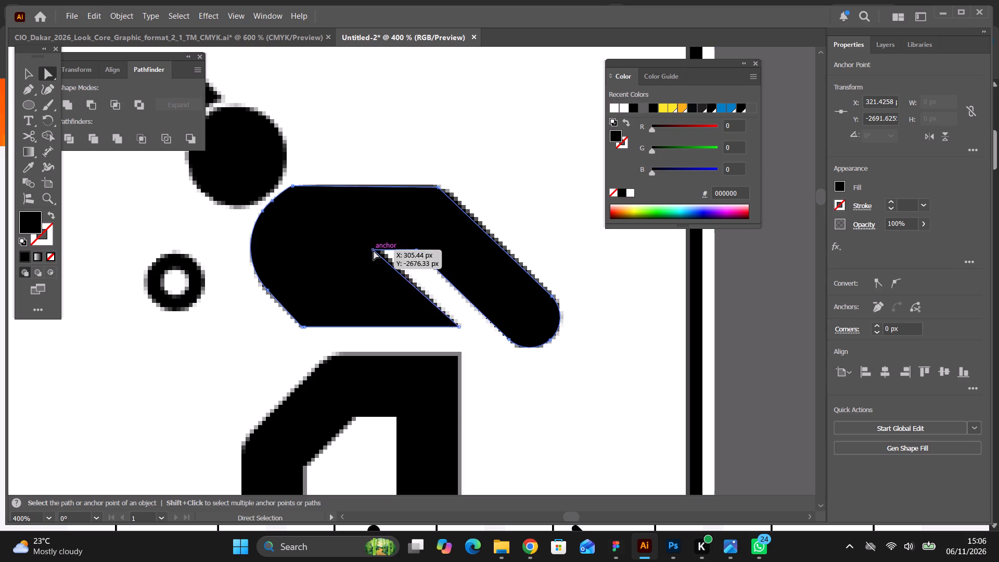
{"action": "left_click_drag", "start_coordinate": [374, 250], "coordinate": [381, 251]}
Trace the legs with the Pen tool as one closed path about 53 by 72 px, filled solid black with no outline.
{"action": "scroll", "coordinate": [387, 245], "scroll_direction": "down", "scroll_amount": 2}
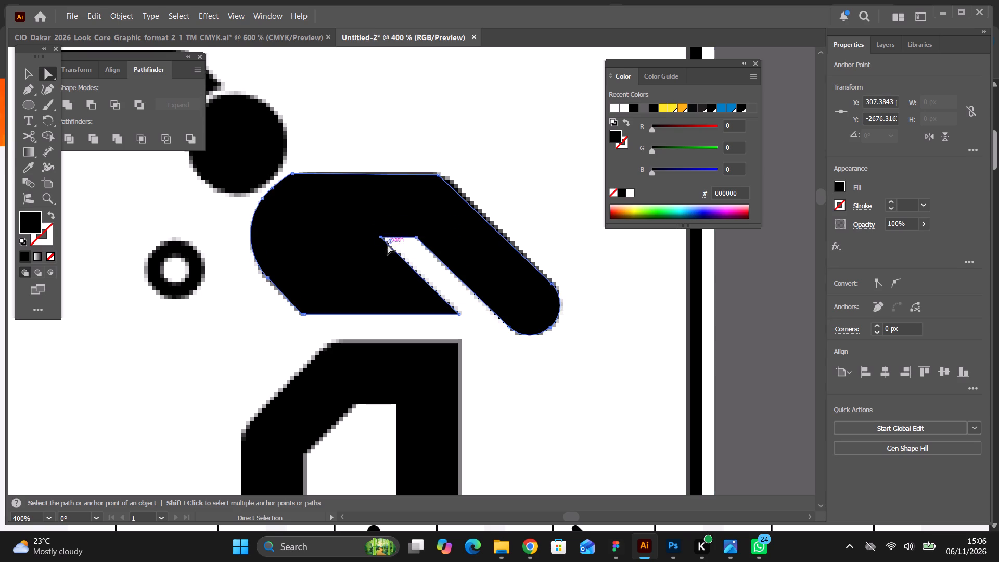
{"action": "scroll", "coordinate": [388, 245], "scroll_direction": "down", "scroll_amount": 11}
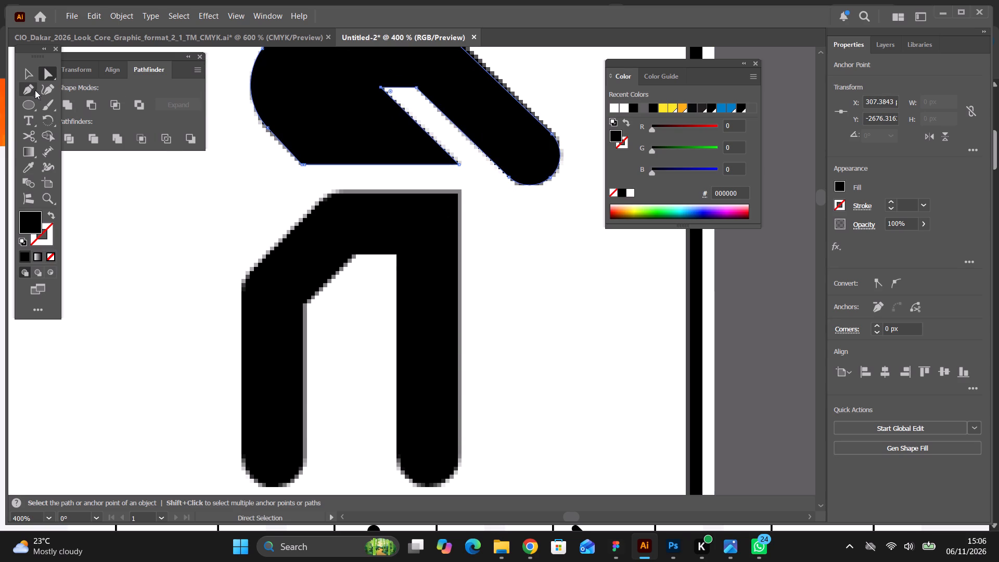
{"action": "left_click", "coordinate": [34, 90]}
{"action": "left_click", "coordinate": [334, 194]}
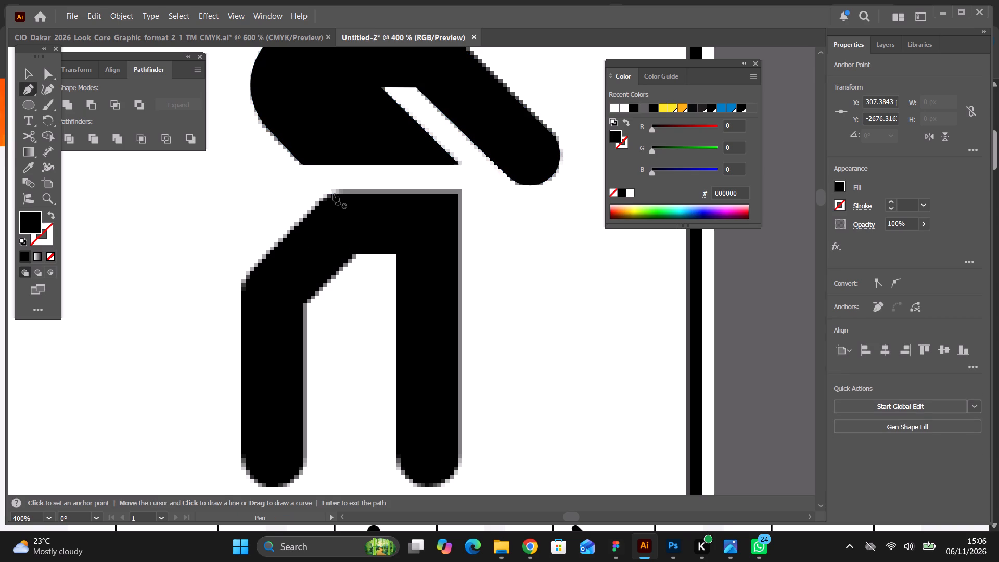
{"action": "left_click", "coordinate": [243, 283]}
{"action": "scroll", "coordinate": [244, 450], "scroll_direction": "down", "scroll_amount": 4}
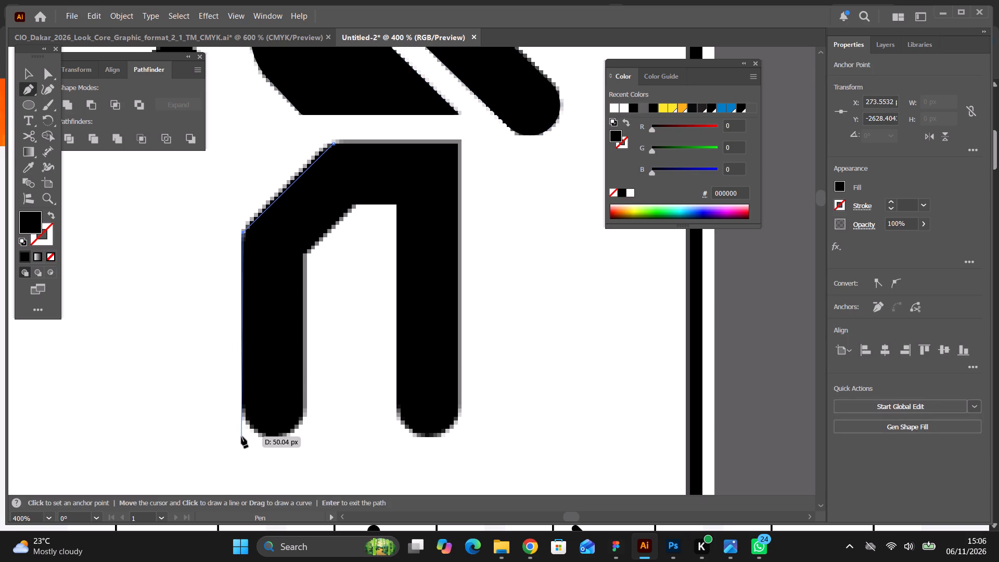
{"action": "left_click", "coordinate": [242, 437], "text": "shift"}
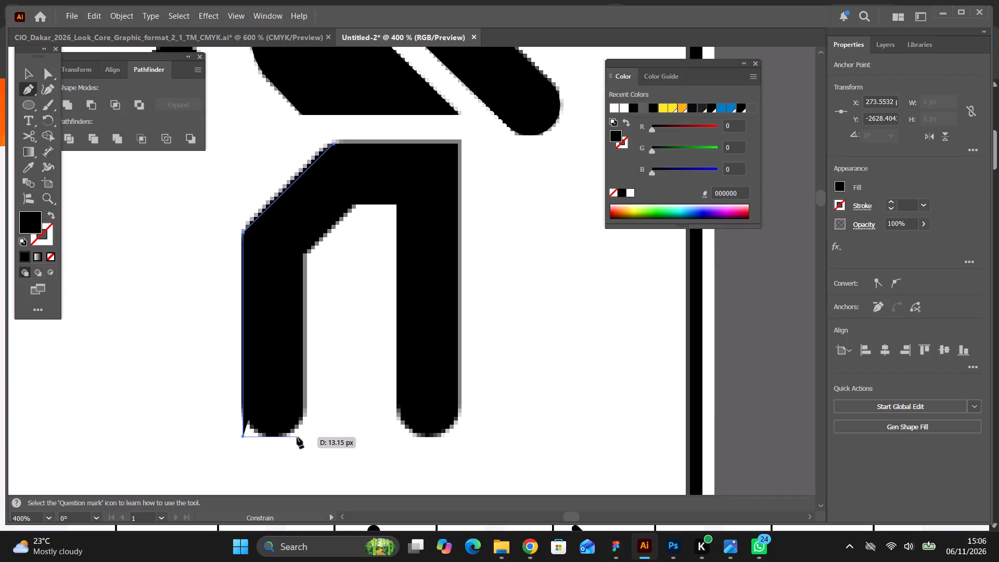
{"action": "left_click", "coordinate": [305, 439], "text": "shift"}
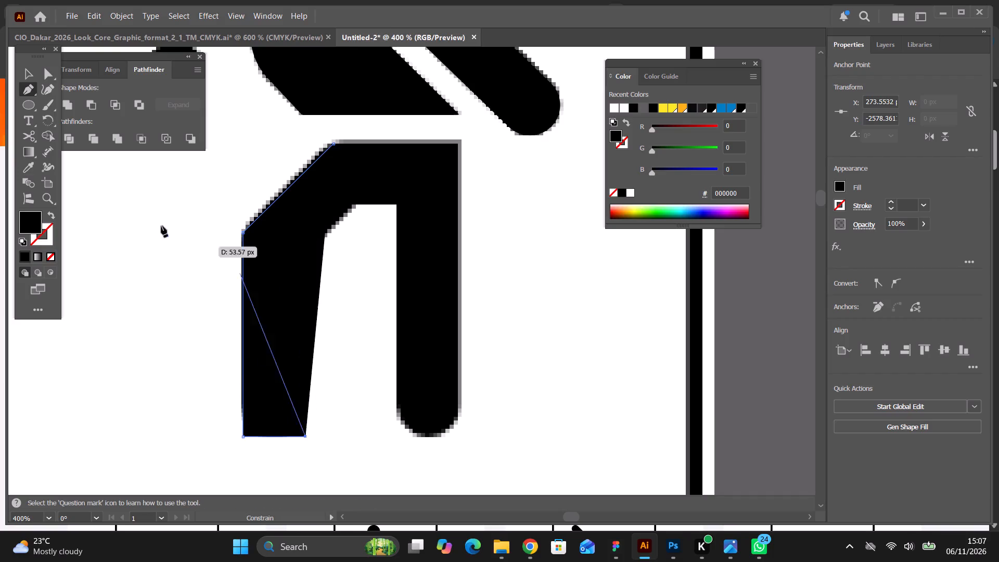
{"action": "left_click", "coordinate": [50, 214]}
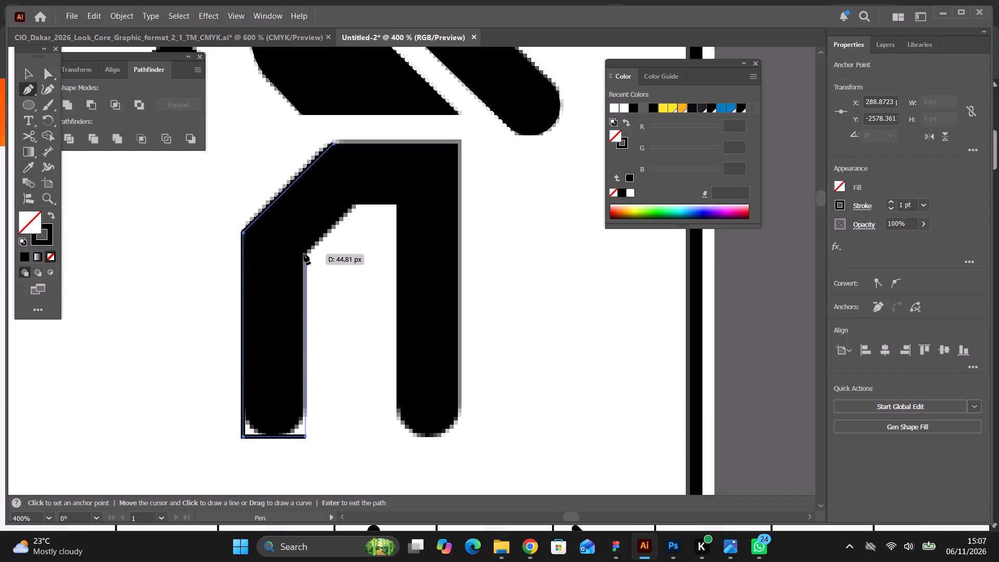
{"action": "left_click", "coordinate": [303, 253]}
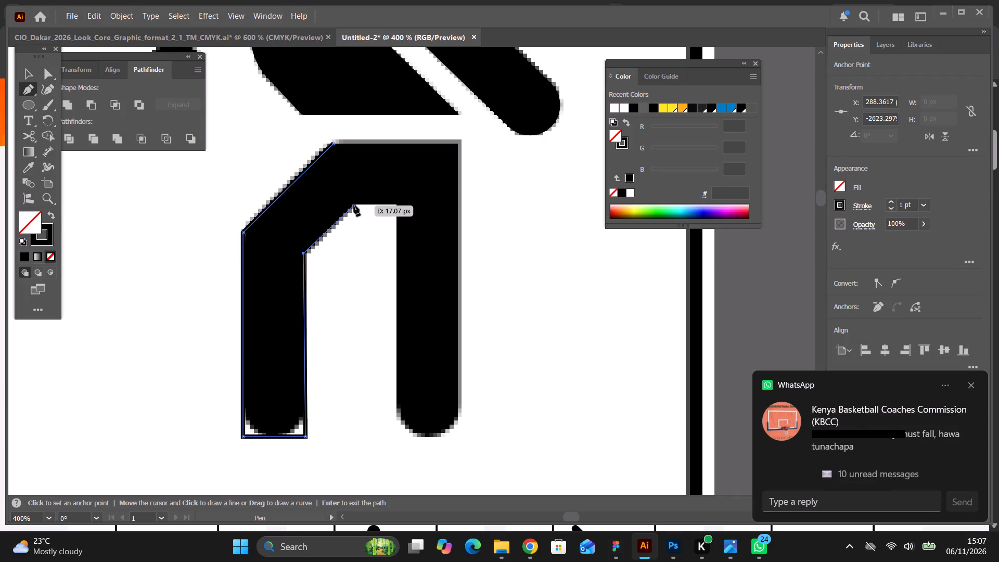
{"action": "left_click", "coordinate": [354, 205]}
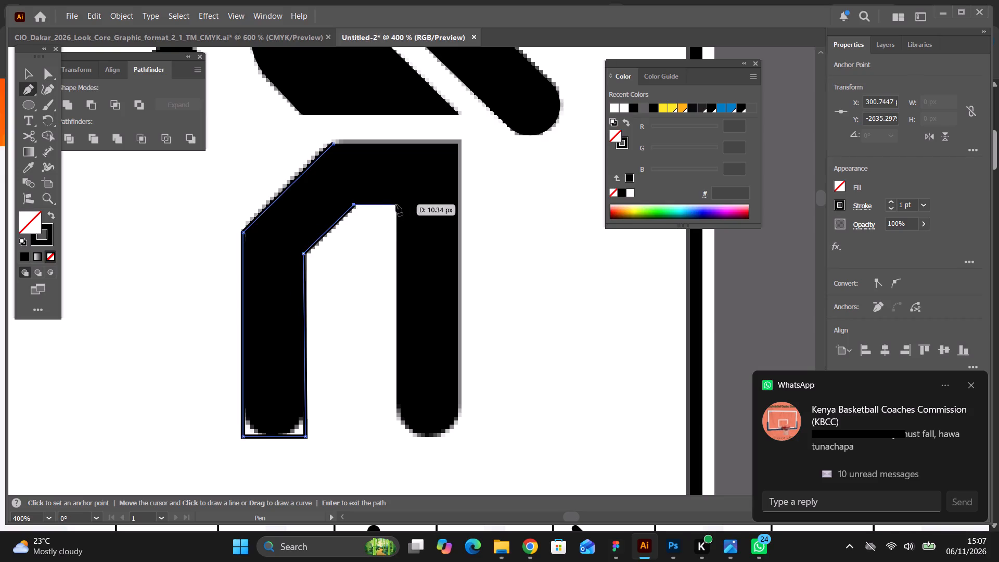
{"action": "left_click", "coordinate": [396, 205]}
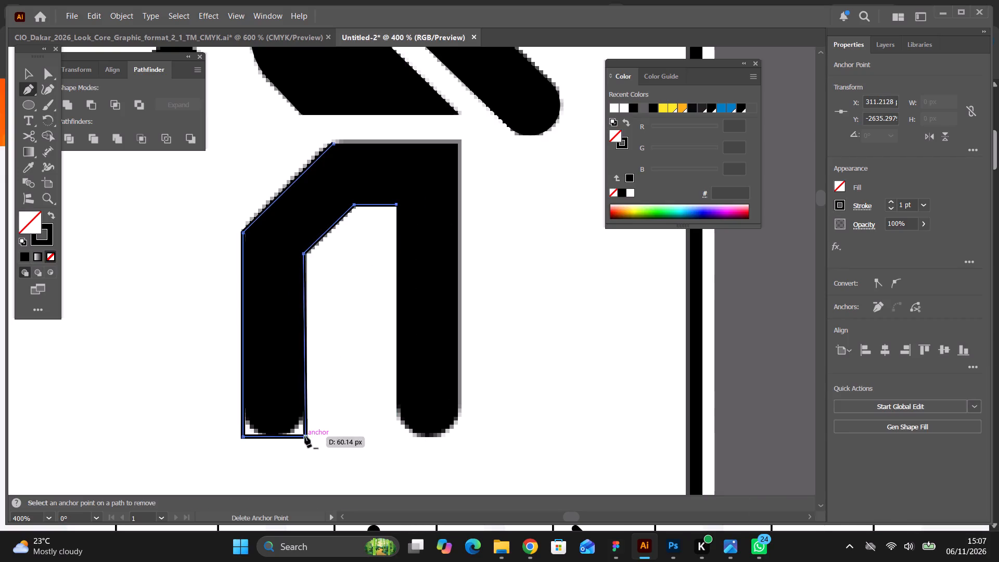
{"action": "left_click", "coordinate": [399, 437], "text": "shift"}
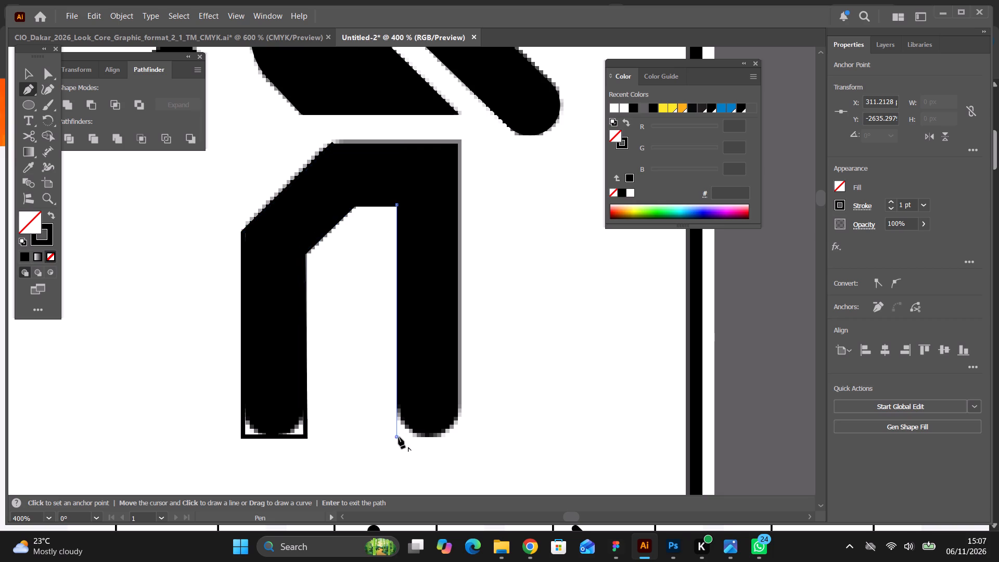
{"action": "left_click", "coordinate": [460, 435], "text": "shift"}
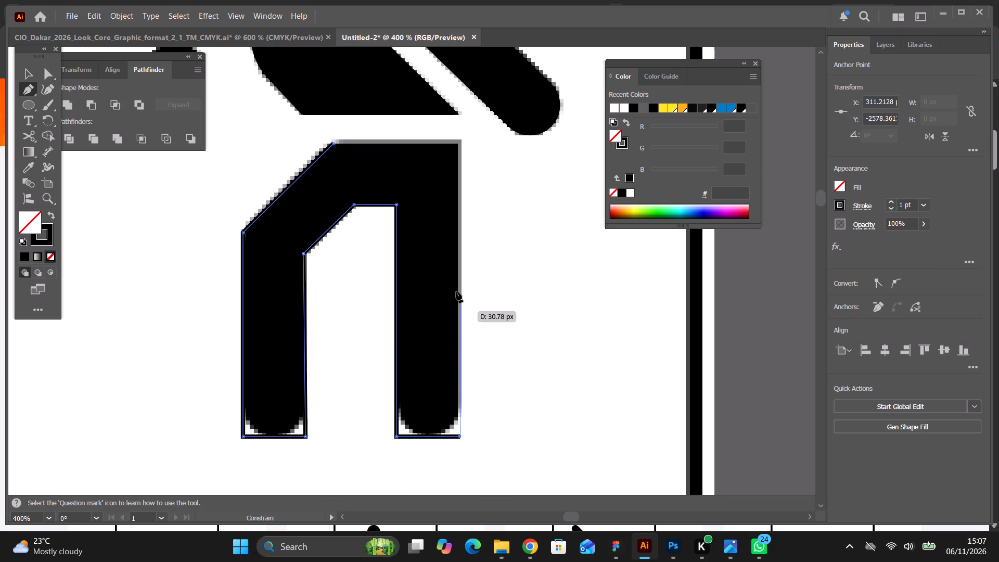
{"action": "left_click", "coordinate": [462, 142], "text": "shift"}
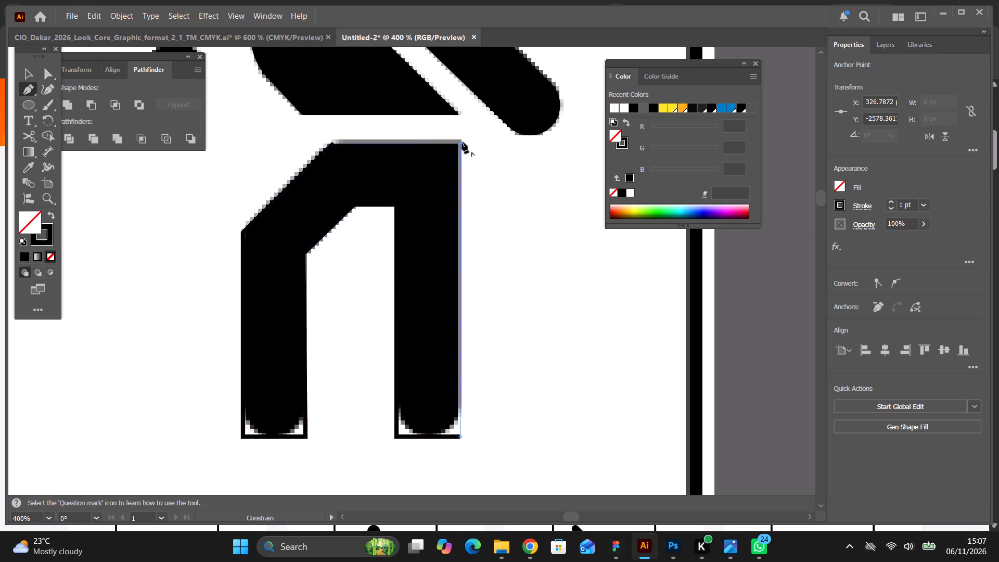
{"action": "left_click", "coordinate": [334, 145], "text": "shift"}
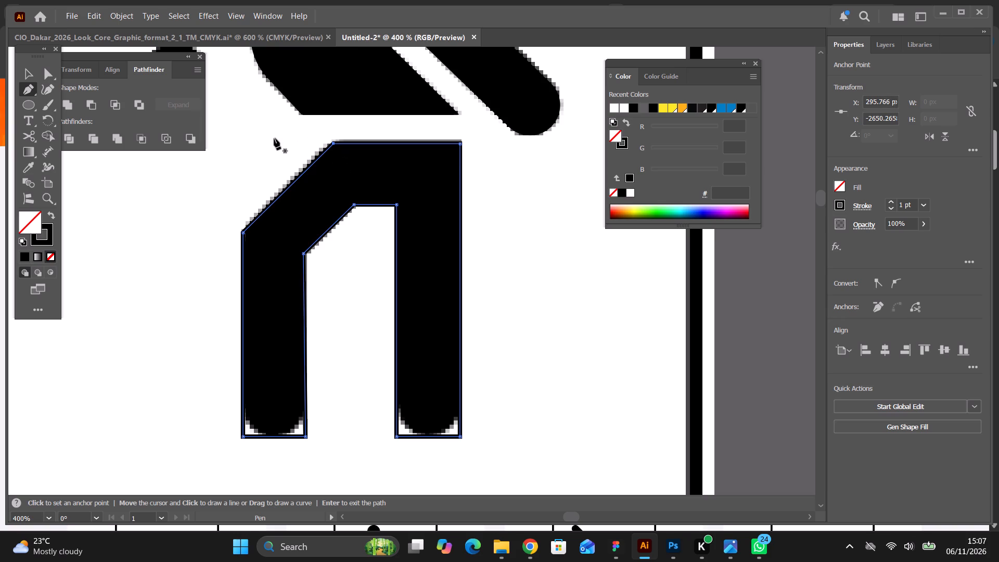
{"action": "left_click", "coordinate": [52, 213]}
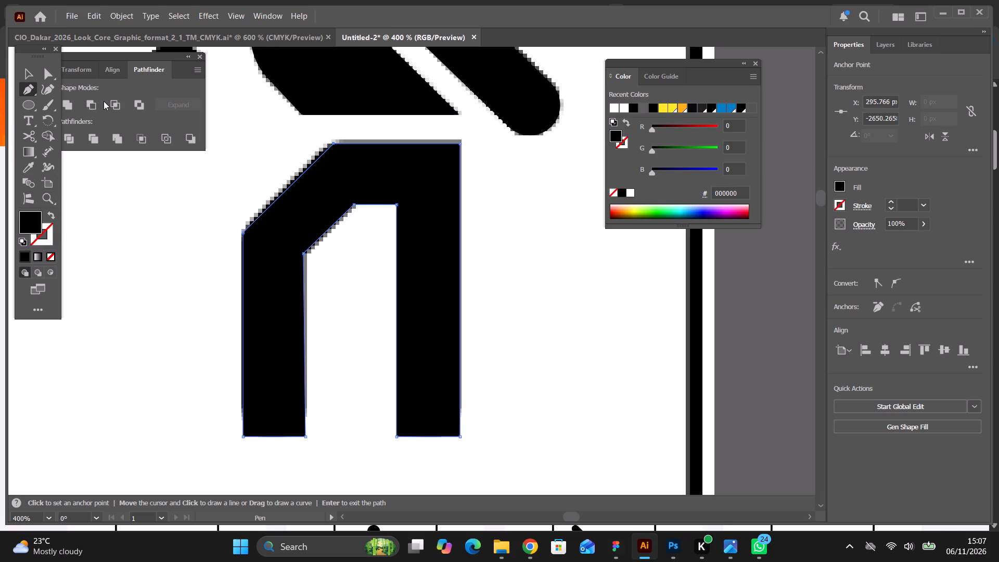
Round the bottom corners of the bent leg by about 7.6 px and of the straight leg by about 7.8 px.
{"action": "left_click", "coordinate": [52, 72]}
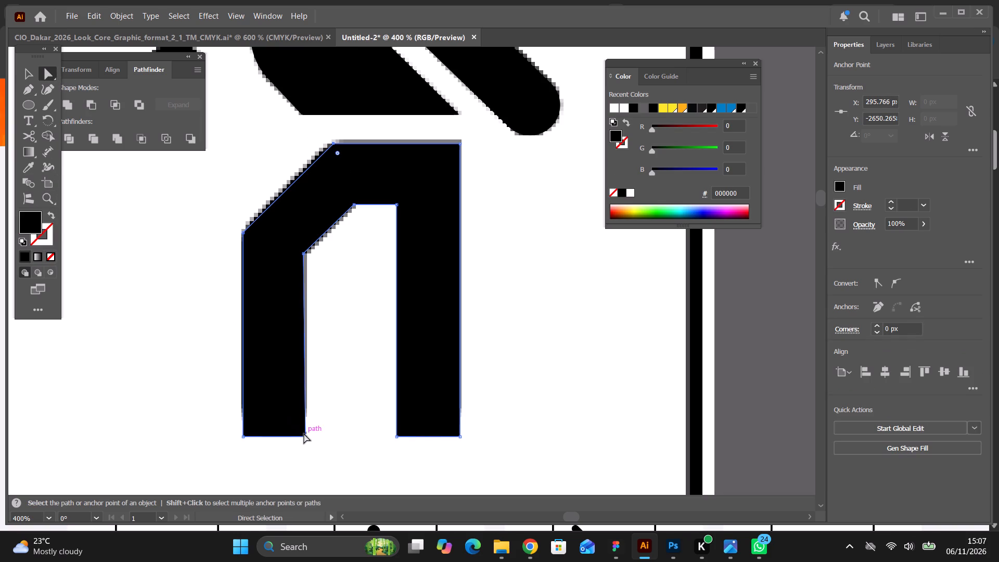
{"action": "left_click", "coordinate": [305, 436]}
{"action": "left_click", "coordinate": [245, 438], "text": "shift"}
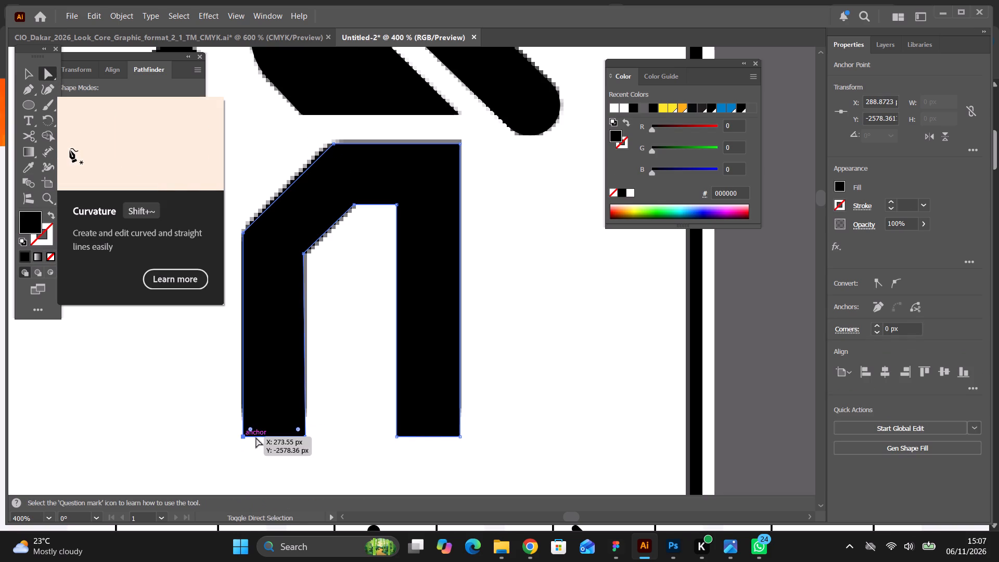
{"action": "left_click_drag", "start_coordinate": [298, 430], "coordinate": [296, 351]}
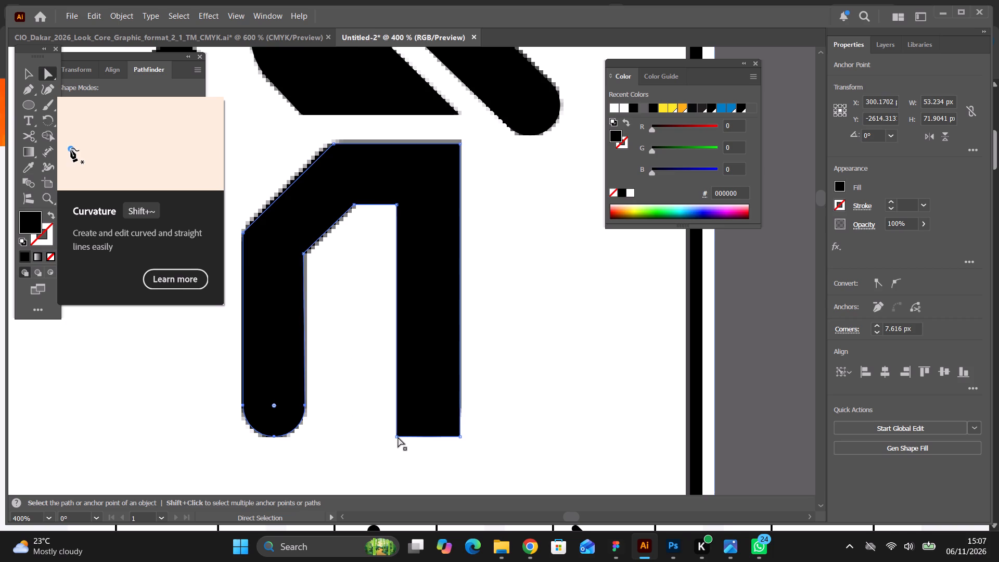
{"action": "left_click", "coordinate": [398, 437]}
{"action": "left_click", "coordinate": [461, 435], "text": "shift"}
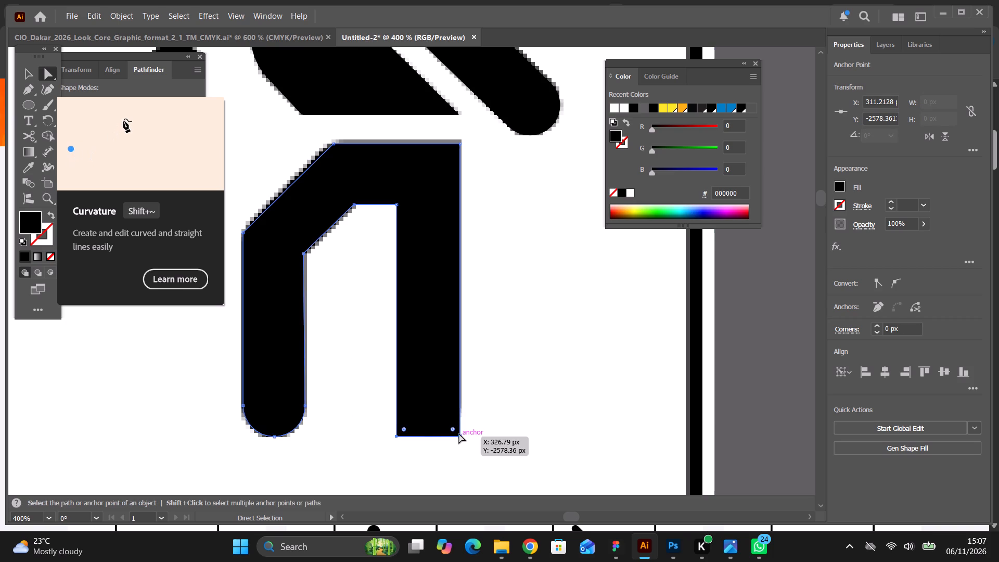
{"action": "left_click_drag", "start_coordinate": [451, 427], "coordinate": [444, 337]}
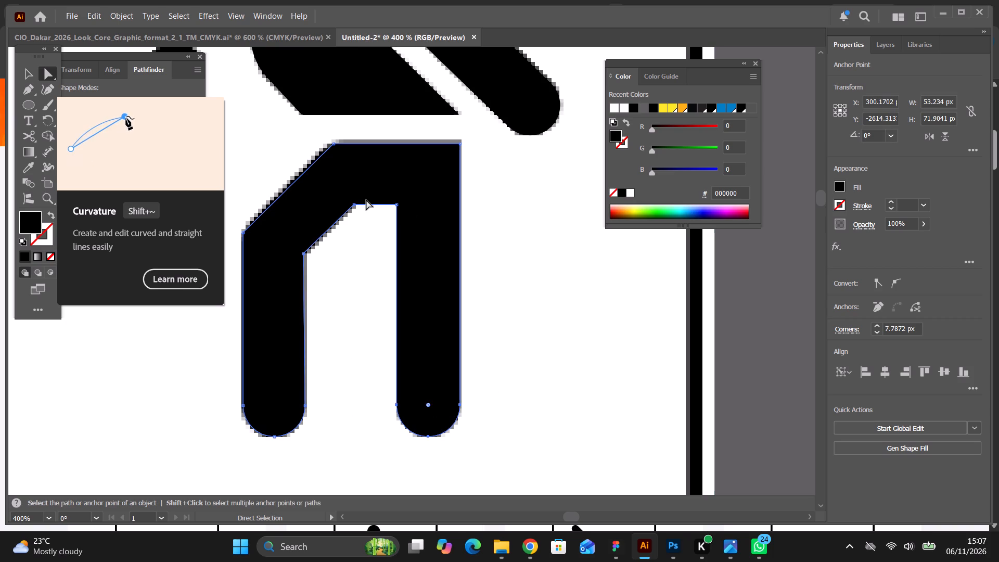
Move the hip corner above the bent leg about 1 px outward along the hip line.
{"action": "left_click_drag", "start_coordinate": [333, 143], "coordinate": [328, 143]}
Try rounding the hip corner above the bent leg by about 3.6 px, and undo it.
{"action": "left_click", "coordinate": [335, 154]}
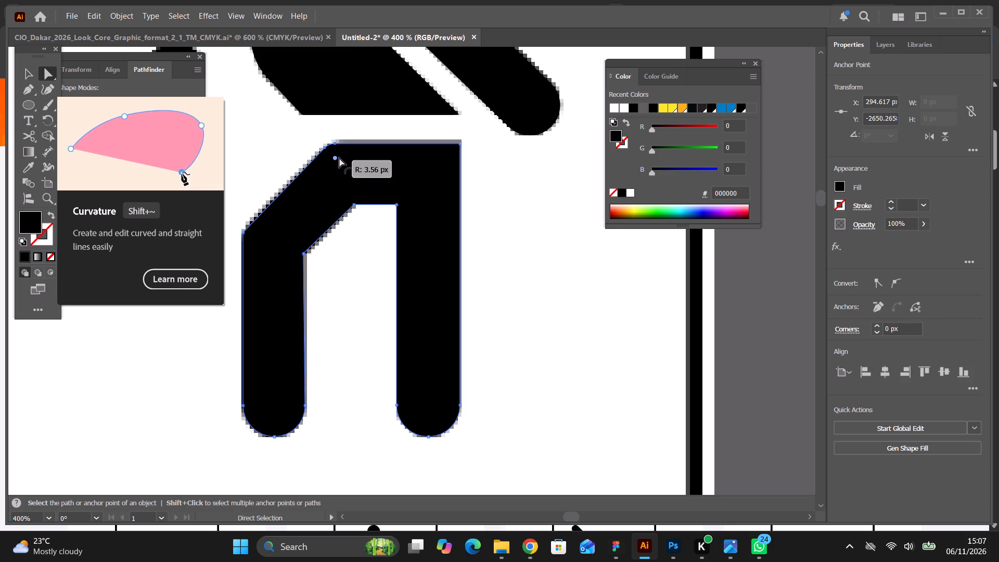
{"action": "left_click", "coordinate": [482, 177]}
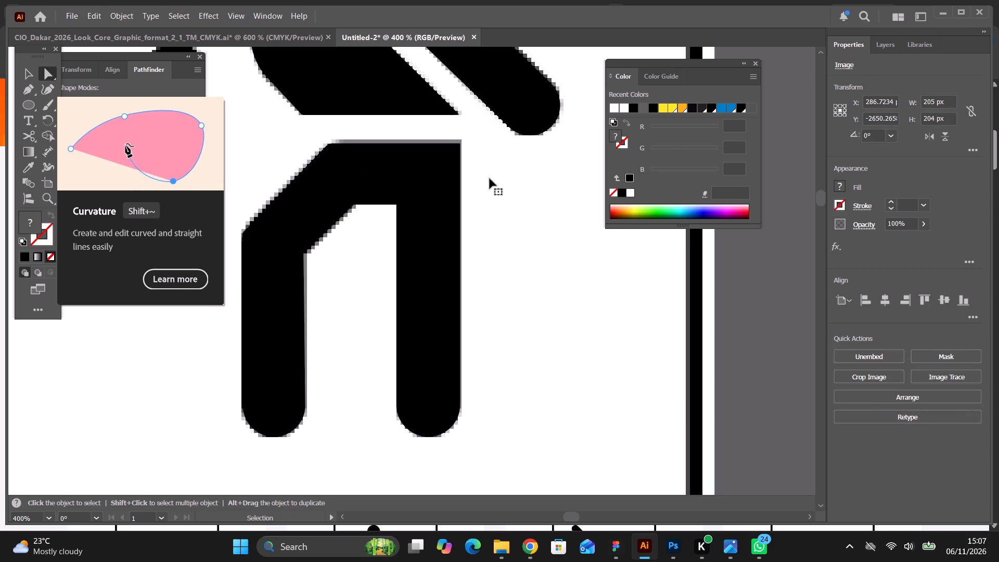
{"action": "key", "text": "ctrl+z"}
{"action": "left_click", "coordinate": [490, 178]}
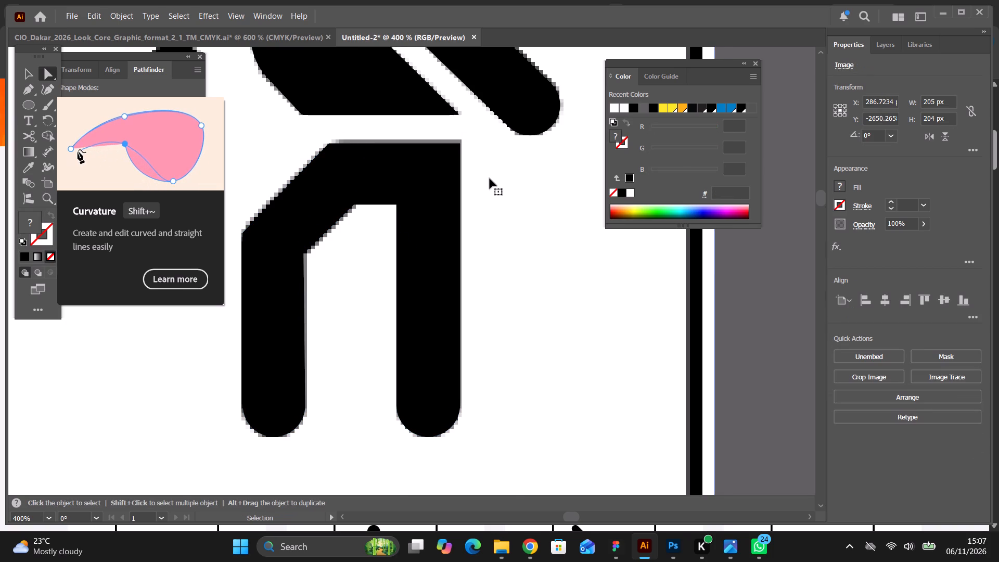
Draw a solid black circle about 24.5 px in diameter over the figure's head, with no outline.
{"action": "key", "text": "ctrl+minus"}
{"action": "key", "text": "ctrl+minus"}
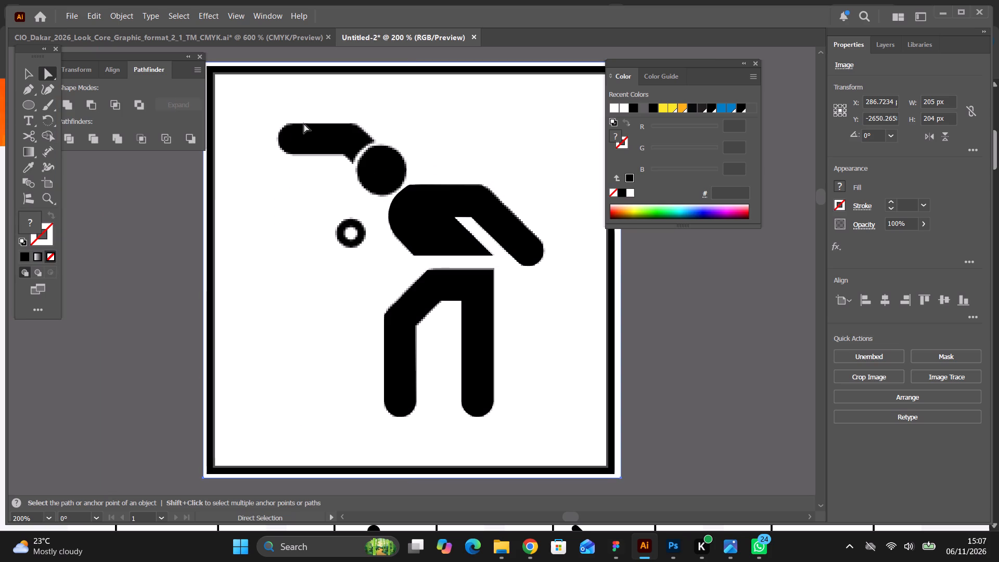
{"action": "key", "text": "ctrl+equal"}
{"action": "key", "text": "ctrl+equal"}
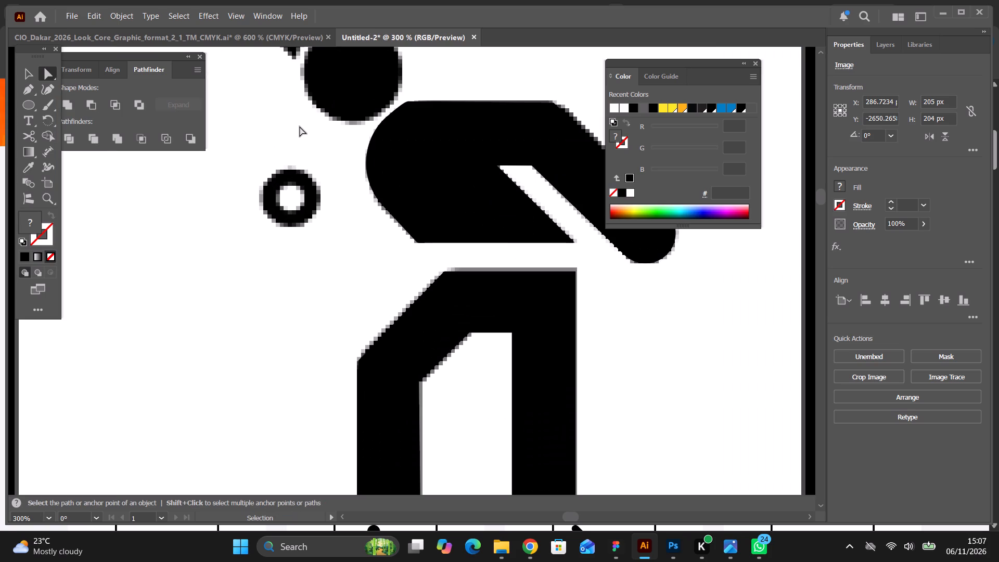
{"action": "scroll", "coordinate": [300, 126], "scroll_direction": "up", "scroll_amount": 8}
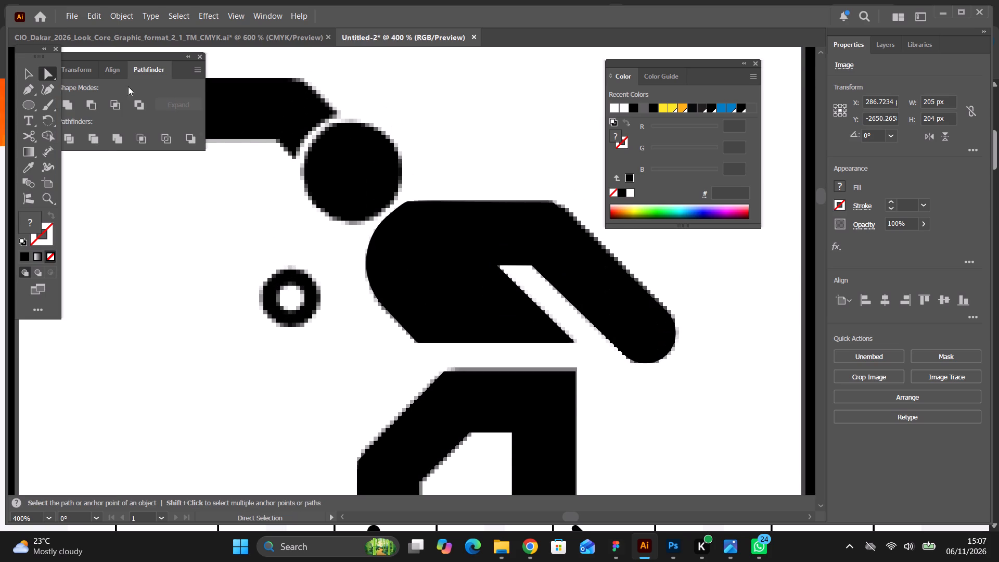
{"action": "left_click", "coordinate": [31, 107]}
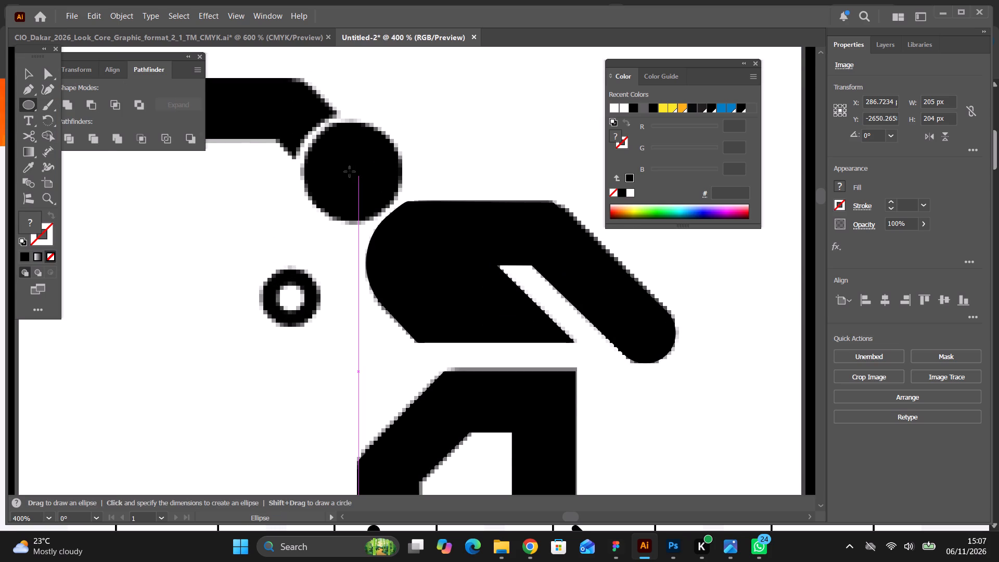
{"action": "left_click_drag", "start_coordinate": [351, 171], "coordinate": [351, 171]}
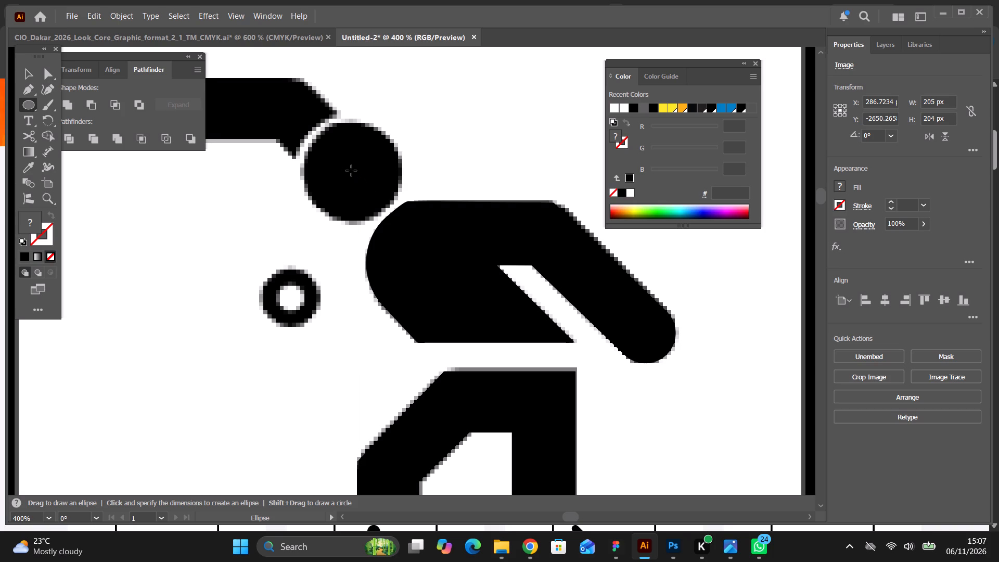
{"action": "left_click_drag", "start_coordinate": [351, 171], "coordinate": [386, 220]}
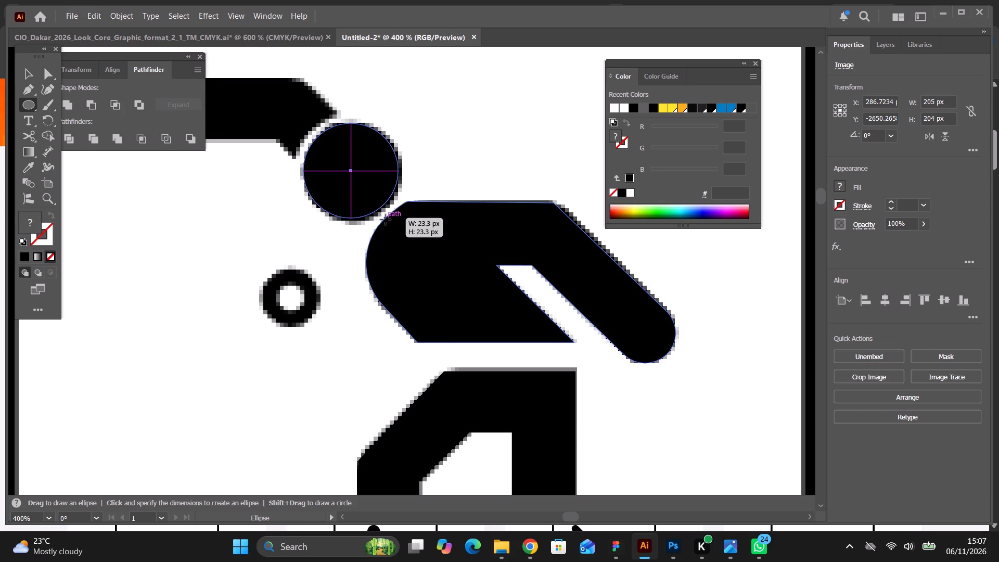
{"action": "left_click_drag", "start_coordinate": [386, 220], "coordinate": [387, 221]}
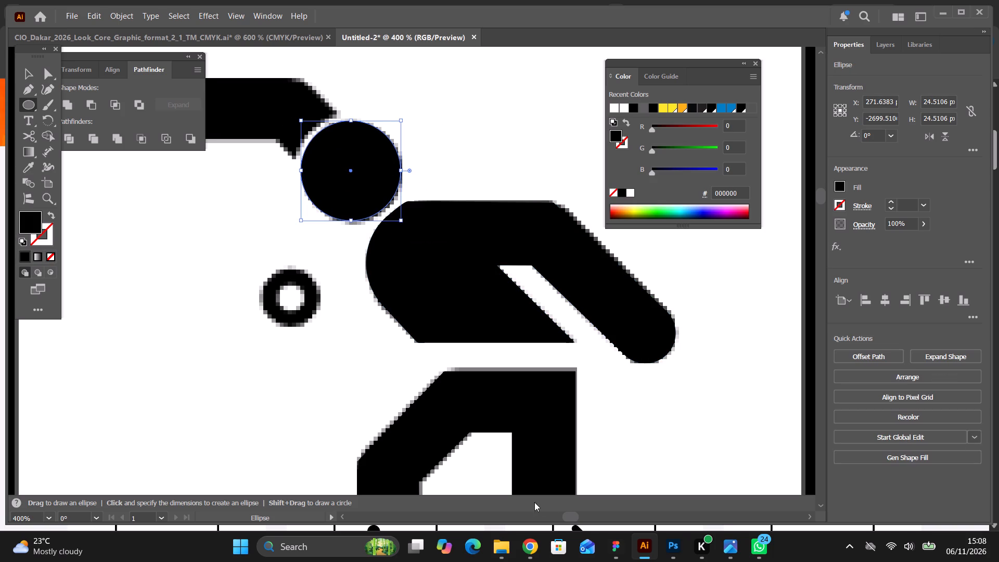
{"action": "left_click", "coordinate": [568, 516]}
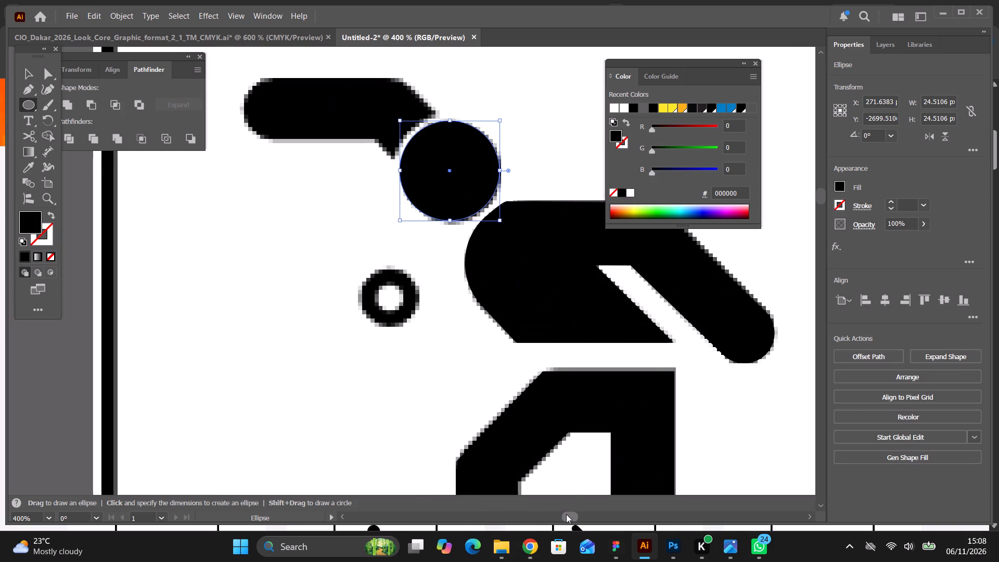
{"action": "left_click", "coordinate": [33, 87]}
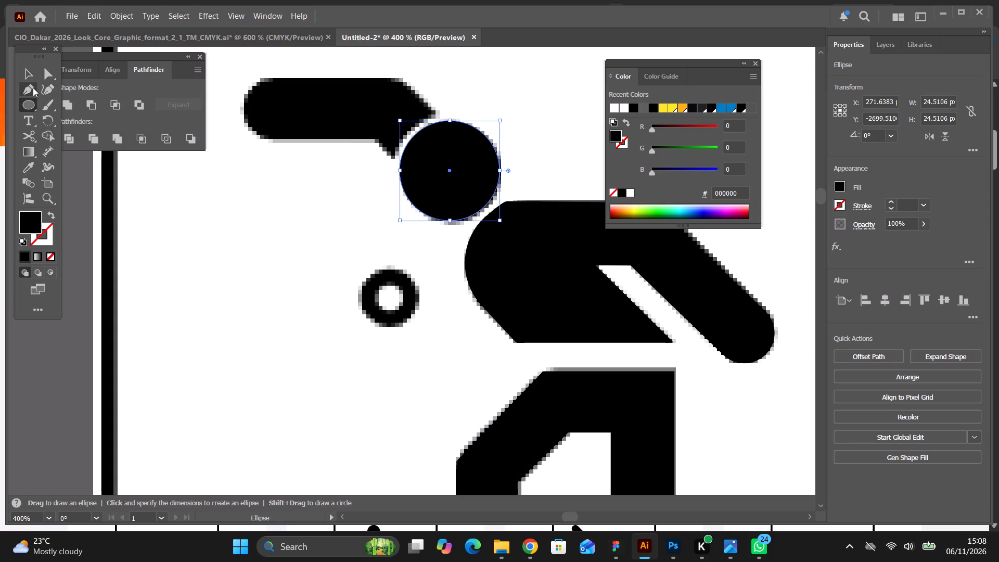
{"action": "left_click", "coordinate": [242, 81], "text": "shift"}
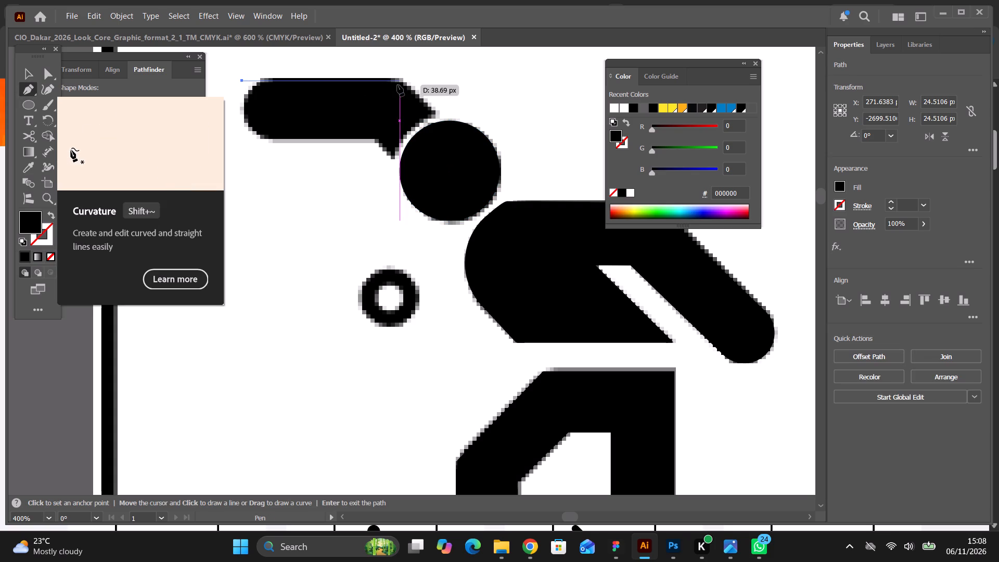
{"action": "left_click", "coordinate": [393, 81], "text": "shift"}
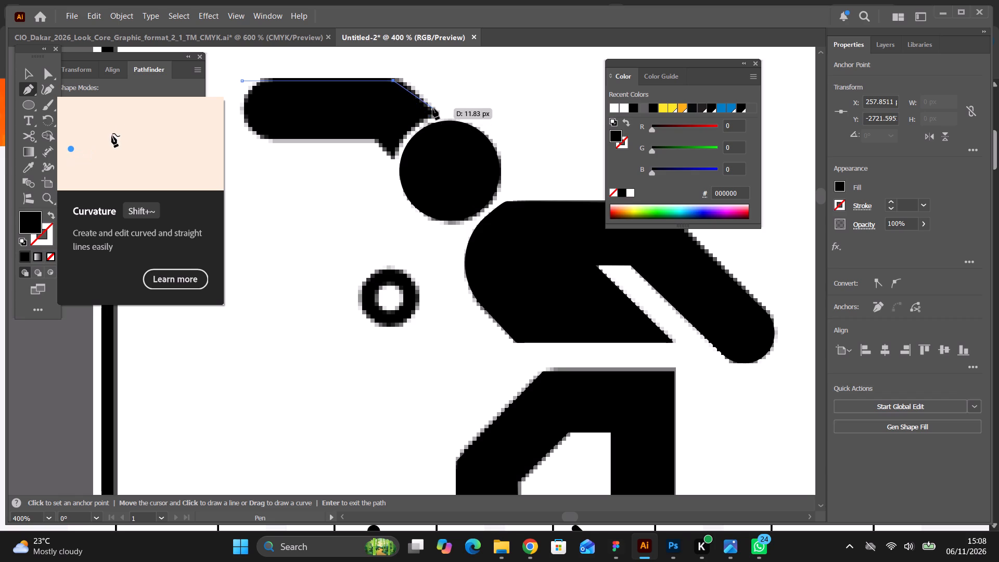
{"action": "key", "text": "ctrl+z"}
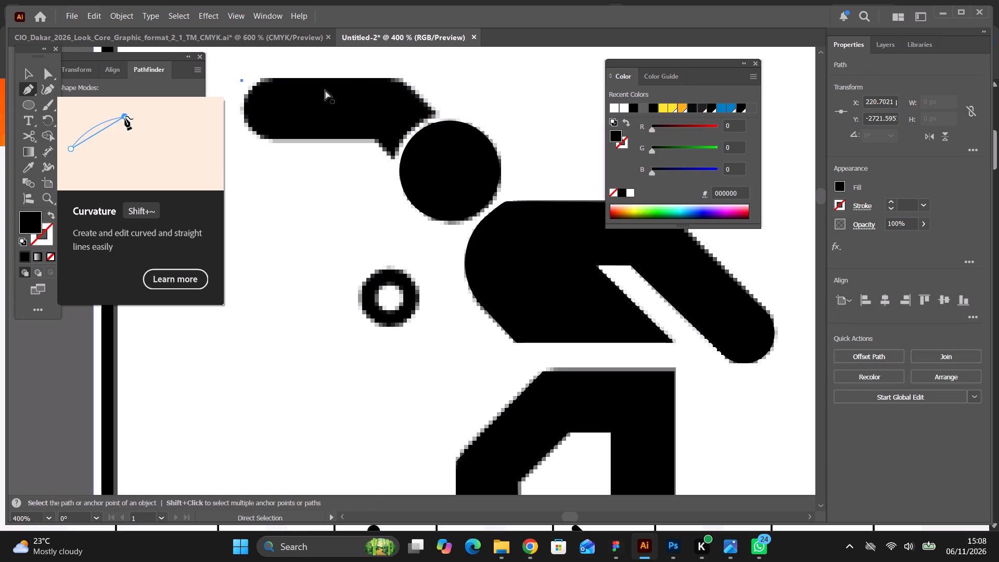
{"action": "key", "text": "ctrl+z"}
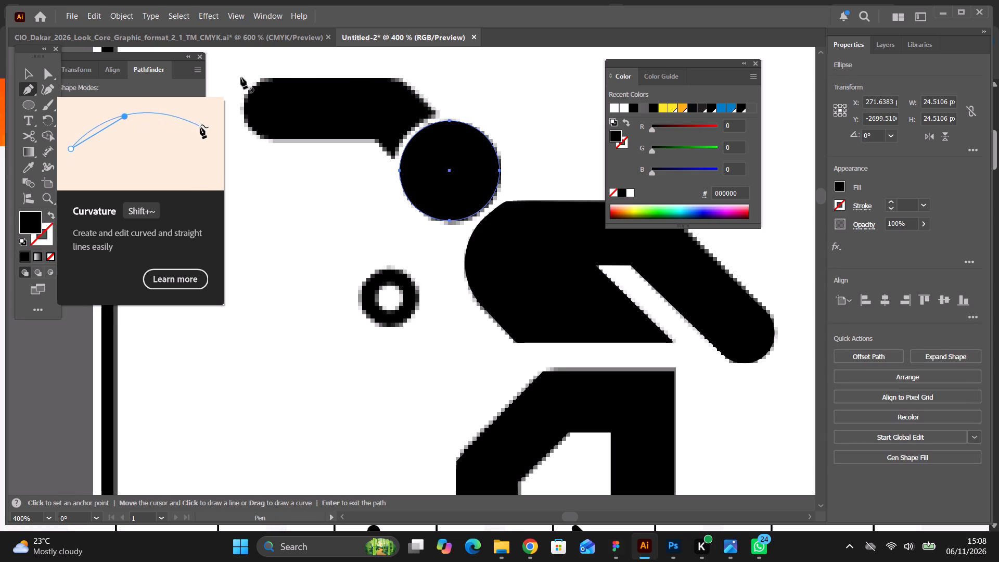
Trace the arm behind the head with the Pen tool as one closed path about 47 by 20 px, with a 1 pt black outline and no fill.
{"action": "left_click", "coordinate": [241, 78]}
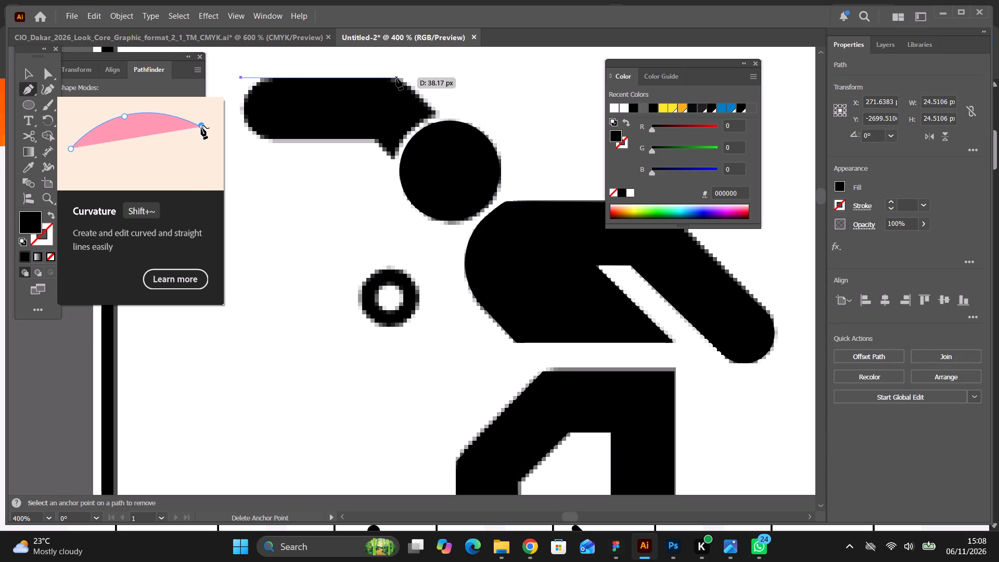
{"action": "left_click", "coordinate": [399, 79], "text": "shift"}
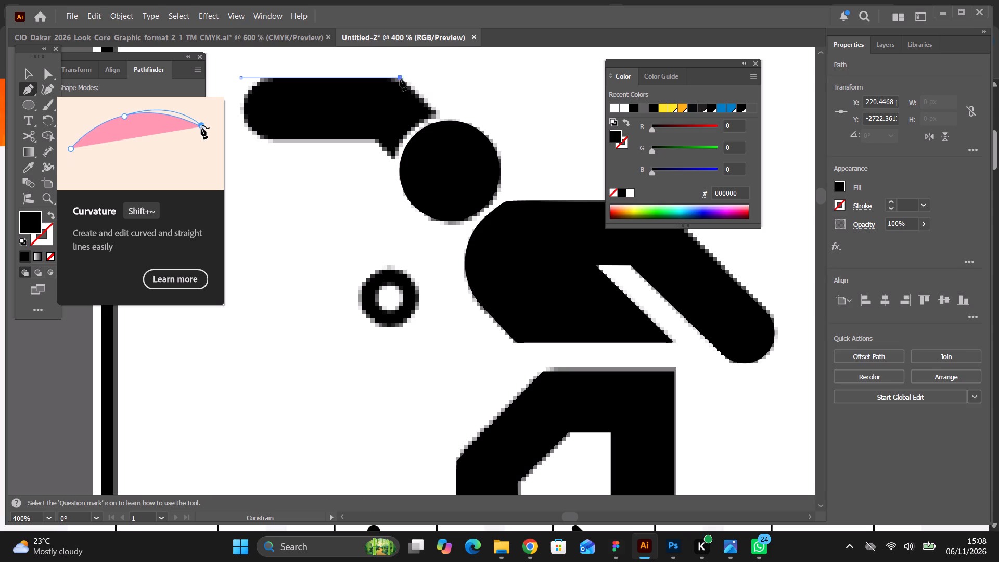
{"action": "left_click", "coordinate": [435, 111], "text": "shift"}
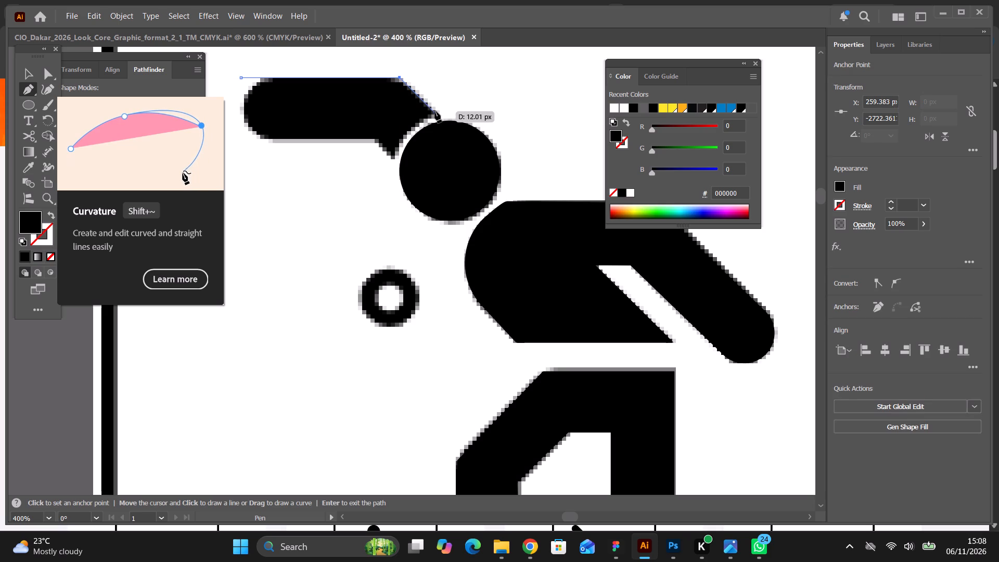
{"action": "left_click", "coordinate": [392, 159]}
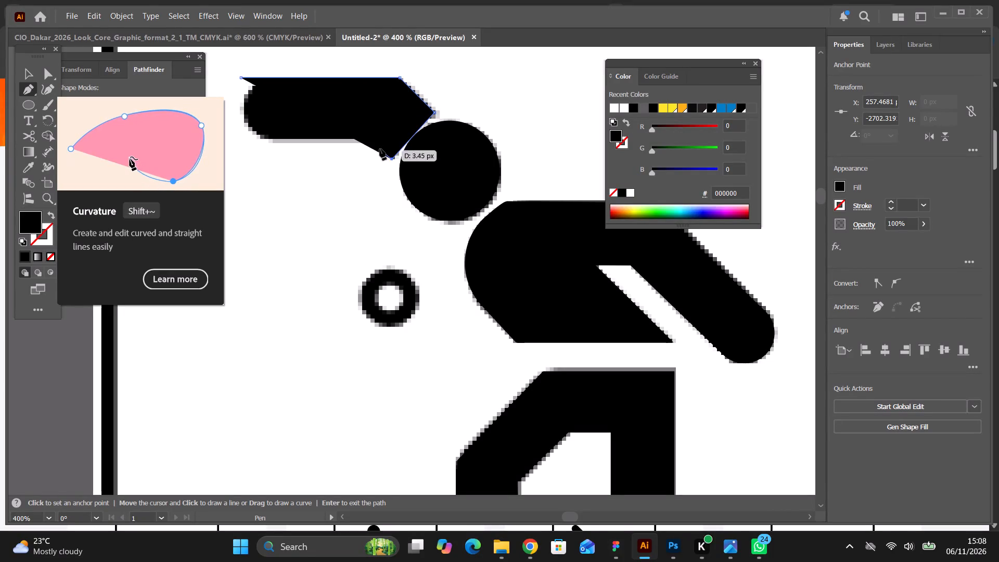
{"action": "left_click", "coordinate": [48, 212]}
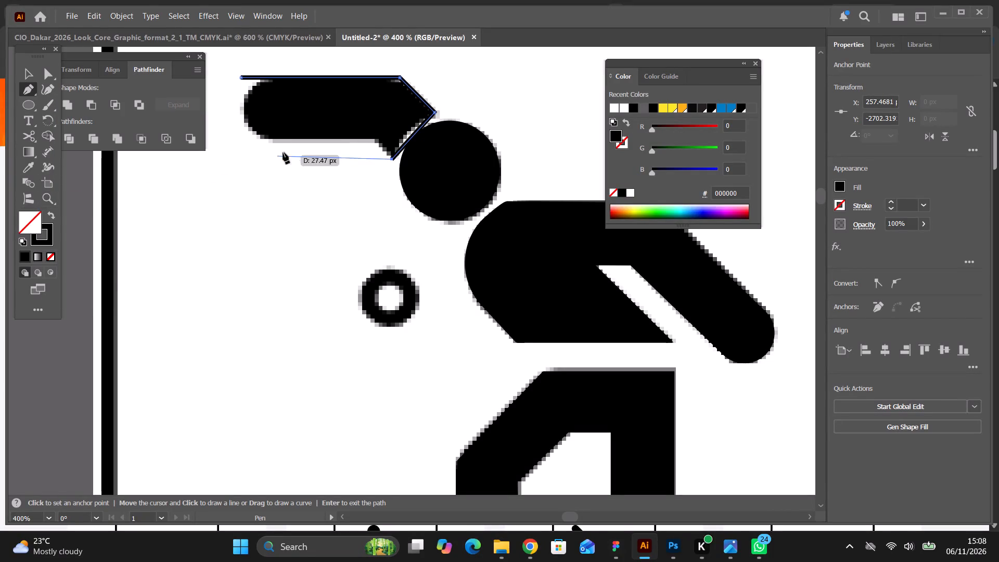
{"action": "left_click", "coordinate": [374, 139]}
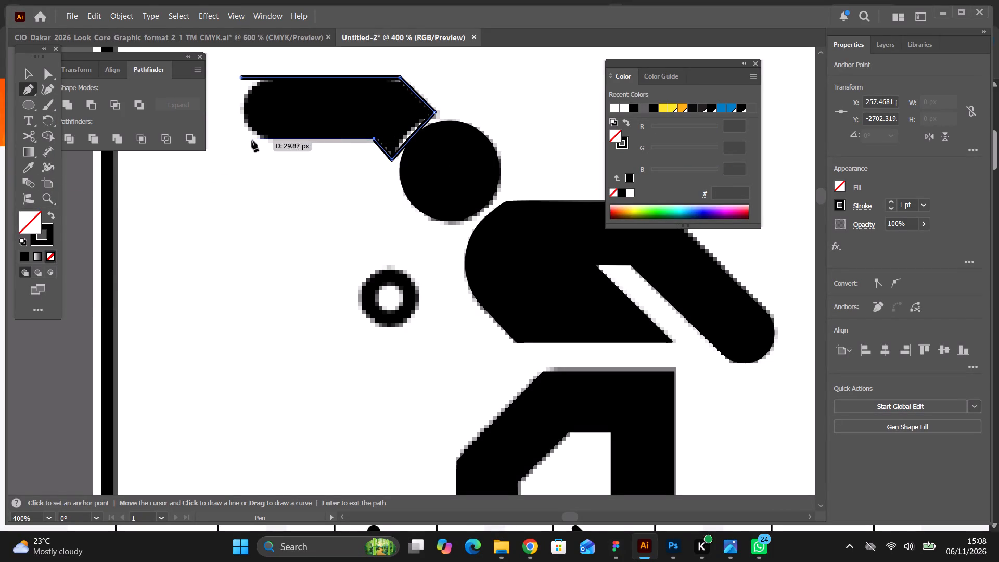
{"action": "left_click", "coordinate": [242, 138], "text": "shift"}
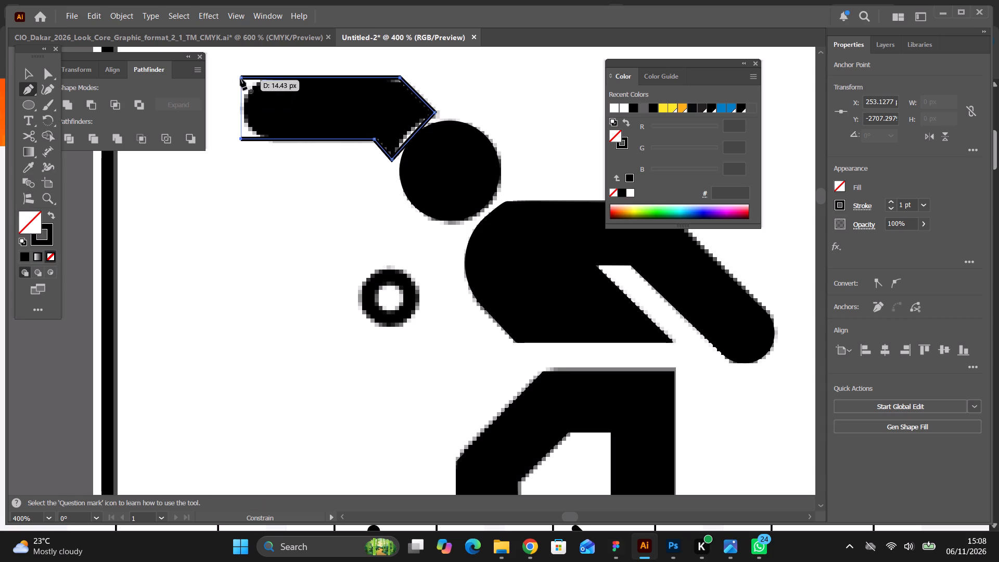
{"action": "left_click", "coordinate": [240, 79], "text": "shift"}
Move the arm's lowest corner beside the head about 1 px up and toward the head.
{"action": "left_click", "coordinate": [49, 74]}
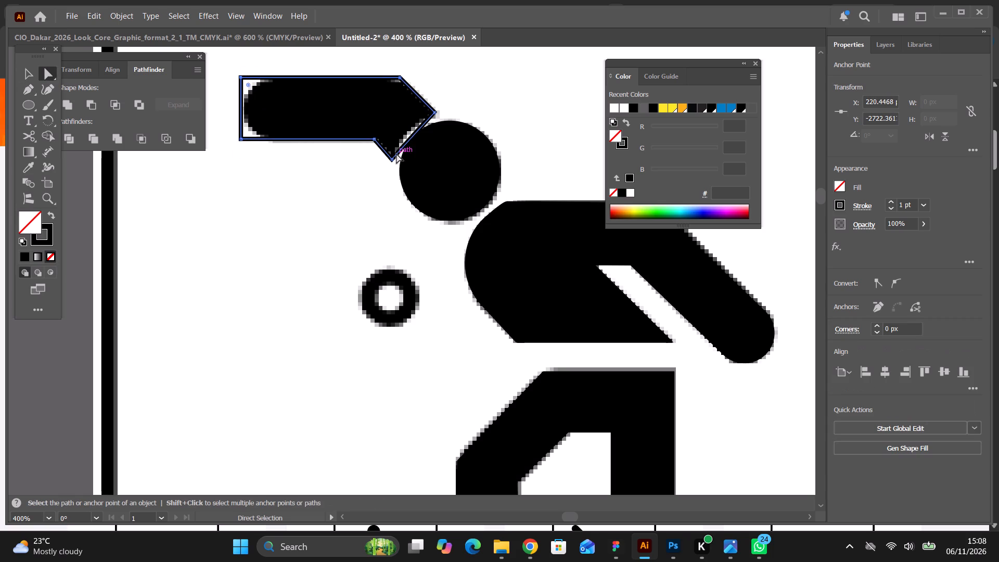
{"action": "left_click", "coordinate": [392, 160]}
{"action": "left_click", "coordinate": [392, 160]}
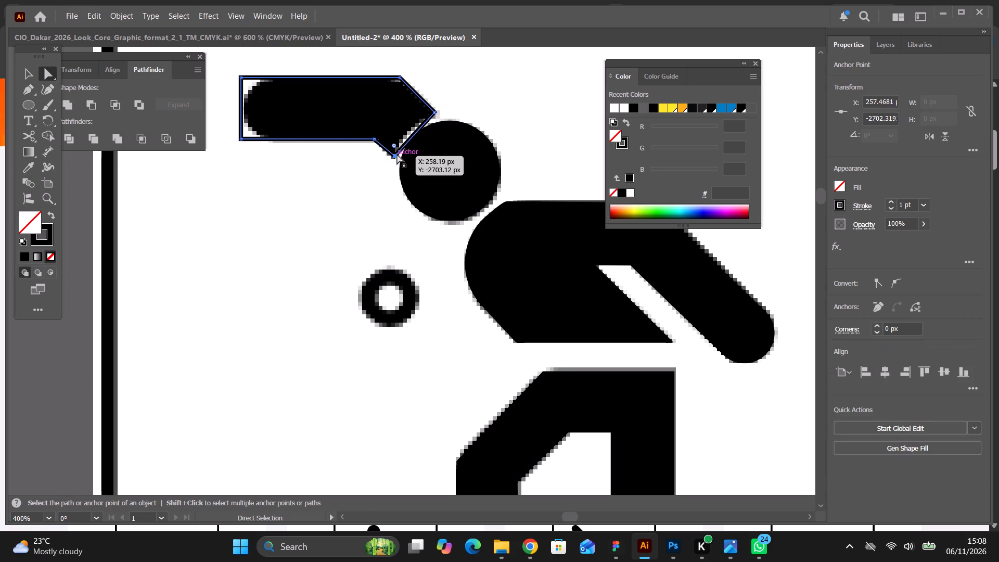
Round both corners at the arm's hand end together by about 7.5 px and shift the rounded end about 1.1 px inward.
{"action": "left_click", "coordinate": [241, 79]}
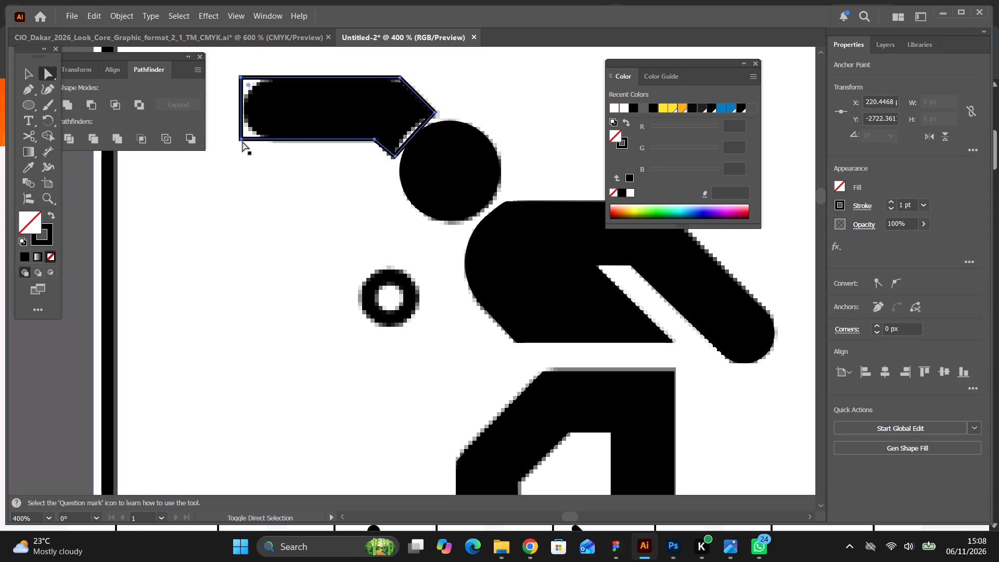
{"action": "left_click", "coordinate": [242, 140], "text": "shift"}
{"action": "left_click_drag", "start_coordinate": [248, 85], "coordinate": [327, 92]}
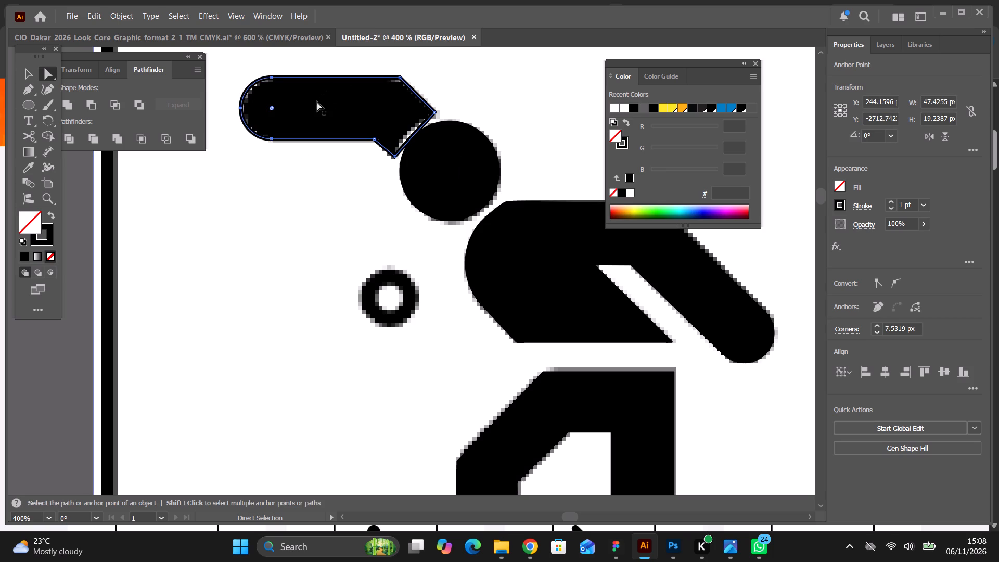
{"action": "left_click", "coordinate": [272, 78]}
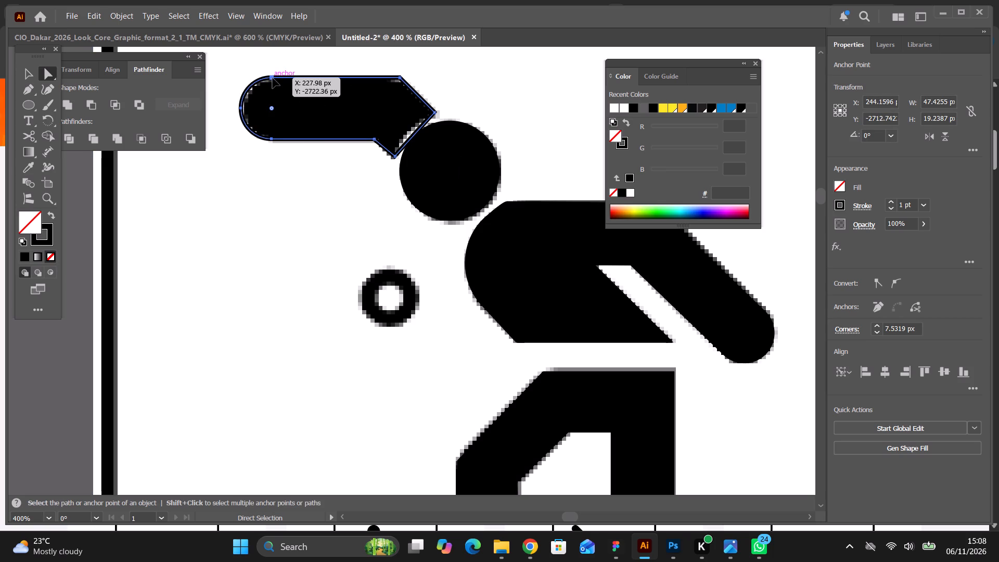
Round the arm's upper corner, where its top edge slopes down toward the head, by about 6.8 px.
{"action": "left_click", "coordinate": [395, 155]}
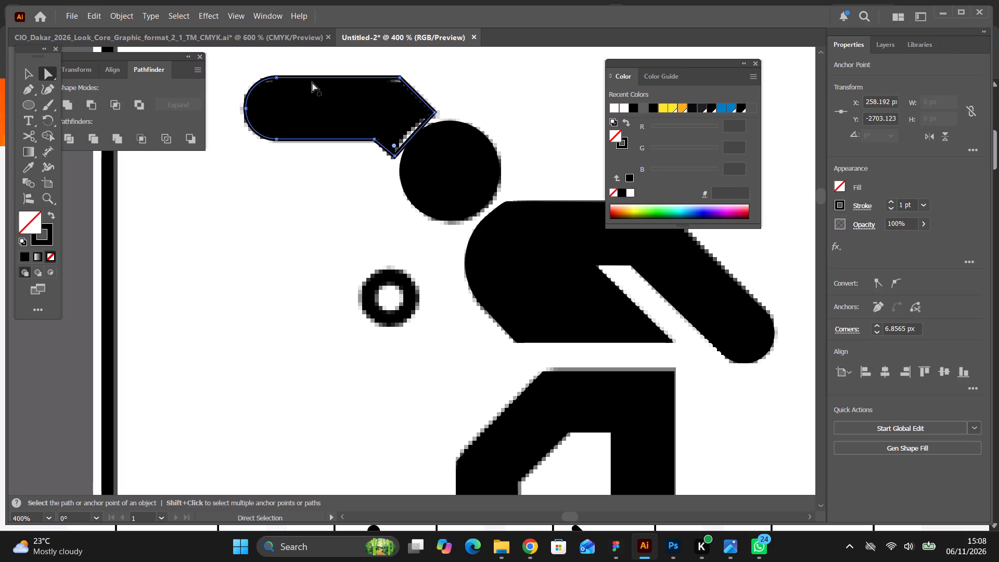
{"action": "left_click", "coordinate": [400, 79]}
{"action": "left_click_drag", "start_coordinate": [396, 86], "coordinate": [392, 88]}
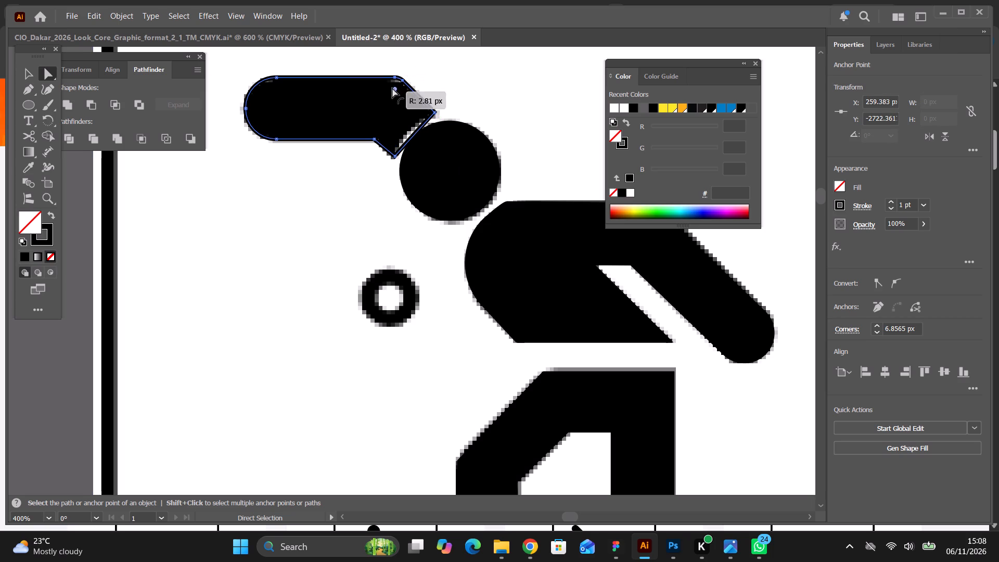
{"action": "left_click_drag", "start_coordinate": [392, 88], "coordinate": [364, 109]}
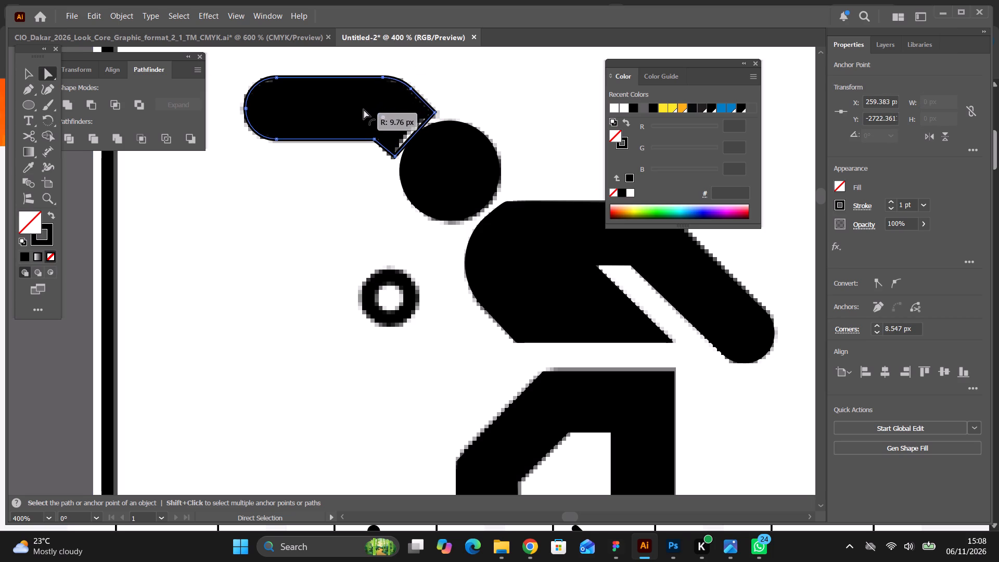
{"action": "left_click_drag", "start_coordinate": [364, 109], "coordinate": [377, 101]}
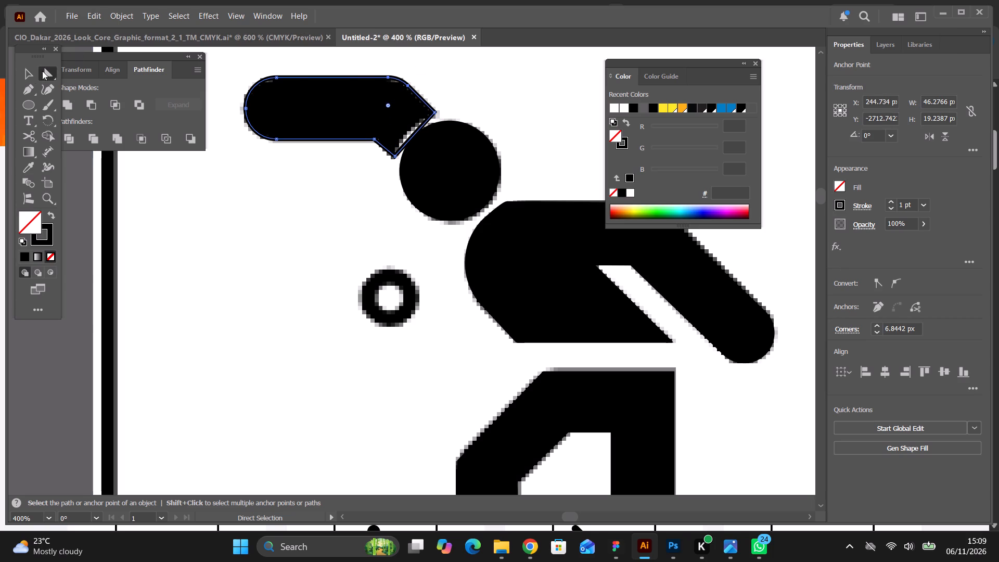
Give the traced arm a solid black fill with no outline.
{"action": "left_click", "coordinate": [28, 74]}
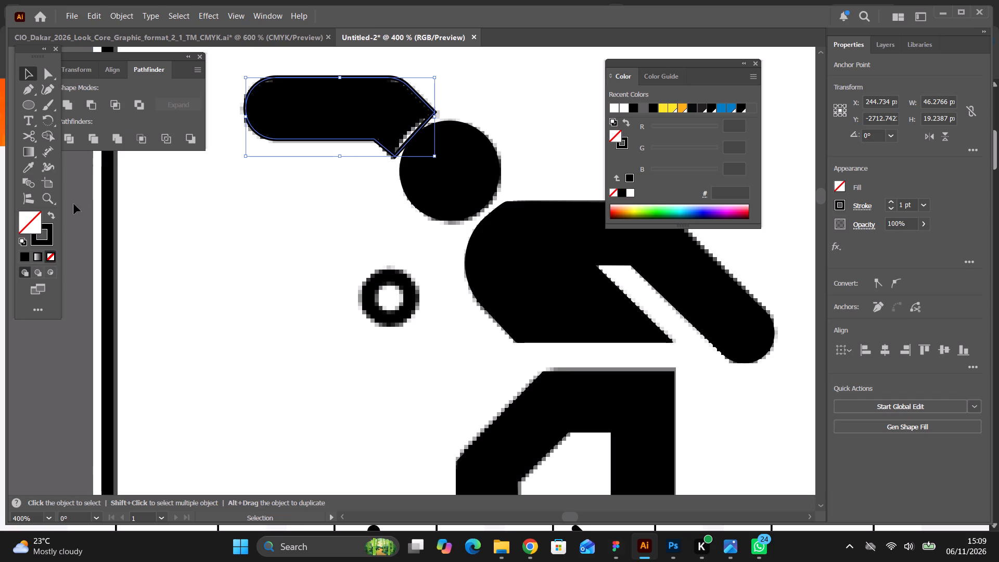
{"action": "left_click", "coordinate": [50, 216]}
{"action": "left_click", "coordinate": [242, 212]}
Offset the head circle's path outward by 2 px.
{"action": "left_click", "coordinate": [420, 168]}
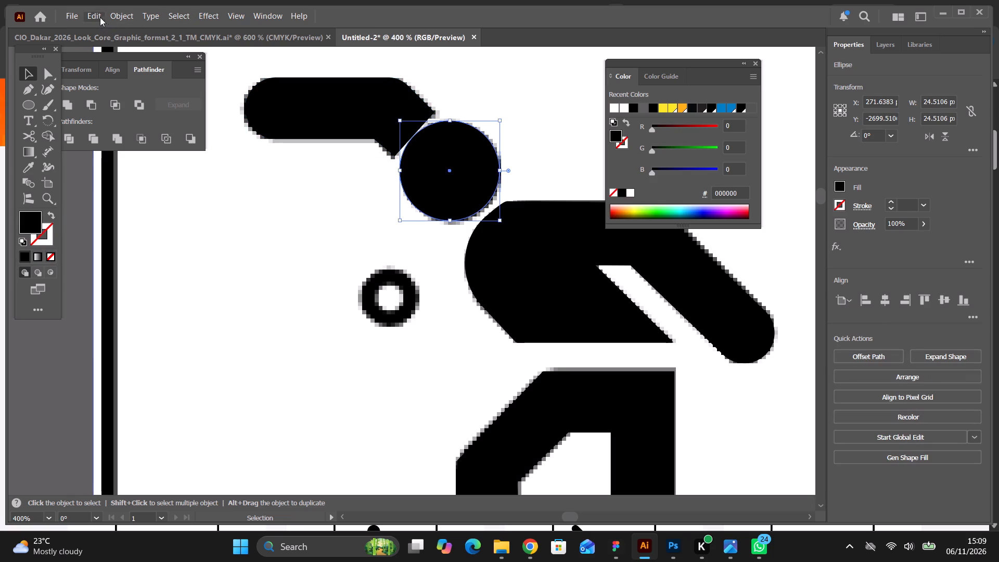
{"action": "left_click", "coordinate": [118, 15]}
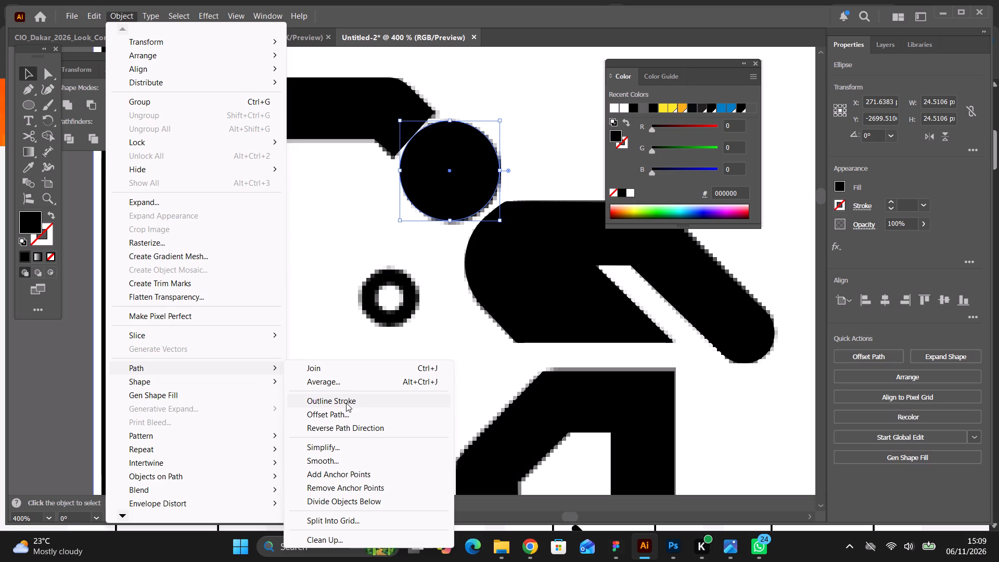
{"action": "left_click", "coordinate": [332, 414]}
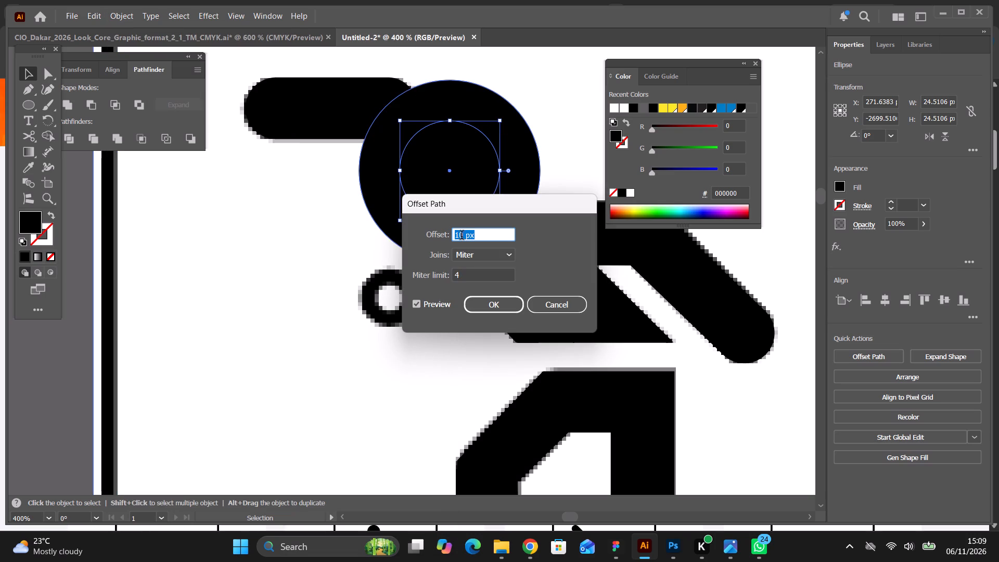
{"action": "left_click_drag", "start_coordinate": [464, 235], "coordinate": [434, 241]}
{"action": "key", "text": "2"}
{"action": "left_click", "coordinate": [416, 306]}
{"action": "left_click", "coordinate": [416, 305]}
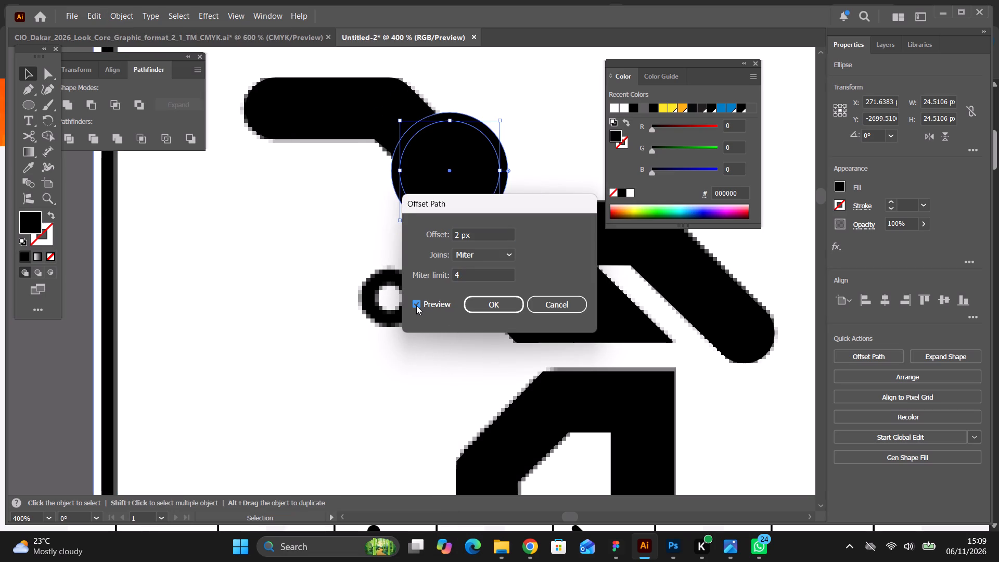
{"action": "left_click", "coordinate": [500, 306]}
Enlarge the offset circle around the head slightly about its centre, deepening its overlap with the arm.
{"action": "left_click", "coordinate": [524, 162]}
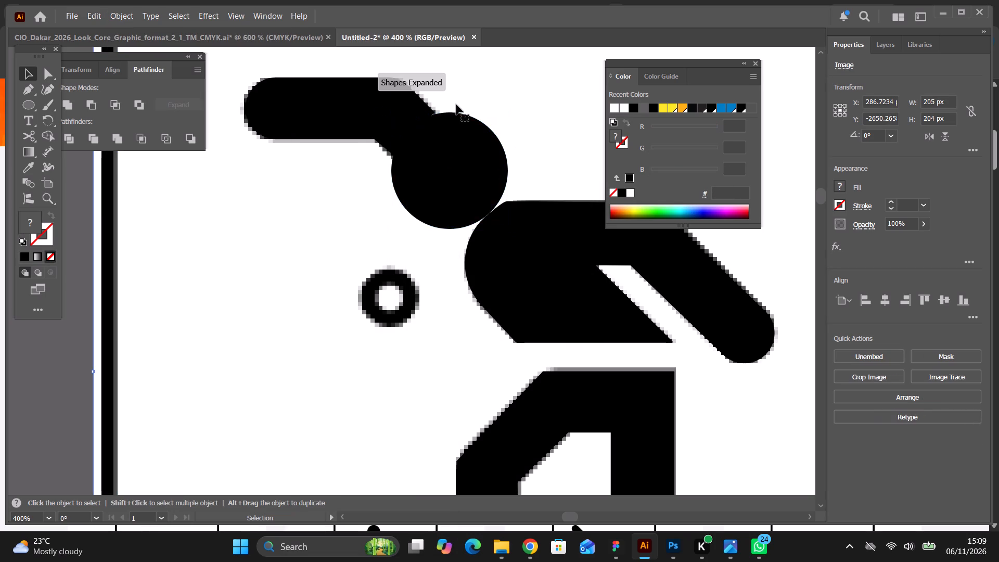
{"action": "left_click", "coordinate": [440, 113]}
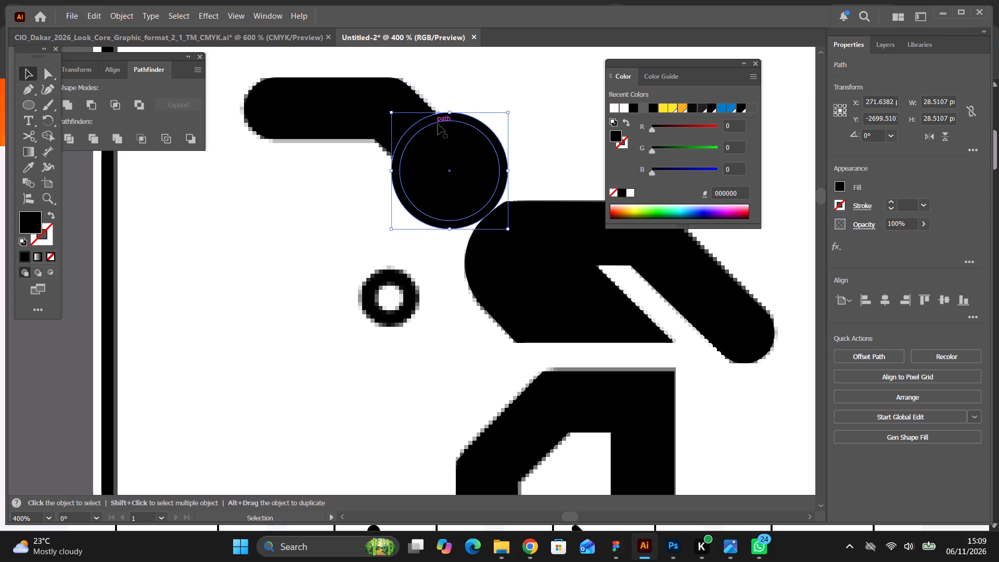
{"action": "left_click", "coordinate": [454, 118]}
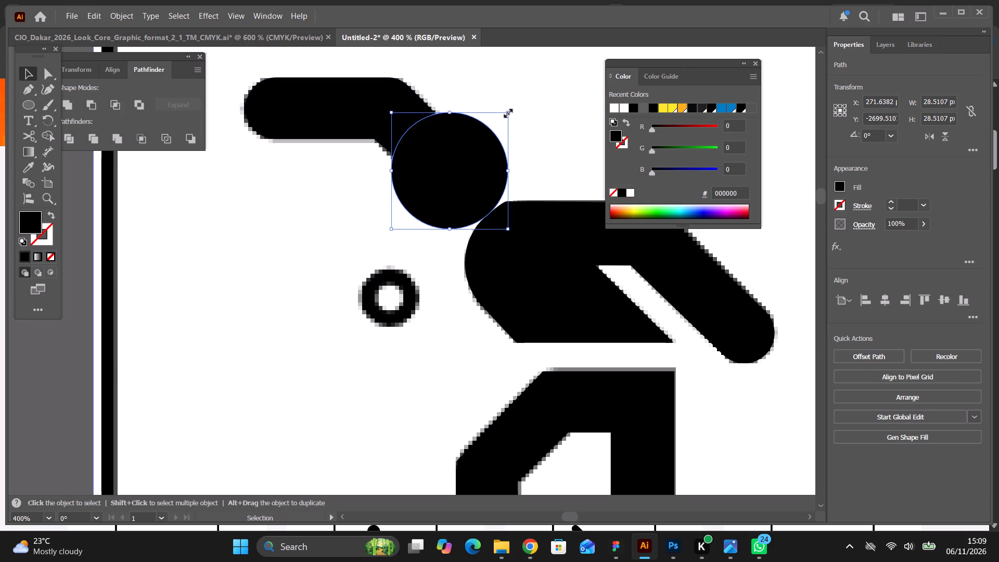
{"action": "left_click_drag", "start_coordinate": [507, 111], "coordinate": [514, 108]}
Divide the arm and the enlarged circle where they overlap with Pathfinder, and ungroup the resulting pieces.
{"action": "left_click", "coordinate": [390, 99], "text": "shift"}
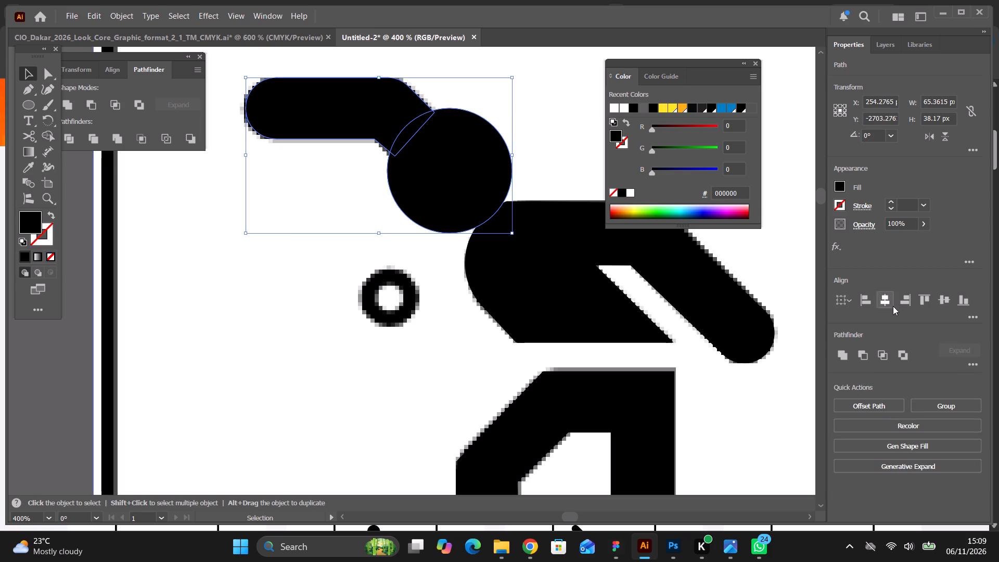
{"action": "left_click", "coordinate": [966, 364]}
{"action": "left_click", "coordinate": [844, 437]}
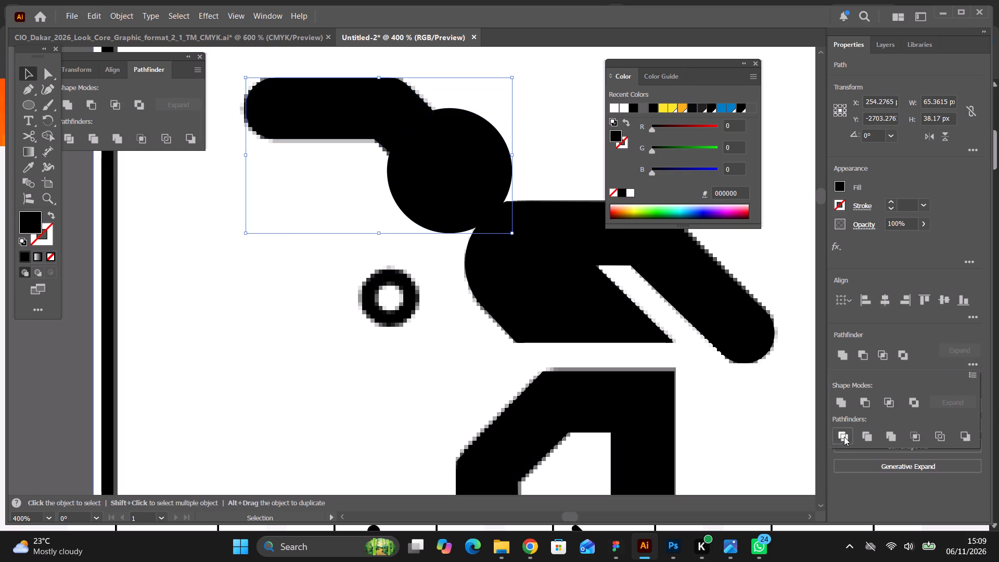
{"action": "left_click", "coordinate": [546, 99]}
{"action": "left_click", "coordinate": [437, 134]}
{"action": "right_click", "coordinate": [437, 134]}
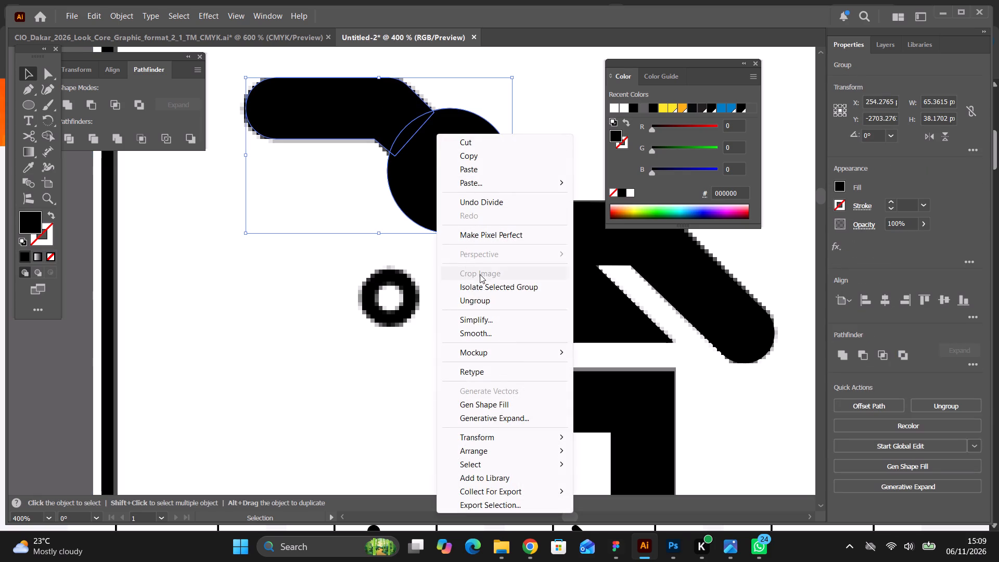
{"action": "left_click", "coordinate": [477, 301]}
Delete the overlap piece at the arm's end and the leftover enlarged circle, leaving a curved gap around the head.
{"action": "left_click", "coordinate": [547, 122]}
{"action": "left_click", "coordinate": [409, 130]}
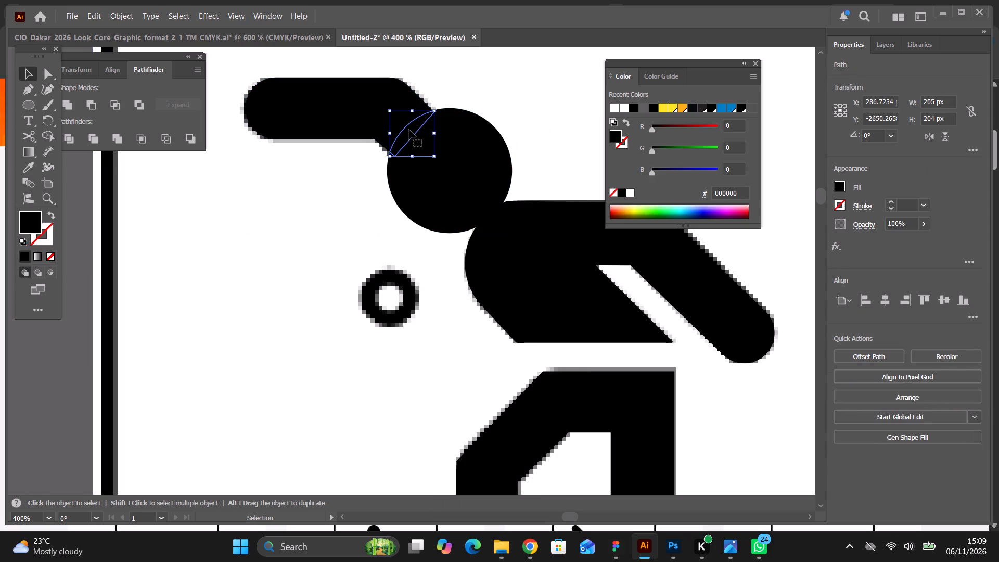
{"action": "key", "text": "BackSpace"}
{"action": "left_click", "coordinate": [460, 115]}
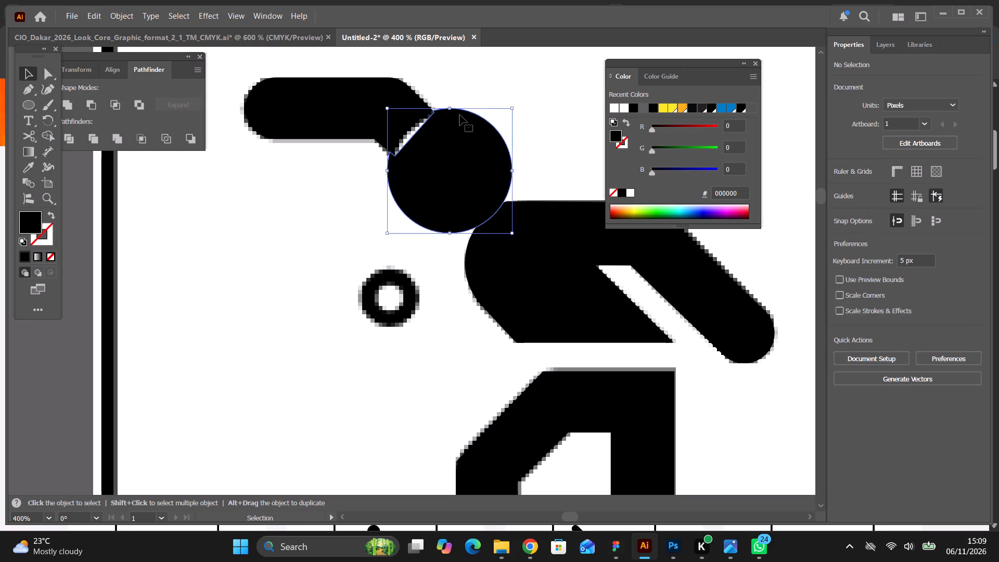
{"action": "key", "text": "BackSpace"}
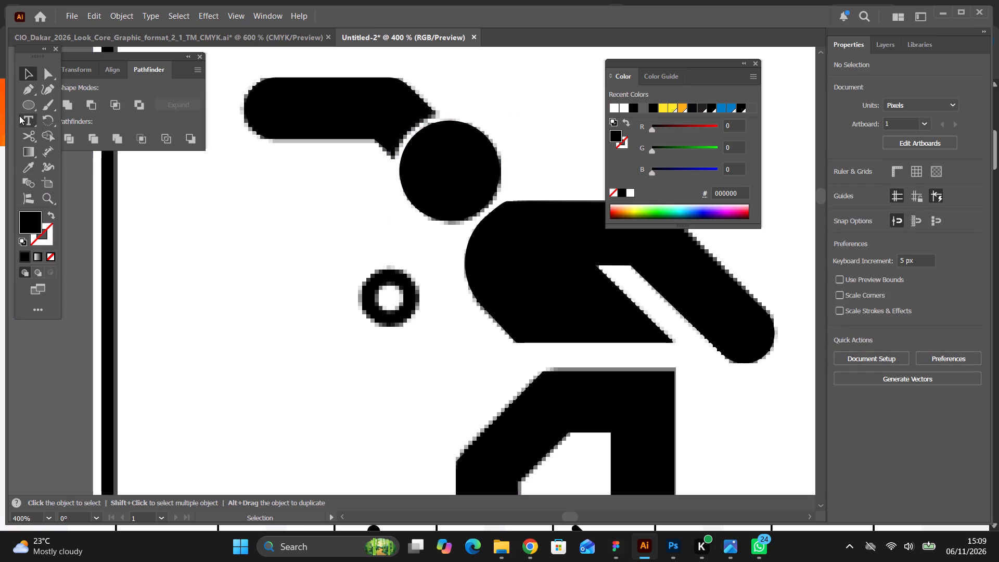
Trace the ball with a centred circle about 11.5 px across, with no fill and a 2 pt black stroke.
{"action": "left_click", "coordinate": [31, 104]}
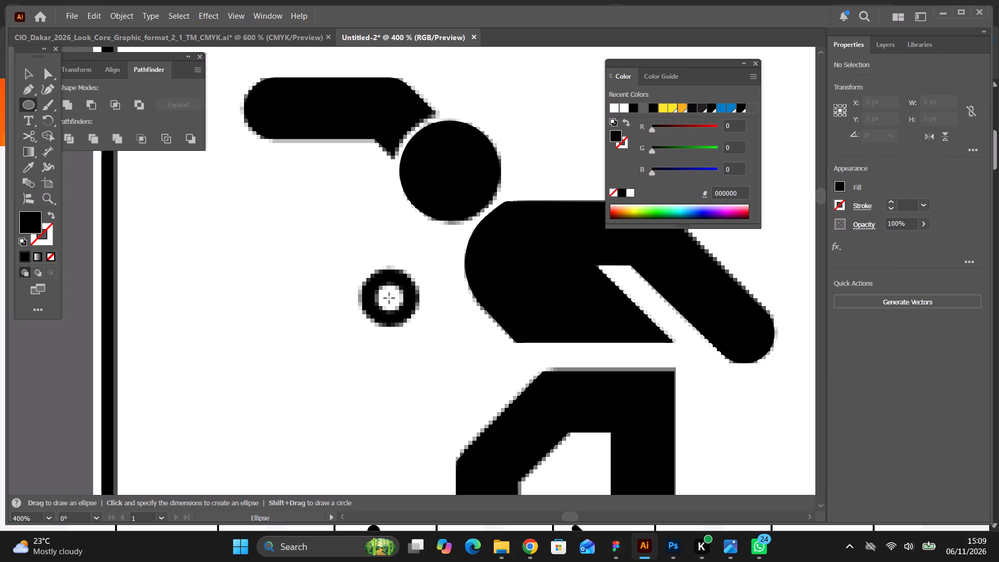
{"action": "left_click_drag", "start_coordinate": [389, 298], "coordinate": [404, 321]}
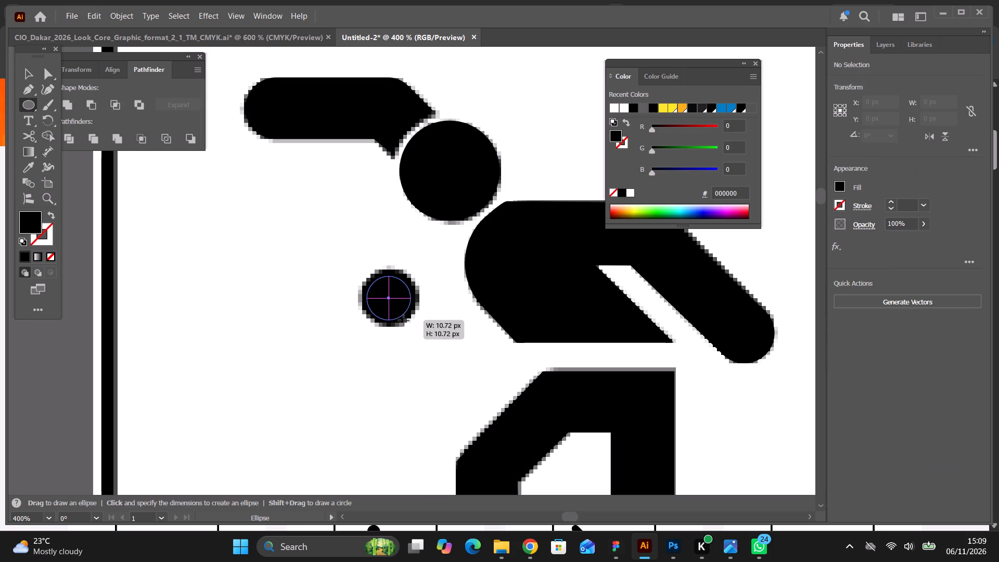
{"action": "left_click_drag", "start_coordinate": [404, 321], "coordinate": [403, 322]}
{"action": "left_click", "coordinate": [52, 211]}
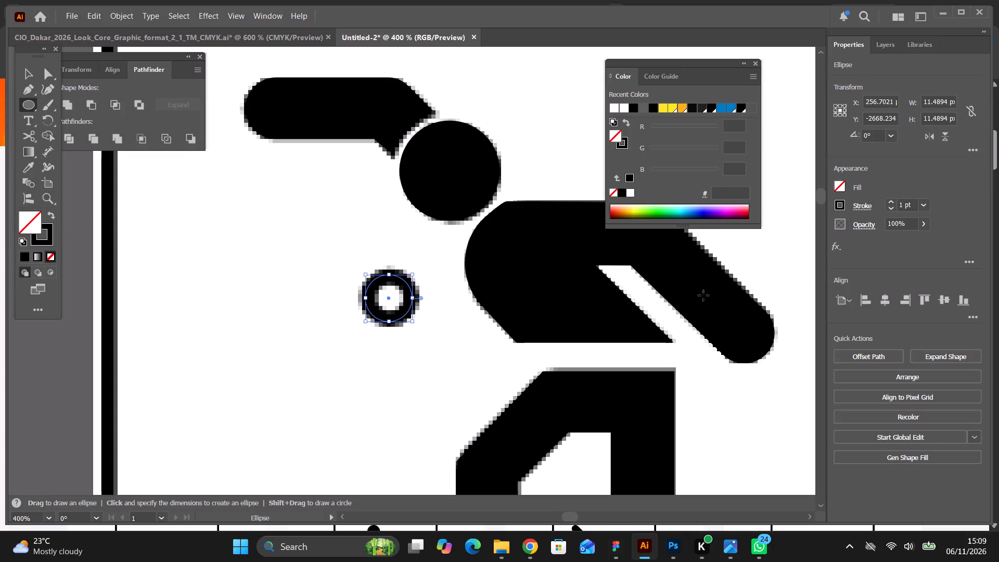
{"action": "left_click", "coordinate": [890, 202]}
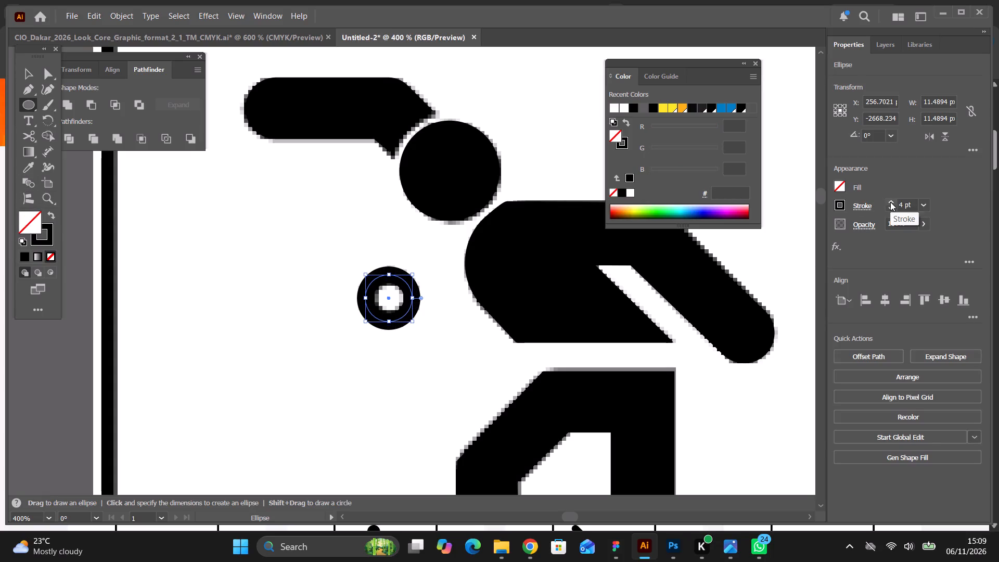
{"action": "double_click", "coordinate": [891, 207]}
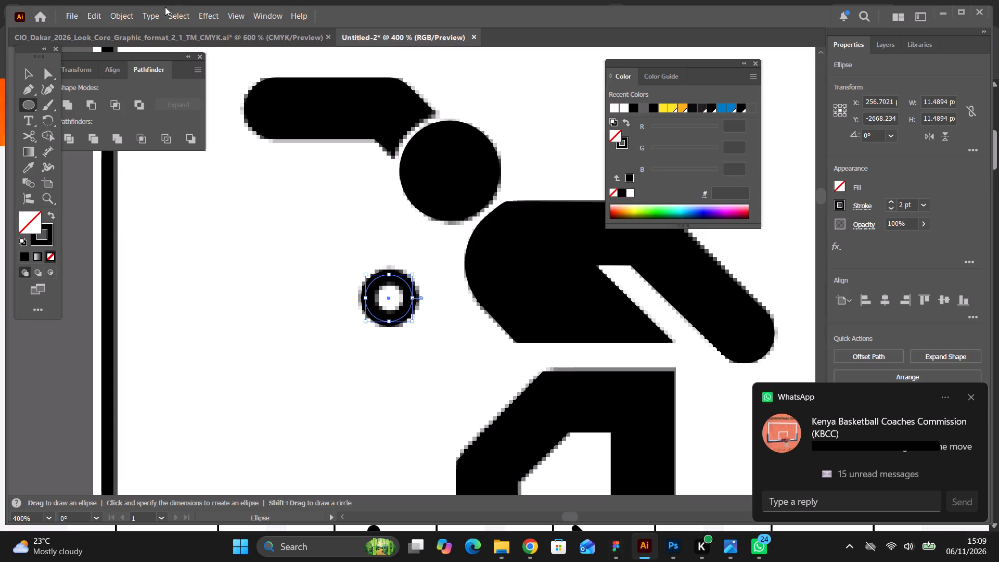
Expand the ball circle's stroke into a filled ring shape.
{"action": "left_click", "coordinate": [127, 15]}
{"action": "left_click", "coordinate": [144, 203]}
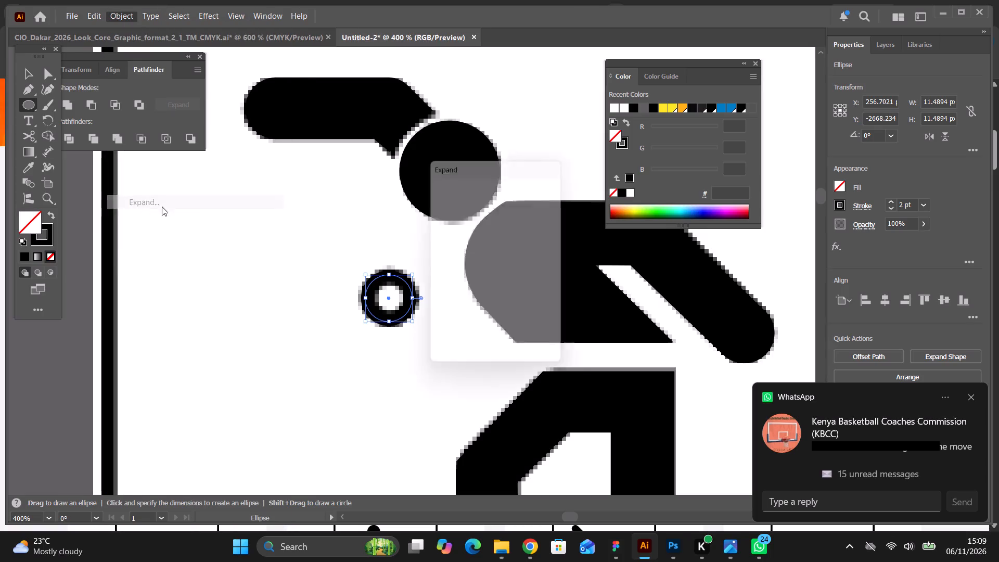
{"action": "left_click", "coordinate": [466, 344]}
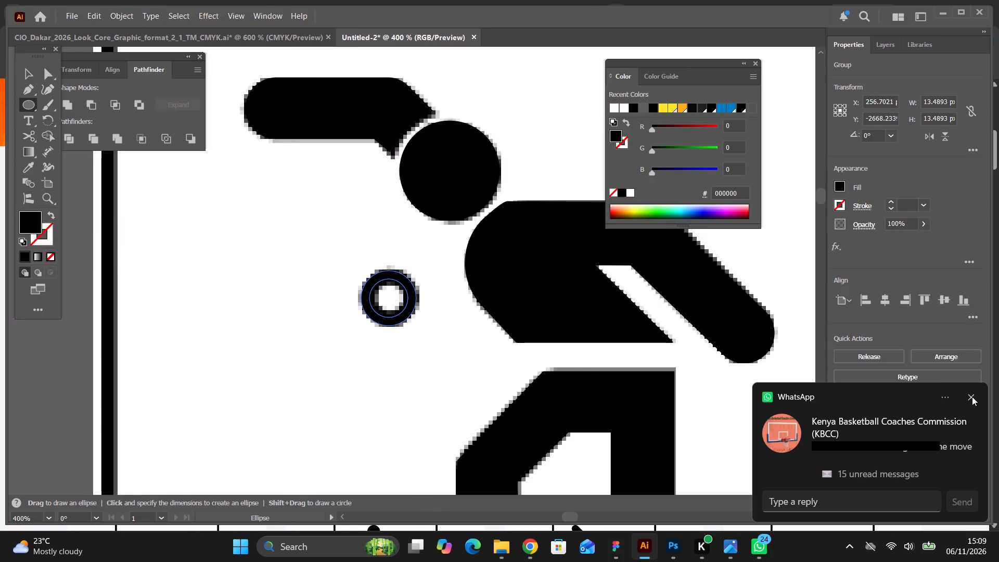
{"action": "left_click", "coordinate": [972, 397]}
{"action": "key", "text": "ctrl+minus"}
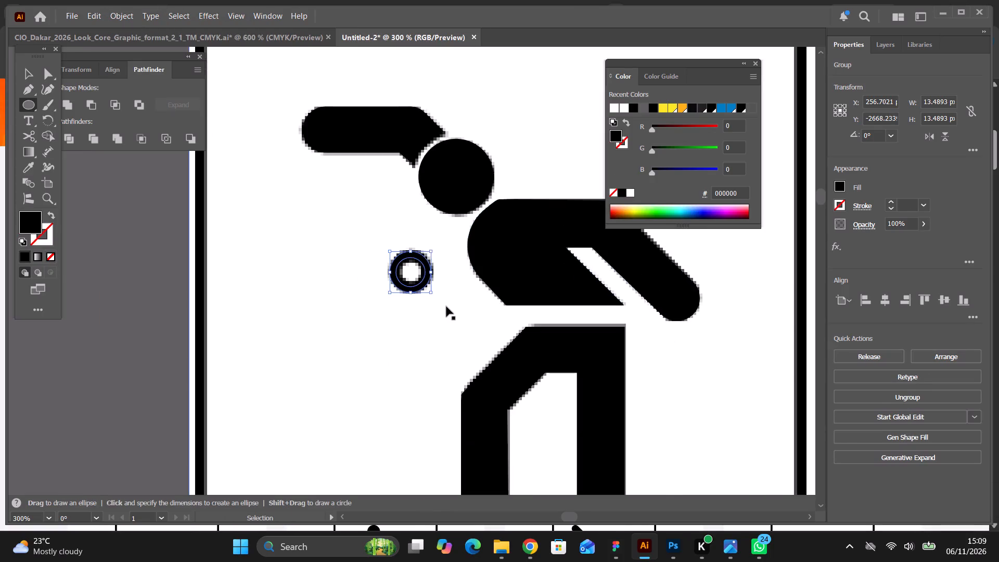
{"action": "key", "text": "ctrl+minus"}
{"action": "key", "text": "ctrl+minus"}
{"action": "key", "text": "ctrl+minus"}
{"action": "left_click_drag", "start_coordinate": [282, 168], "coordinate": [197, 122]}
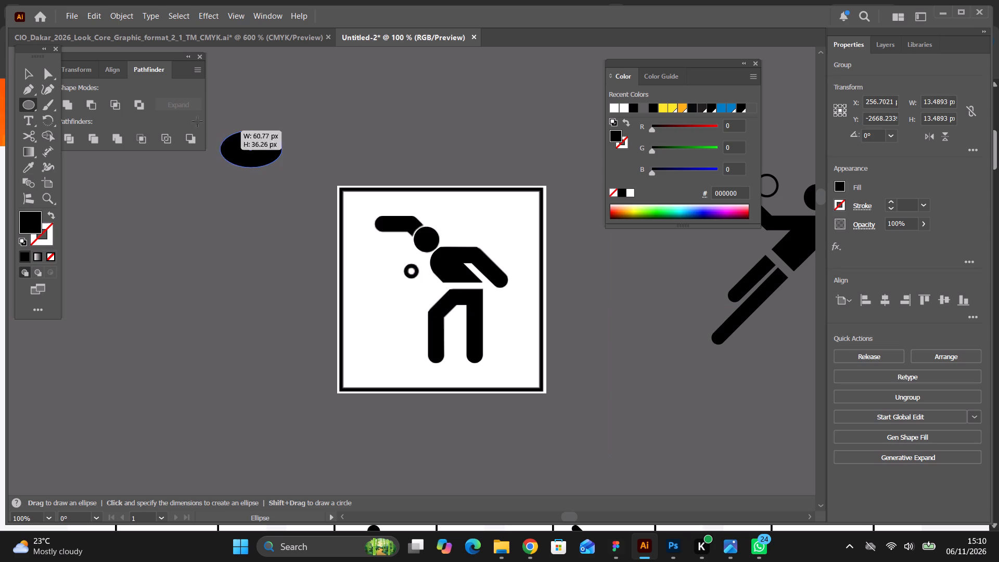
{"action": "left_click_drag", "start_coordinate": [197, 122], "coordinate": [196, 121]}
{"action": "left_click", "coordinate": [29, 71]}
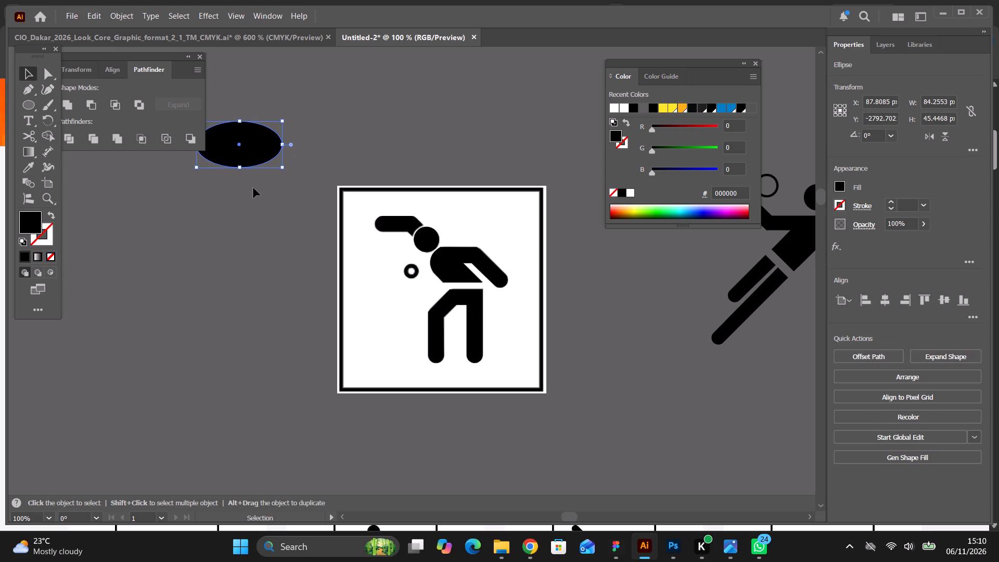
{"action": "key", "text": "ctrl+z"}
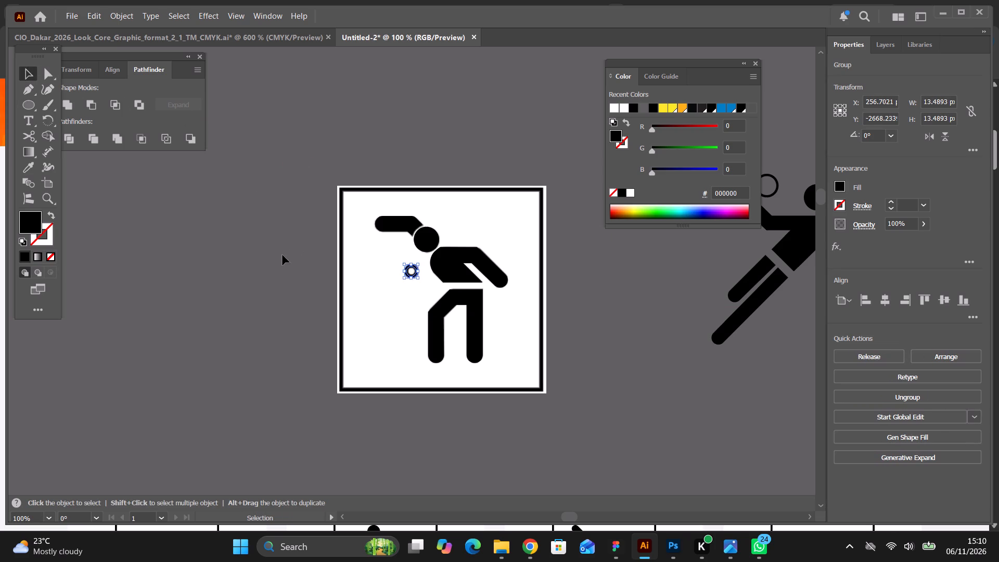
Move the framed Baseball5 reference image out from under the vector tracing, clear of the figure.
{"action": "left_click", "coordinate": [280, 256]}
{"action": "left_click_drag", "start_coordinate": [364, 189], "coordinate": [282, 239]}
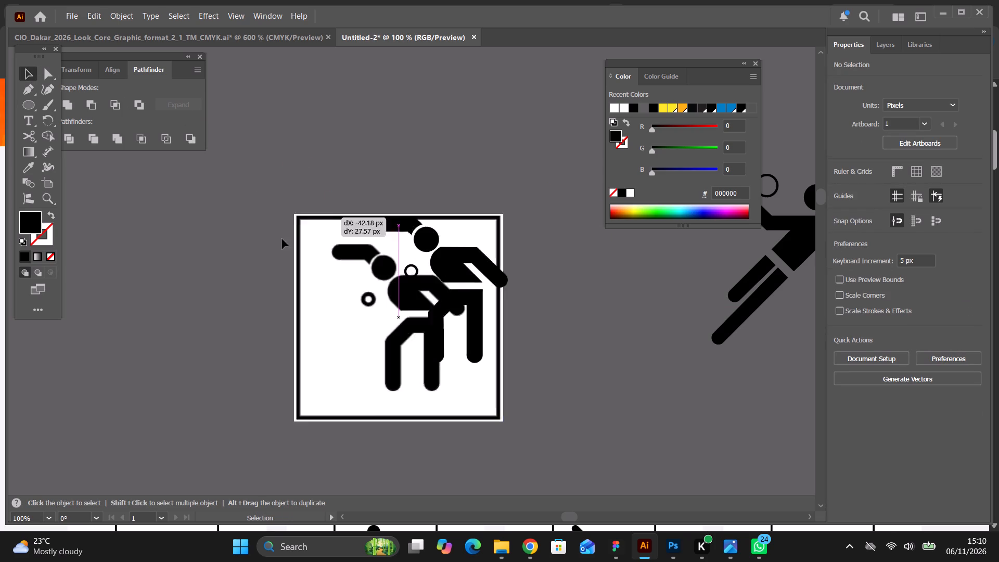
{"action": "left_click_drag", "start_coordinate": [282, 239], "coordinate": [149, 240]}
Group all the traced Baseball5 parts, including arm, head, ball, torso and legs, into one object.
{"action": "left_click_drag", "start_coordinate": [356, 196], "coordinate": [529, 394]}
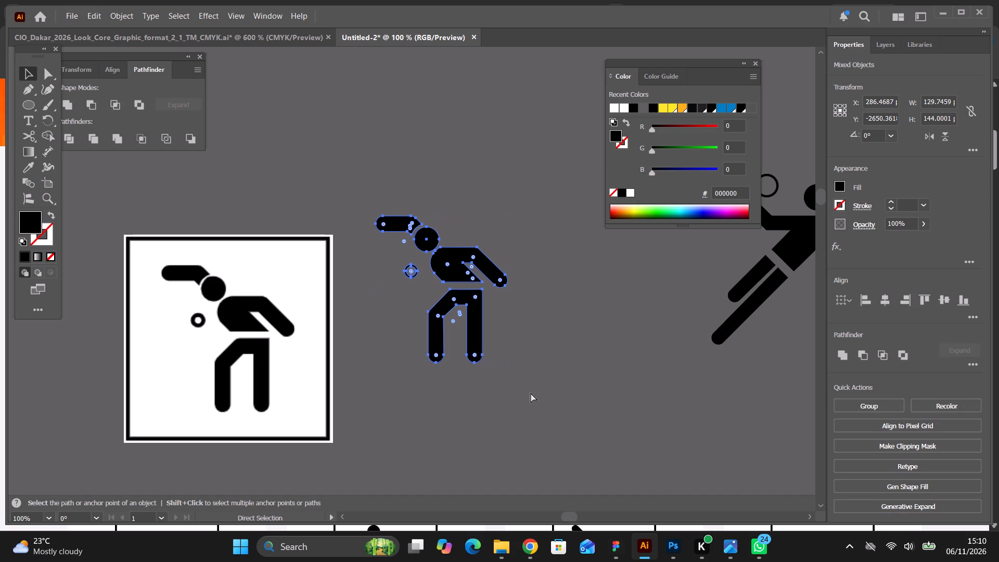
{"action": "key", "text": "ctrl+f"}
{"action": "left_click", "coordinate": [463, 274]}
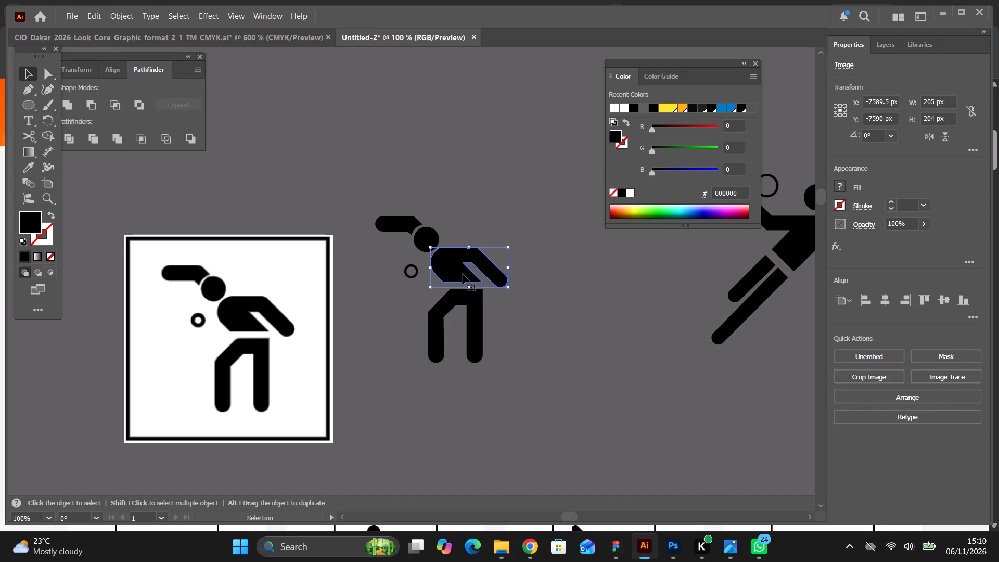
{"action": "left_click_drag", "start_coordinate": [362, 189], "coordinate": [520, 393]}
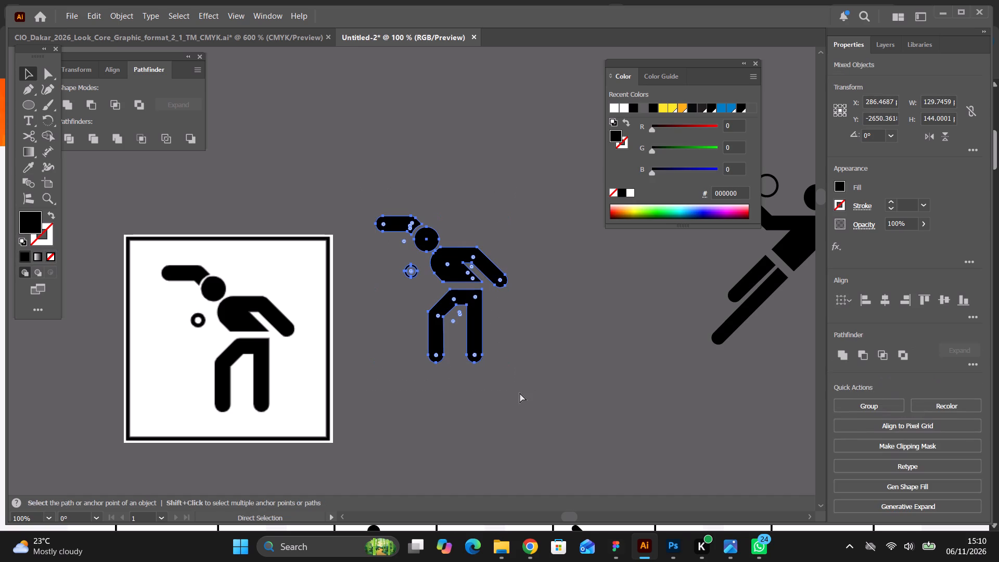
{"action": "key", "text": "ctrl+g"}
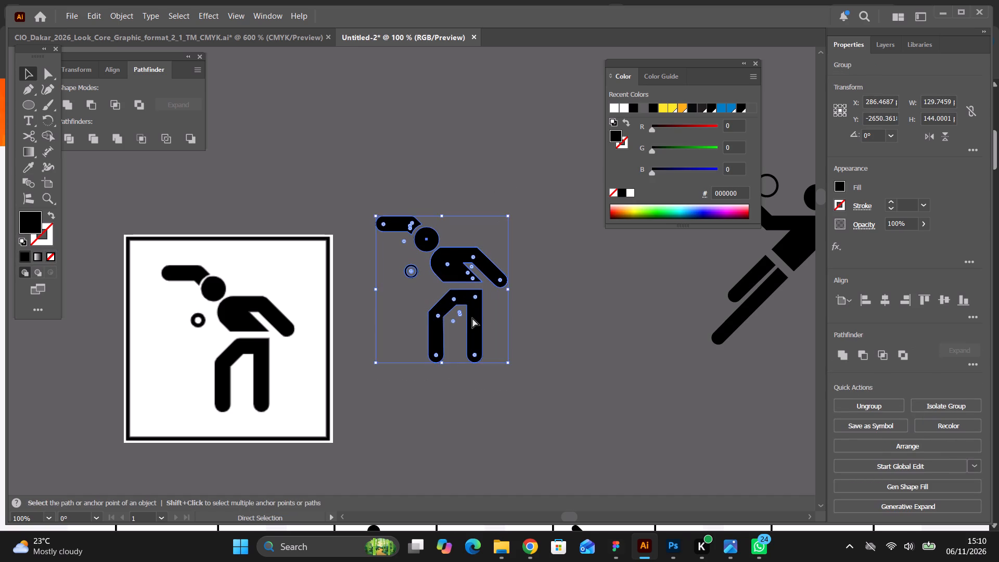
With the Baseball5 group copied, move the handball figure out of the white framed artboard to the empty space beside the cyclist.
{"action": "key", "text": "ctrl+c"}
{"action": "scroll", "coordinate": [511, 376], "scroll_direction": "down", "scroll_amount": 20}
{"action": "scroll", "coordinate": [511, 376], "scroll_direction": "down", "scroll_amount": 10}
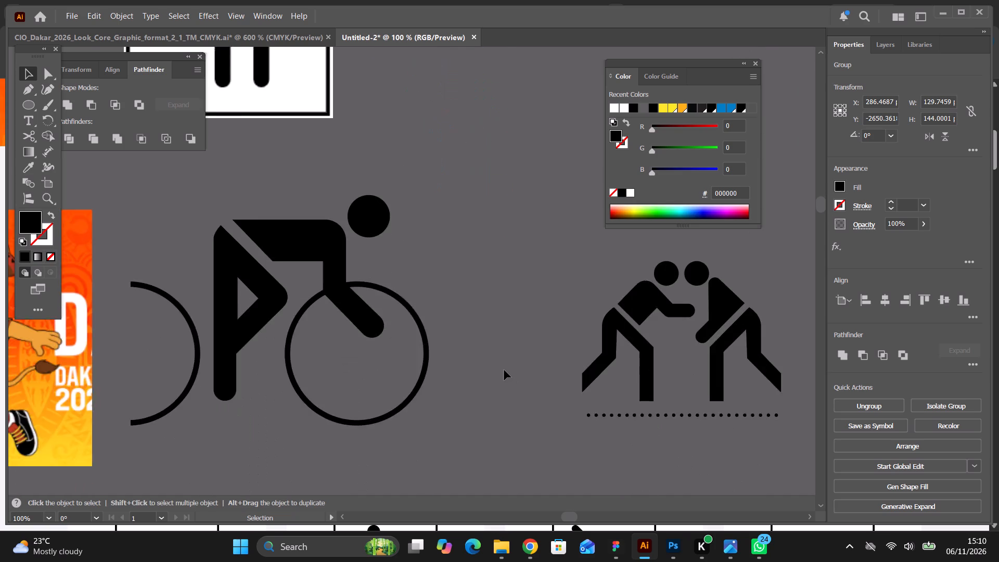
{"action": "scroll", "coordinate": [504, 370], "scroll_direction": "down", "scroll_amount": 20}
{"action": "scroll", "coordinate": [504, 370], "scroll_direction": "down", "scroll_amount": 20}
{"action": "scroll", "coordinate": [504, 370], "scroll_direction": "down", "scroll_amount": 1}
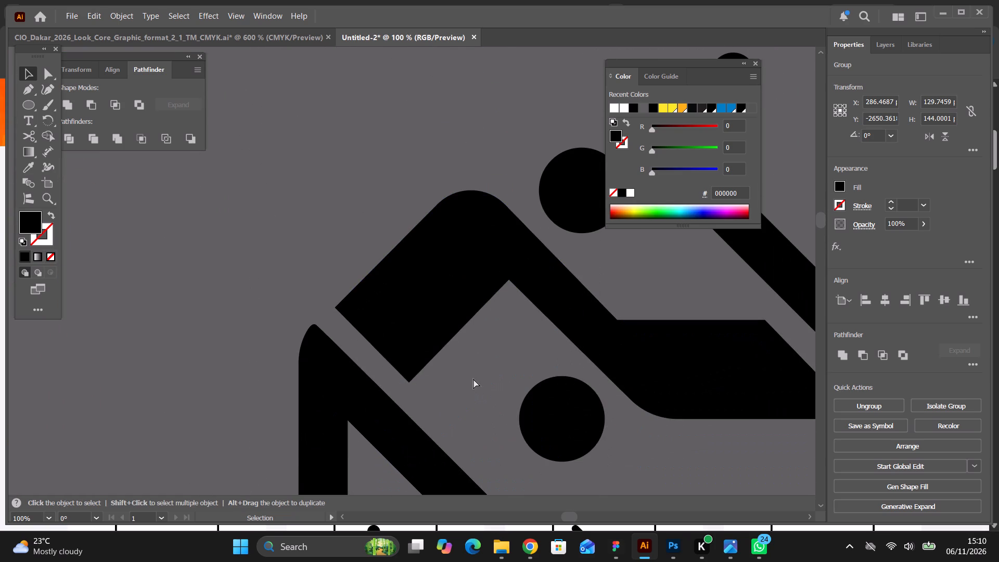
{"action": "key", "text": "ctrl+minus"}
{"action": "key", "text": "ctrl+minus"}
{"action": "key", "text": "ctrl+minus"}
{"action": "scroll", "coordinate": [476, 411], "scroll_direction": "down", "scroll_amount": 19}
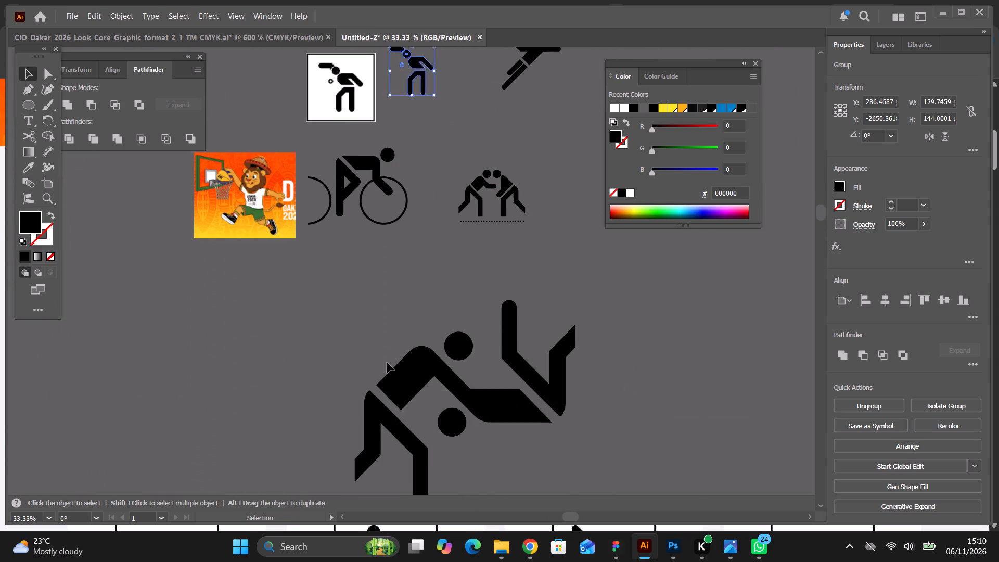
{"action": "scroll", "coordinate": [387, 363], "scroll_direction": "down", "scroll_amount": 20}
{"action": "scroll", "coordinate": [387, 363], "scroll_direction": "down", "scroll_amount": 20}
{"action": "scroll", "coordinate": [387, 363], "scroll_direction": "down", "scroll_amount": 19}
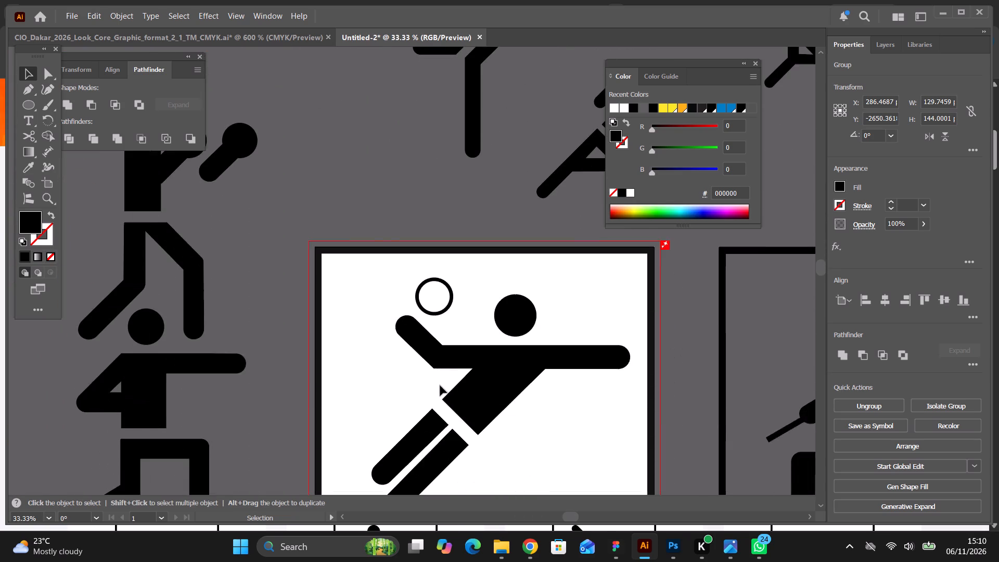
{"action": "scroll", "coordinate": [440, 386], "scroll_direction": "down", "scroll_amount": 2}
{"action": "left_click", "coordinate": [478, 334]}
{"action": "key", "text": "ctrl+minus"}
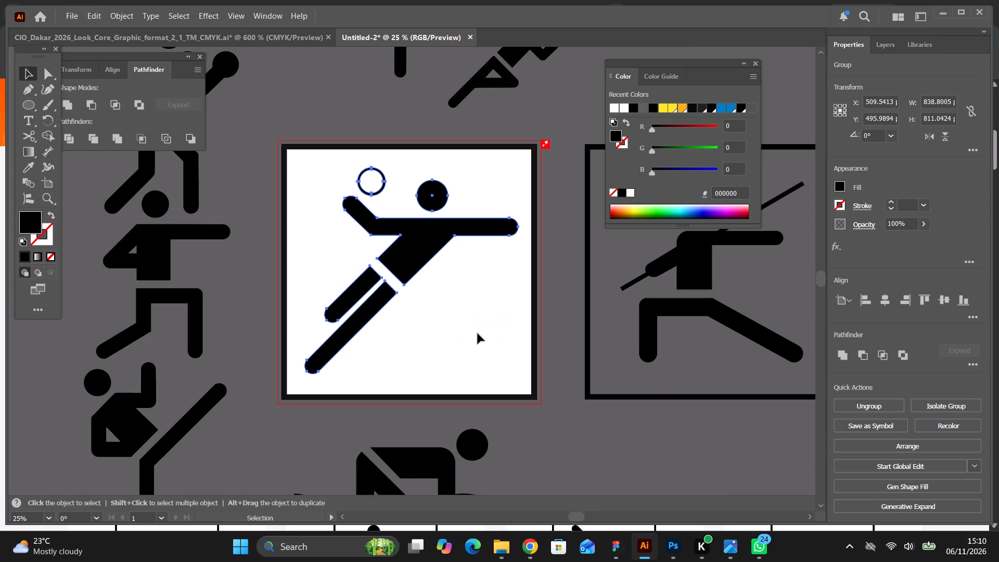
{"action": "key", "text": "ctrl+equal"}
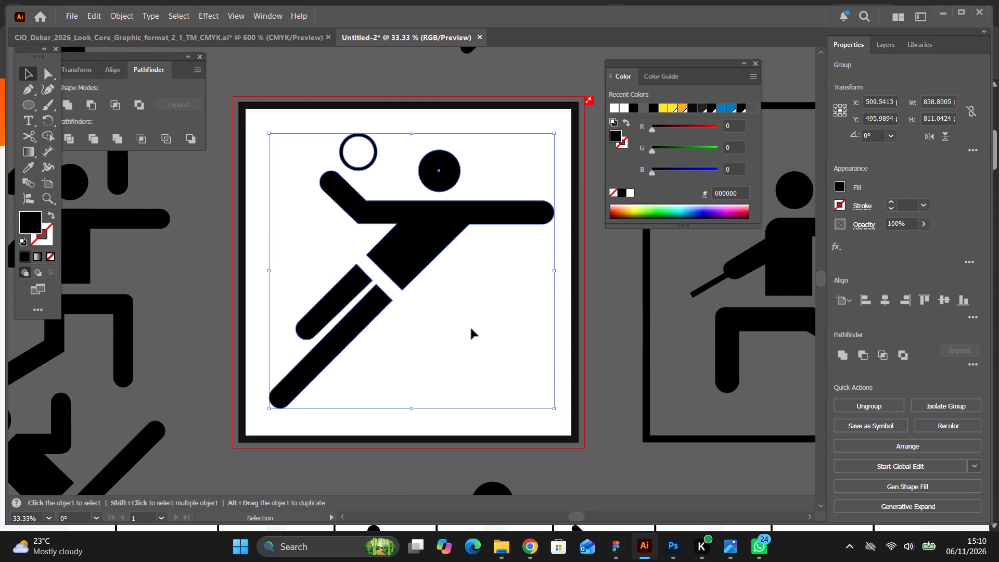
{"action": "scroll", "coordinate": [471, 329], "scroll_direction": "up", "scroll_amount": 10}
{"action": "scroll", "coordinate": [443, 340], "scroll_direction": "down", "scroll_amount": 8}
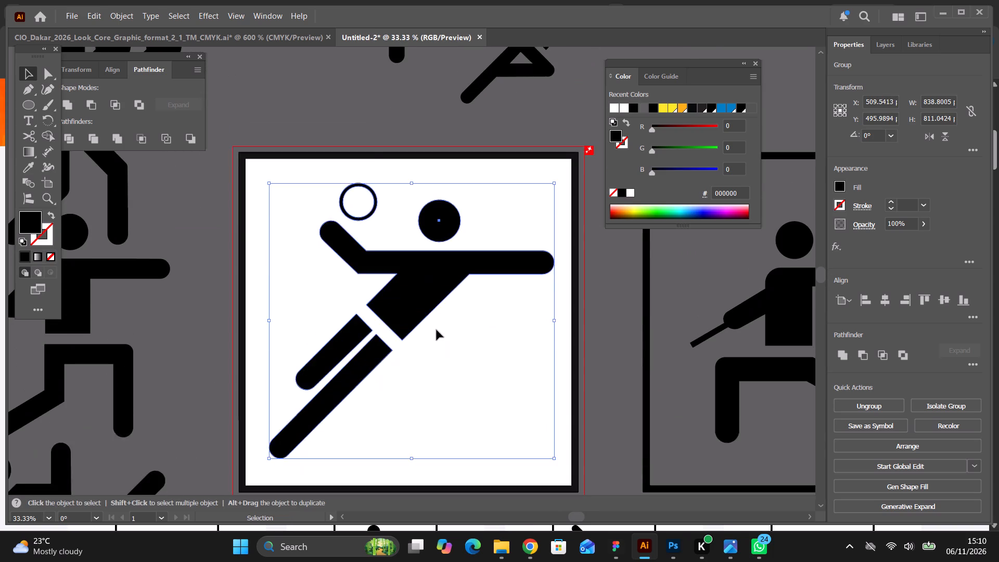
{"action": "scroll", "coordinate": [437, 330], "scroll_direction": "down", "scroll_amount": 6}
{"action": "left_click_drag", "start_coordinate": [403, 222], "coordinate": [622, 477]}
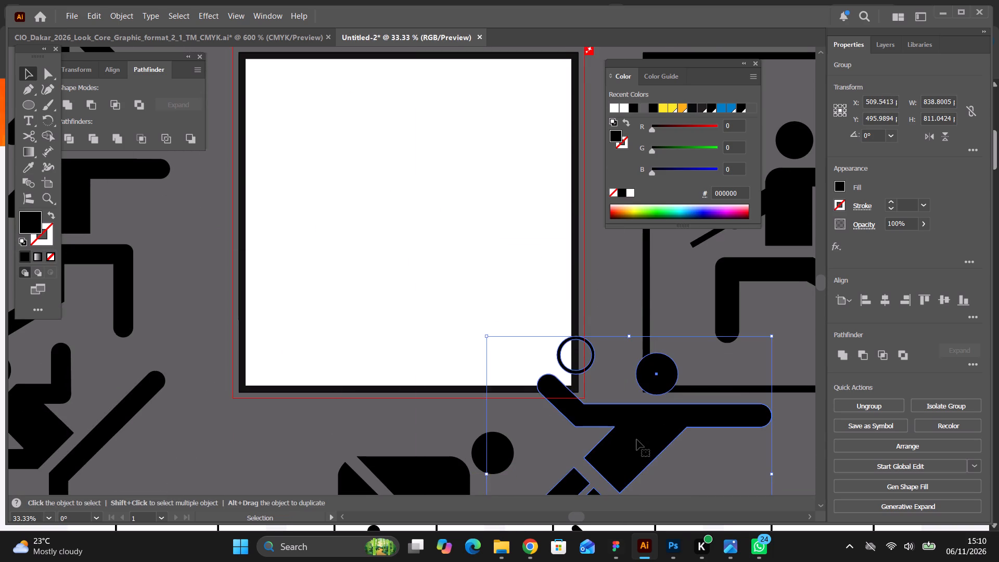
{"action": "scroll", "coordinate": [638, 437], "scroll_direction": "down", "scroll_amount": 11}
{"action": "left_click_drag", "start_coordinate": [633, 320], "coordinate": [710, 419]}
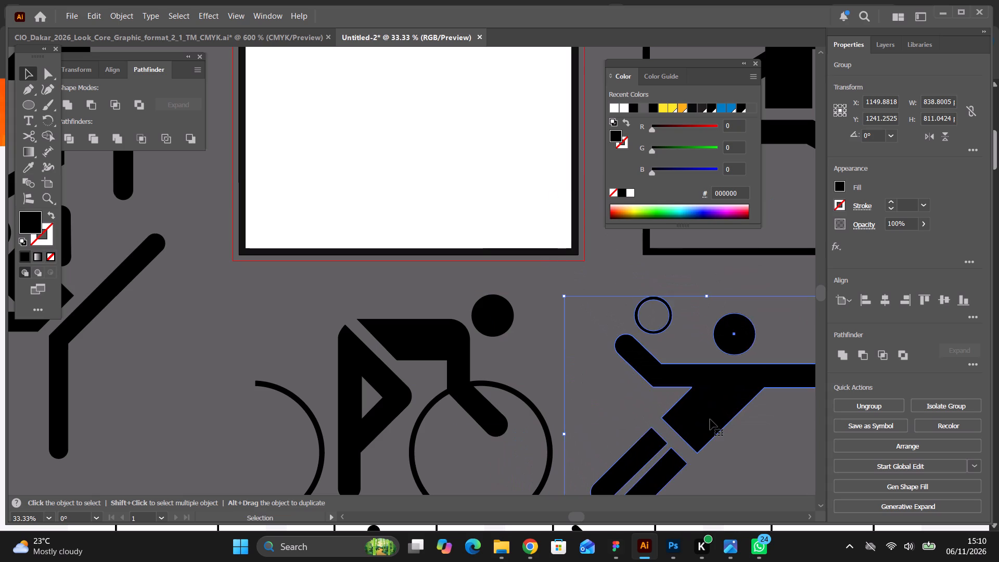
{"action": "scroll", "coordinate": [696, 413], "scroll_direction": "up", "scroll_amount": 18}
{"action": "left_click", "coordinate": [625, 349]}
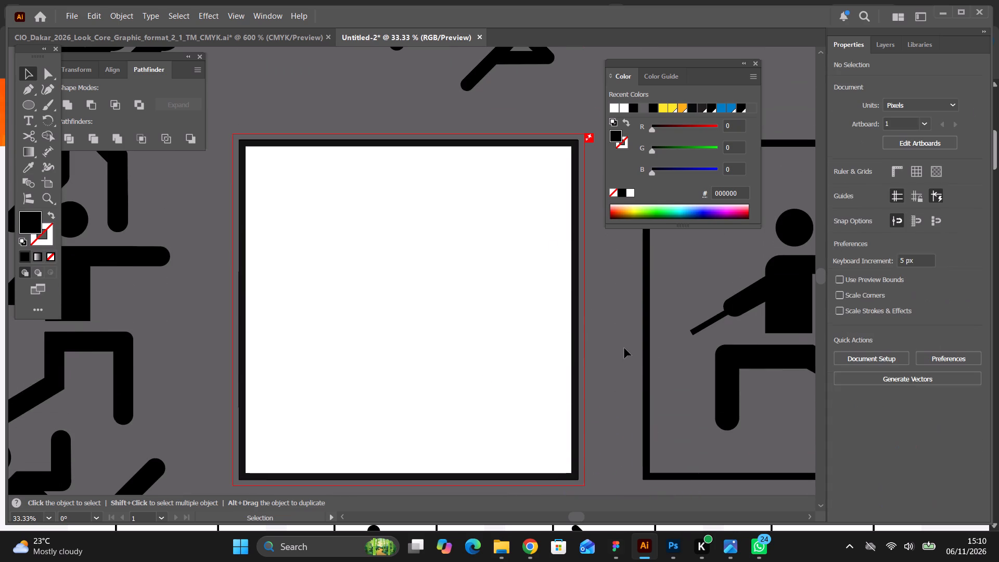
Paste the Baseball5 figure into the white frame, enlarged to about 542 × 601 px and roughly centred.
{"action": "key", "text": "ctrl+v"}
{"action": "left_click_drag", "start_coordinate": [436, 297], "coordinate": [503, 458]}
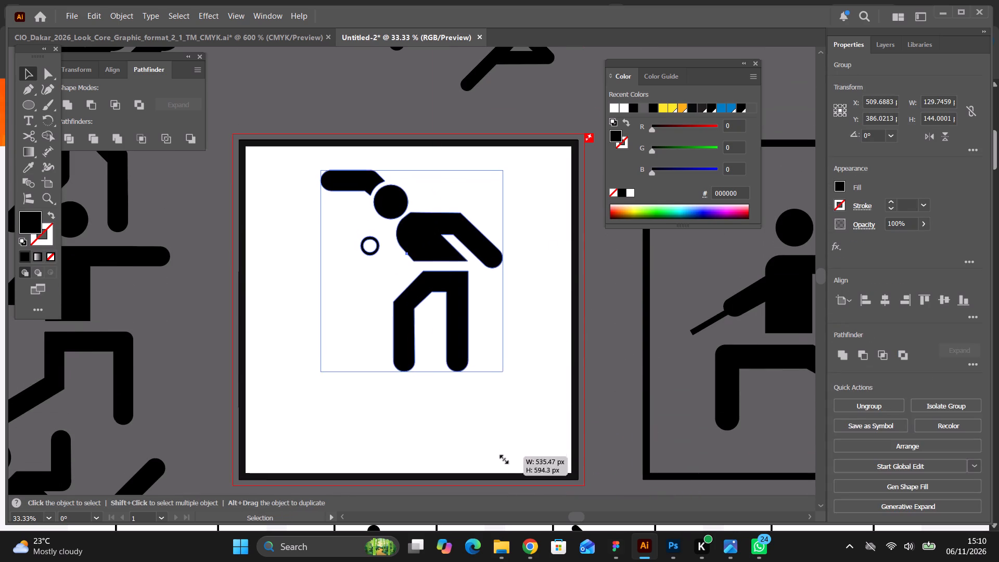
{"action": "left_click_drag", "start_coordinate": [503, 458], "coordinate": [504, 461]}
{"action": "left_click_drag", "start_coordinate": [431, 285], "coordinate": [425, 342]}
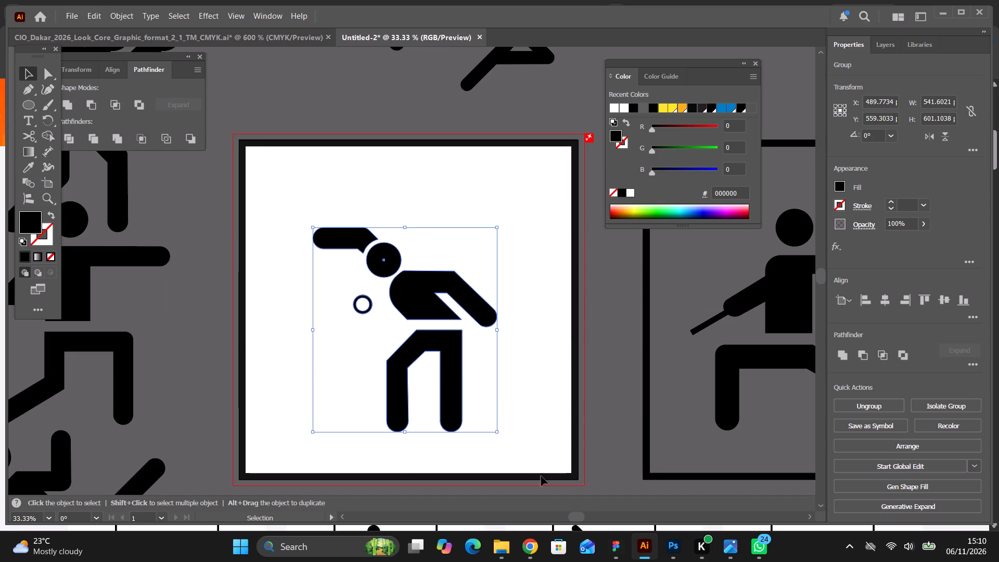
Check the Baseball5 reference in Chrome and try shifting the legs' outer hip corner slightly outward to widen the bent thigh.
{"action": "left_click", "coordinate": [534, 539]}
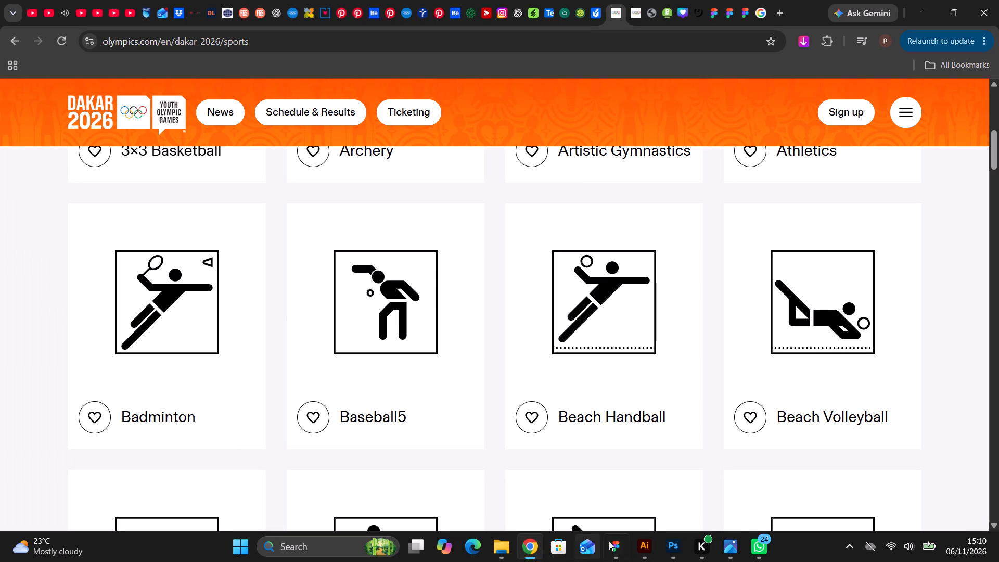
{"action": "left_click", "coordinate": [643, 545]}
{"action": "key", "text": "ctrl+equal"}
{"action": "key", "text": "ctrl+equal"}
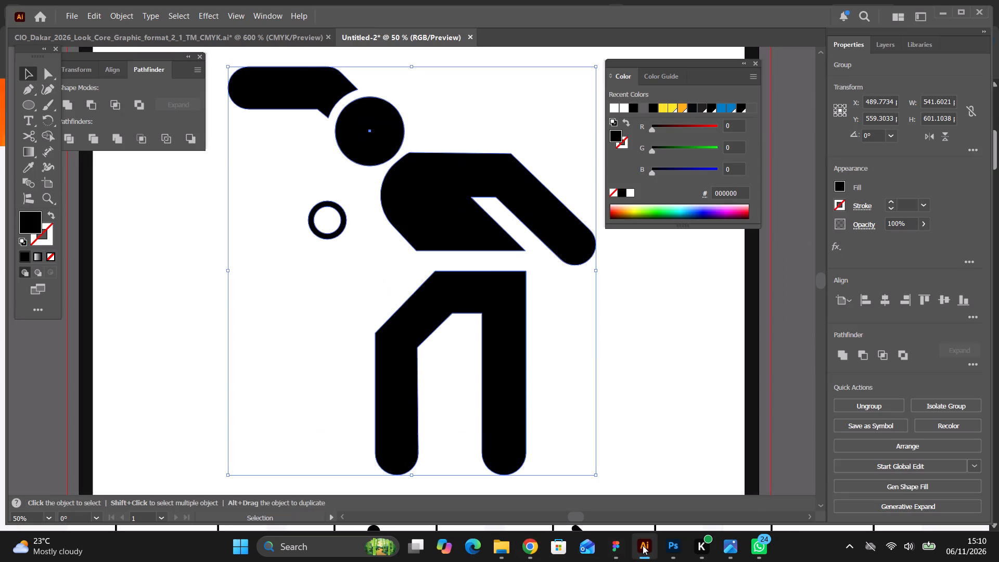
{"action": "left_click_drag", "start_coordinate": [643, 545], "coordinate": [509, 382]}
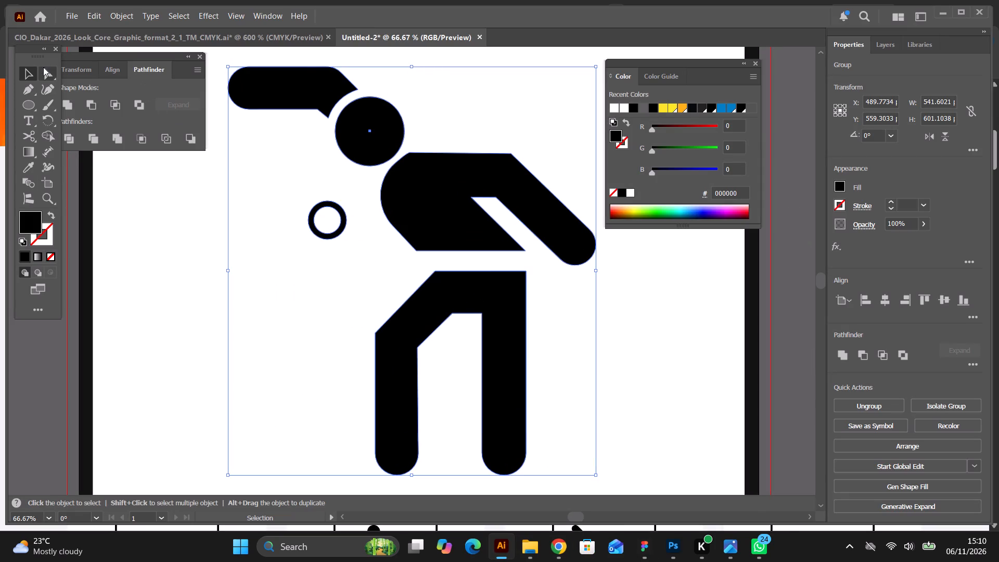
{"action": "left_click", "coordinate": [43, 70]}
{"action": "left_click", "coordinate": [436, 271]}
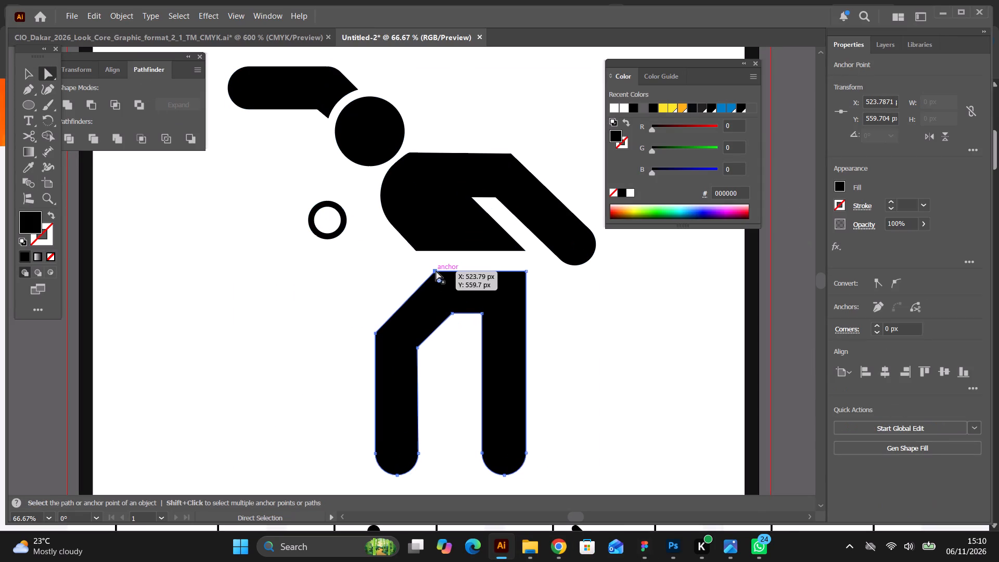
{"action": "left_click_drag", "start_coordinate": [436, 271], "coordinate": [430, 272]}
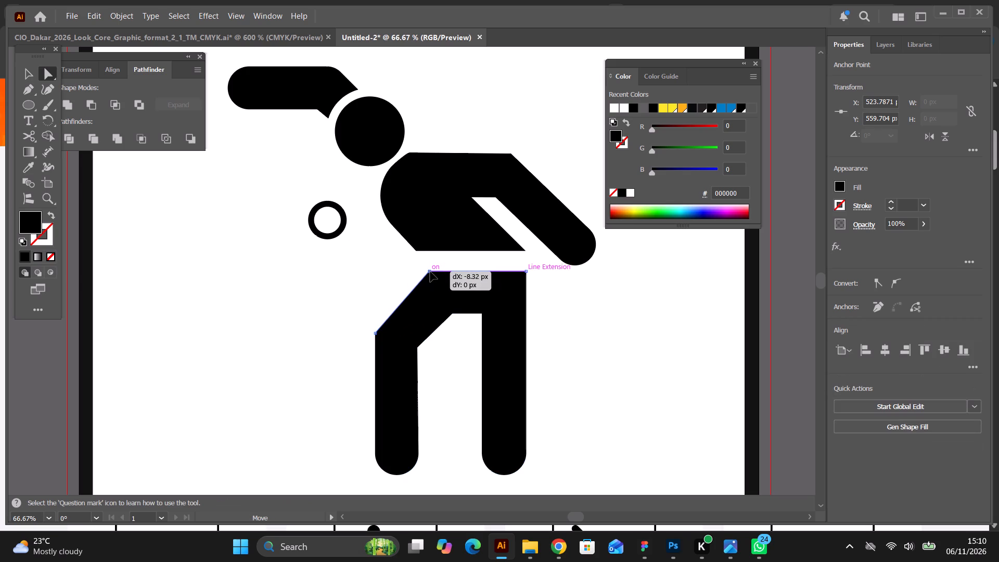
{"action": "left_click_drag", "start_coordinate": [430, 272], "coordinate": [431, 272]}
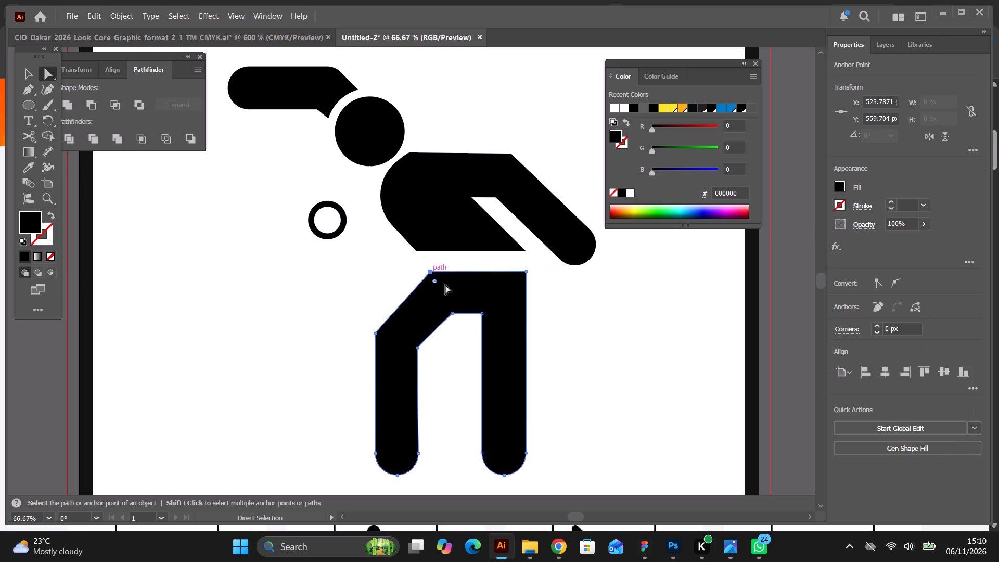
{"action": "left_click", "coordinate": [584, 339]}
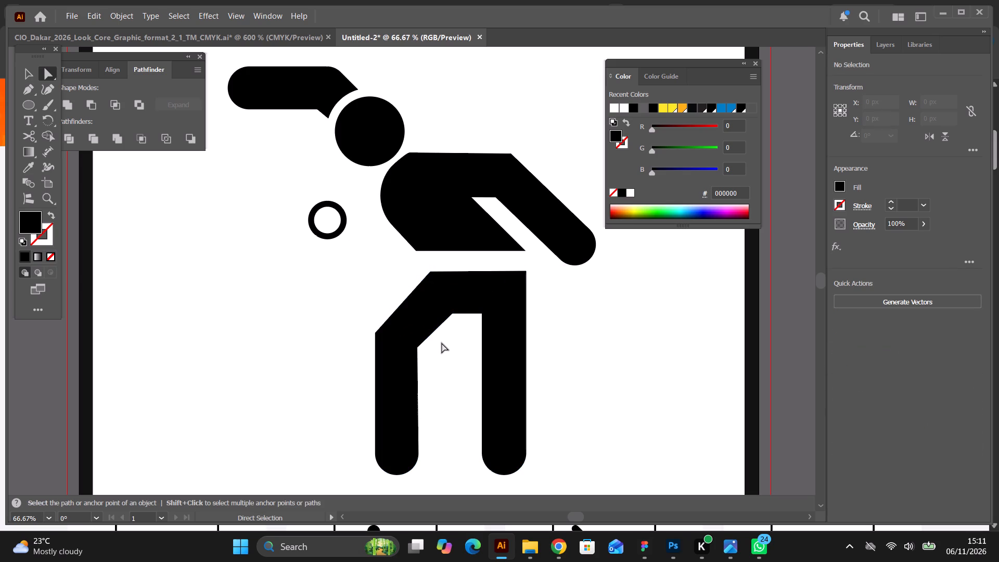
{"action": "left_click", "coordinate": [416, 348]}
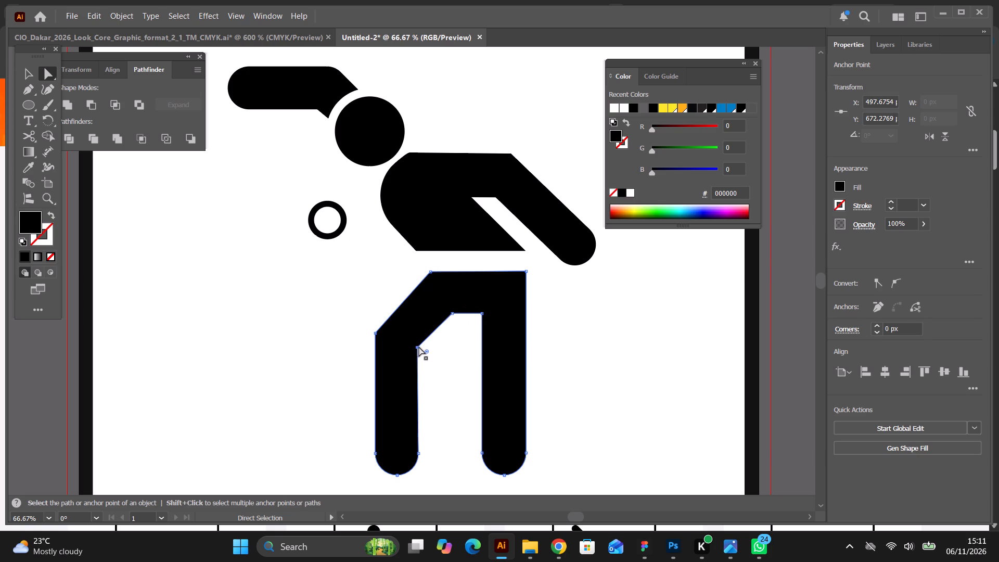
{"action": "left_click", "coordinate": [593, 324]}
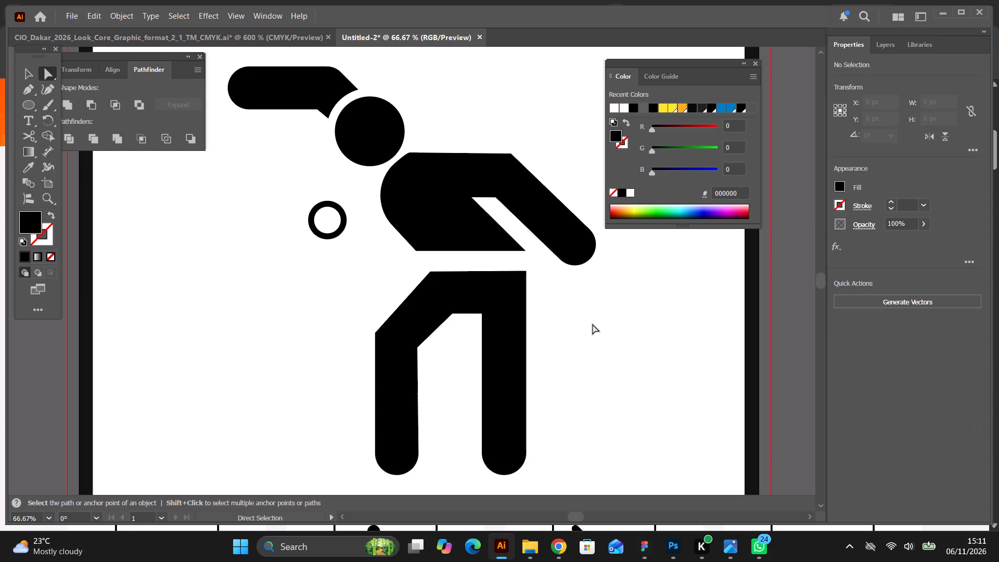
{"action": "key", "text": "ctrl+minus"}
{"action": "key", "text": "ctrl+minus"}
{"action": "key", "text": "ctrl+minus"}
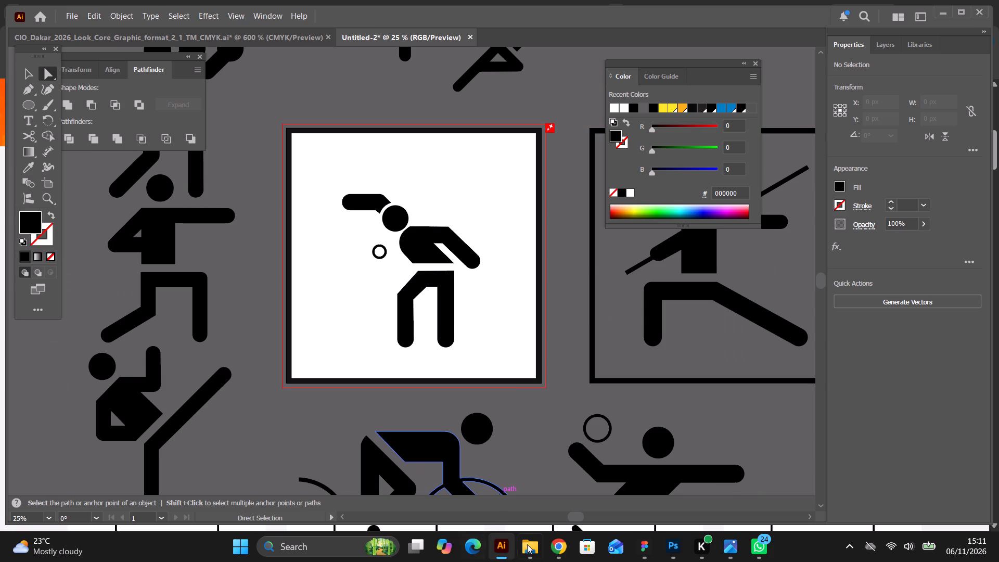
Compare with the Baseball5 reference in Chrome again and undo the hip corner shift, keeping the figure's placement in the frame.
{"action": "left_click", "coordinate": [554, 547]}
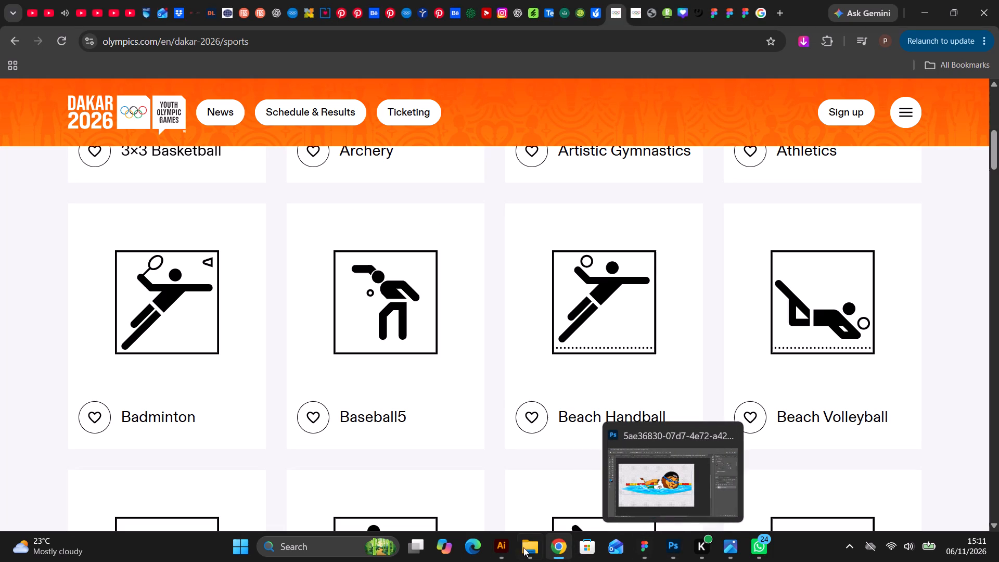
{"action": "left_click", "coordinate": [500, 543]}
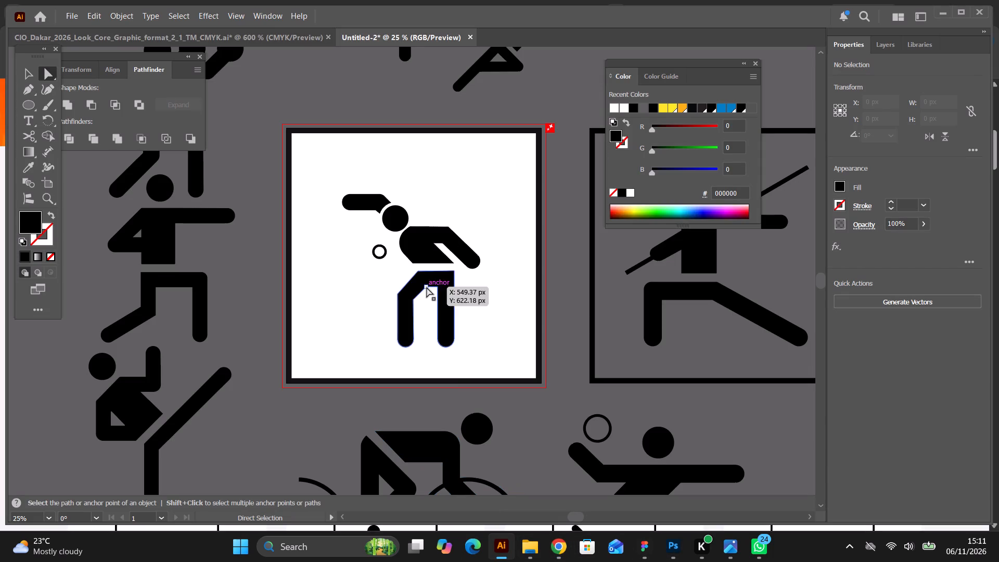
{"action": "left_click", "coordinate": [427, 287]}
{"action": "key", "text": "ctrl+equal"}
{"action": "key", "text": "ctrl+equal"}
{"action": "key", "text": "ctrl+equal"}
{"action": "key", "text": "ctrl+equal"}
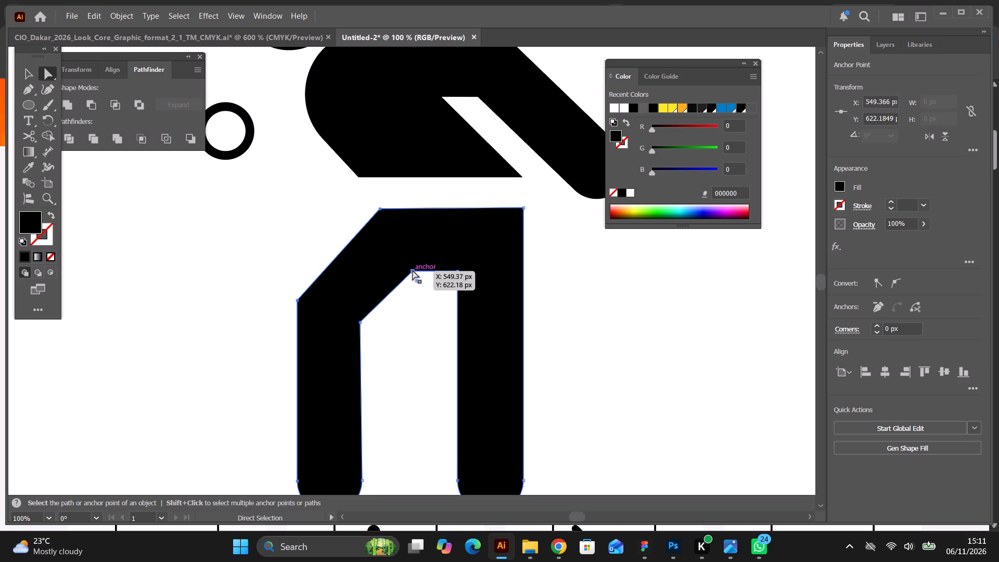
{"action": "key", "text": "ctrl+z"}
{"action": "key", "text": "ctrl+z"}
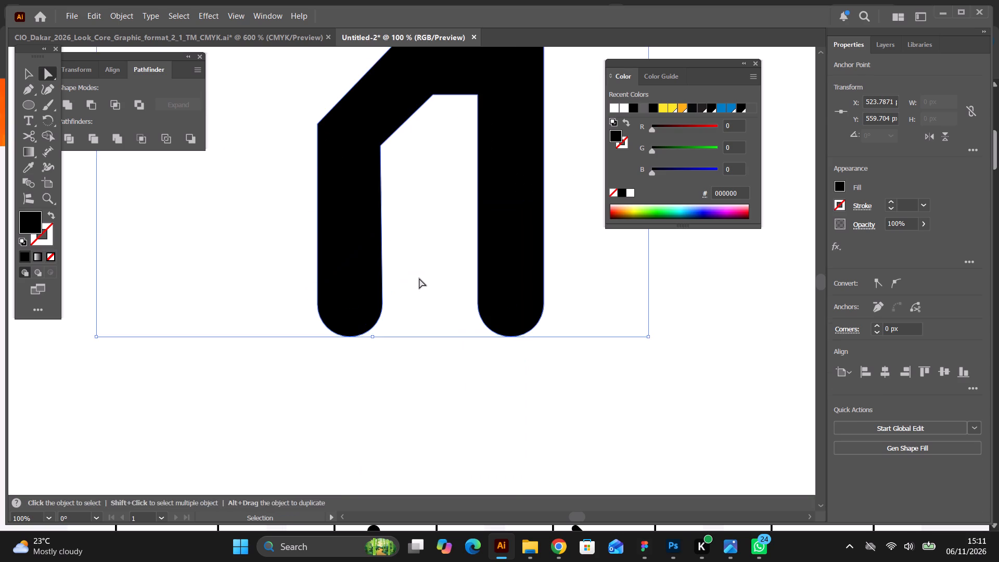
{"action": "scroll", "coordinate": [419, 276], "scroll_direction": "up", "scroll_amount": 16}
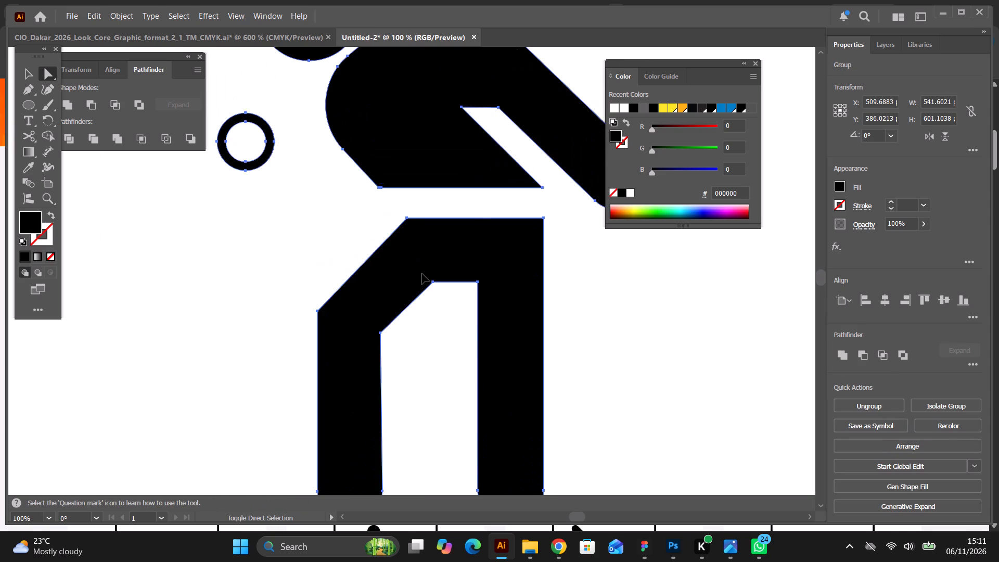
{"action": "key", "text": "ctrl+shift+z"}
Shift the inner upper corner between the Baseball5 legs about 7.5 px horizontally toward the straight leg.
{"action": "scroll", "coordinate": [415, 313], "scroll_direction": "down", "scroll_amount": 10}
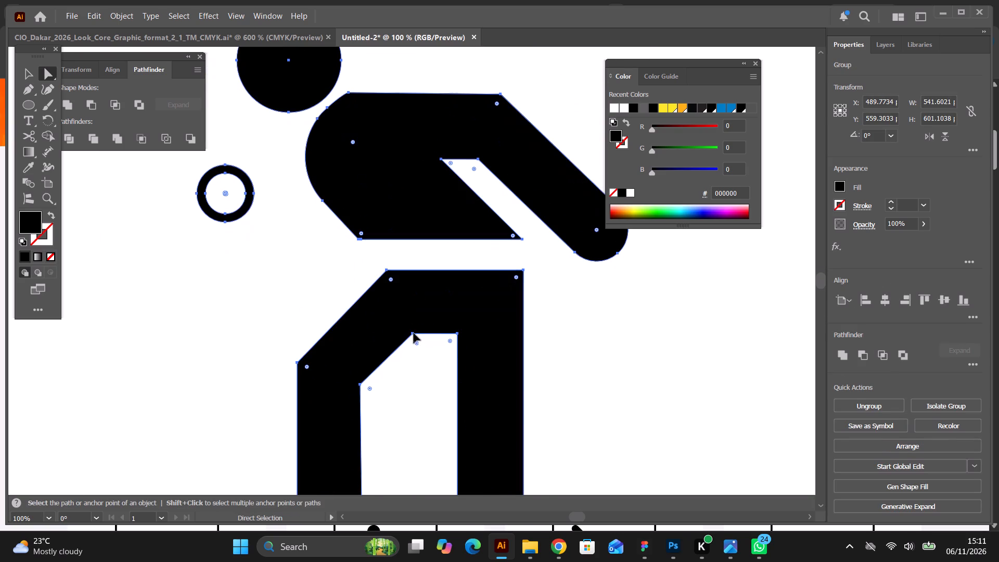
{"action": "left_click", "coordinate": [414, 333]}
{"action": "left_click_drag", "start_coordinate": [414, 333], "coordinate": [421, 333]}
{"action": "scroll", "coordinate": [420, 328], "scroll_direction": "down", "scroll_amount": 2}
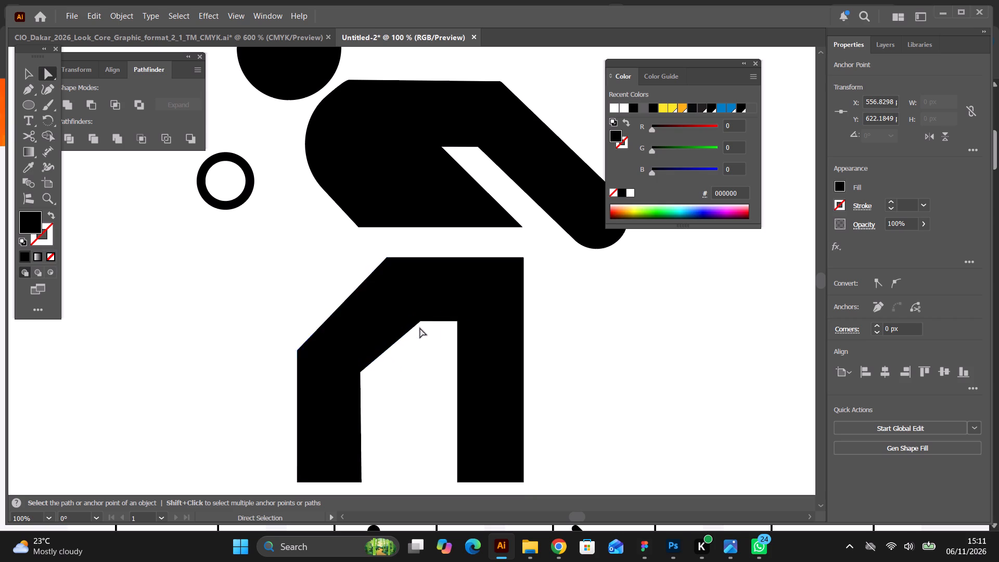
Move the bent leg's inner knee corner slightly toward the straight leg to thicken the knee.
{"action": "scroll", "coordinate": [420, 328], "scroll_direction": "down", "scroll_amount": 6}
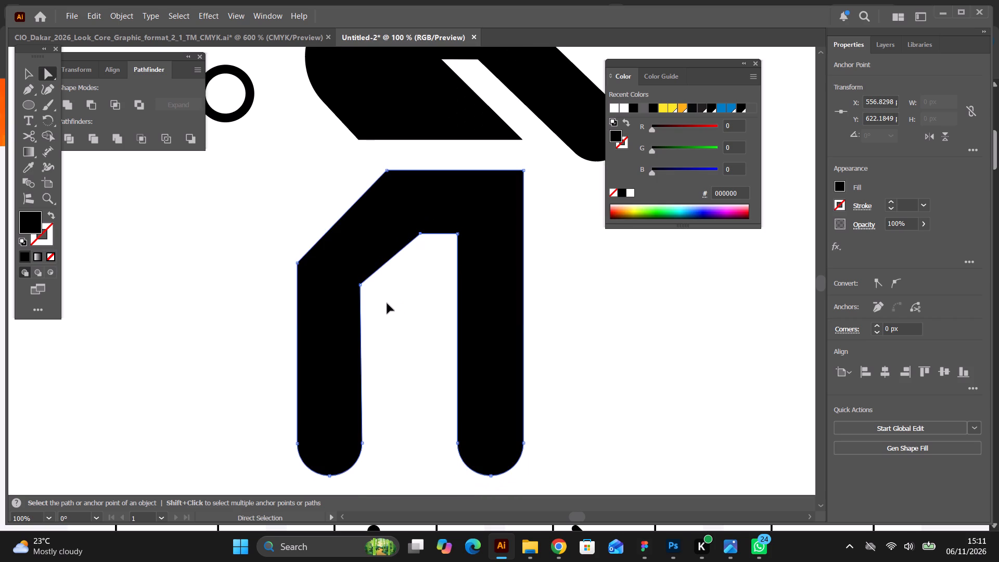
{"action": "left_click", "coordinate": [360, 285]}
{"action": "left_click_drag", "start_coordinate": [360, 285], "coordinate": [365, 286]}
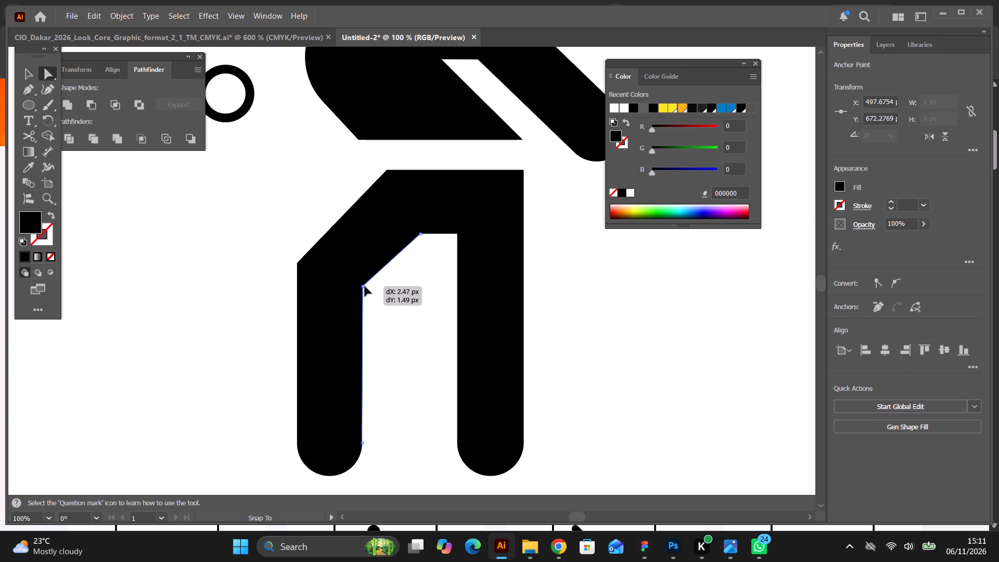
{"action": "left_click_drag", "start_coordinate": [365, 286], "coordinate": [365, 286]}
{"action": "left_click", "coordinate": [549, 325]}
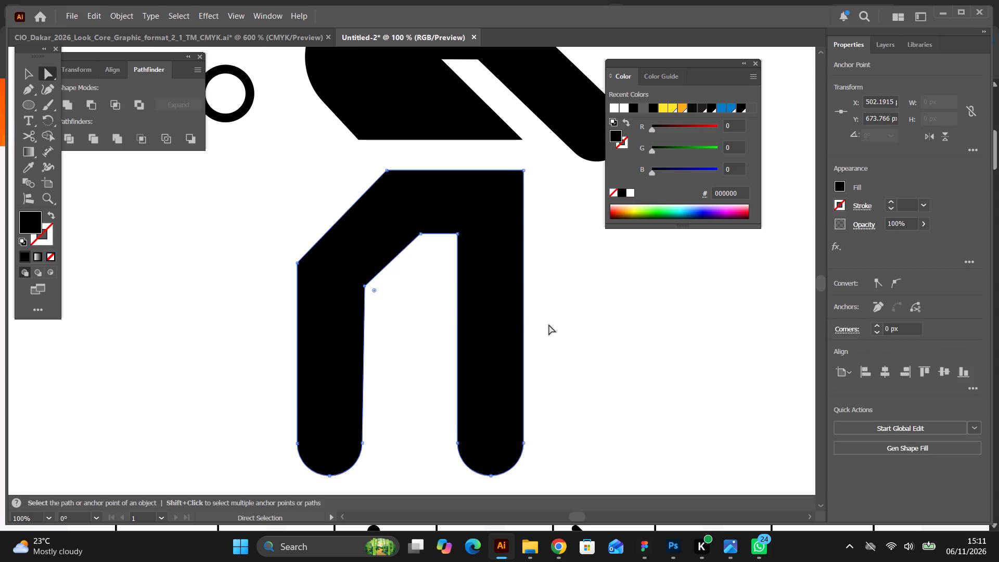
Slightly round the outer knee corner of the Baseball5 figure's bent leg.
{"action": "left_click", "coordinate": [299, 264]}
{"action": "left_click_drag", "start_coordinate": [306, 266], "coordinate": [312, 269]}
{"action": "left_click", "coordinate": [398, 310]}
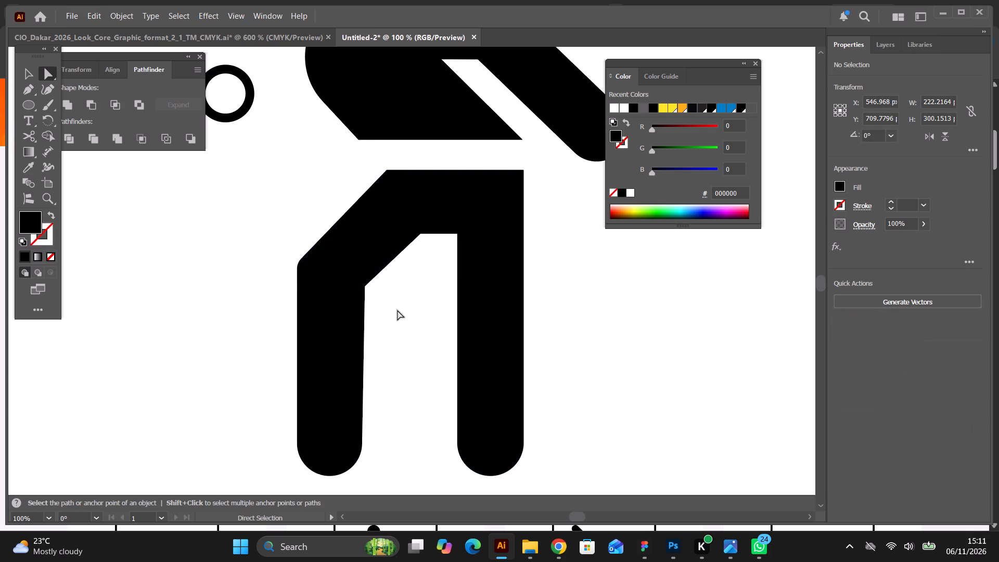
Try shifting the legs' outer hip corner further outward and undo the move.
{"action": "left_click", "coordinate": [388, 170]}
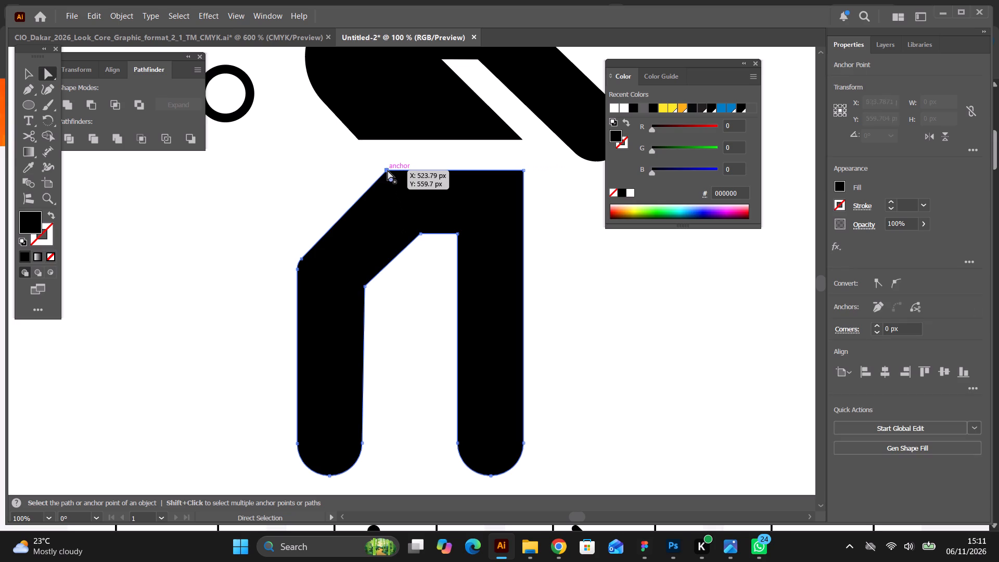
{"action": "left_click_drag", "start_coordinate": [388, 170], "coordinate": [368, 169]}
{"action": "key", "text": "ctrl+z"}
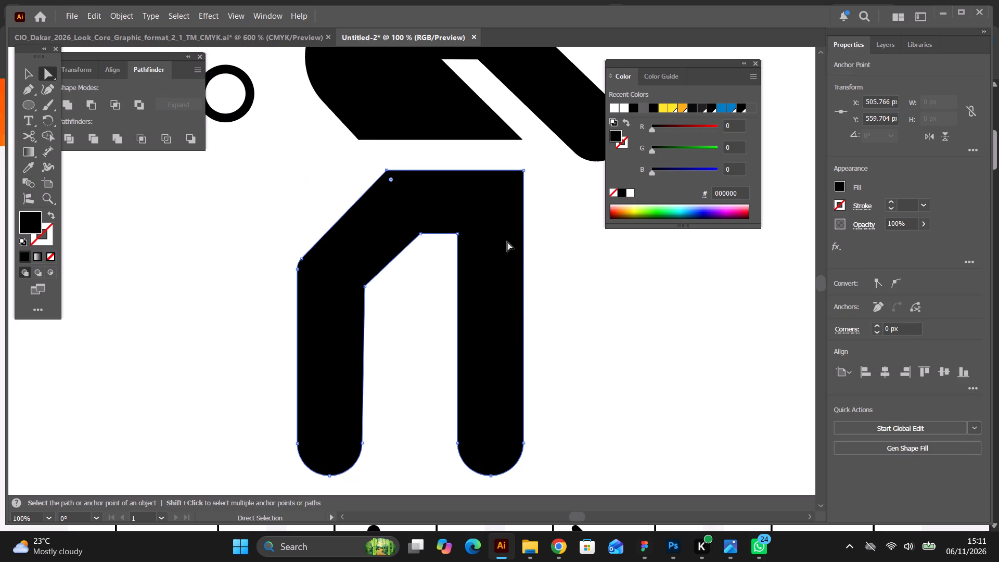
Shift the outer hip corner of the Baseball5 legs slightly outward along the top edge.
{"action": "left_click", "coordinate": [386, 171]}
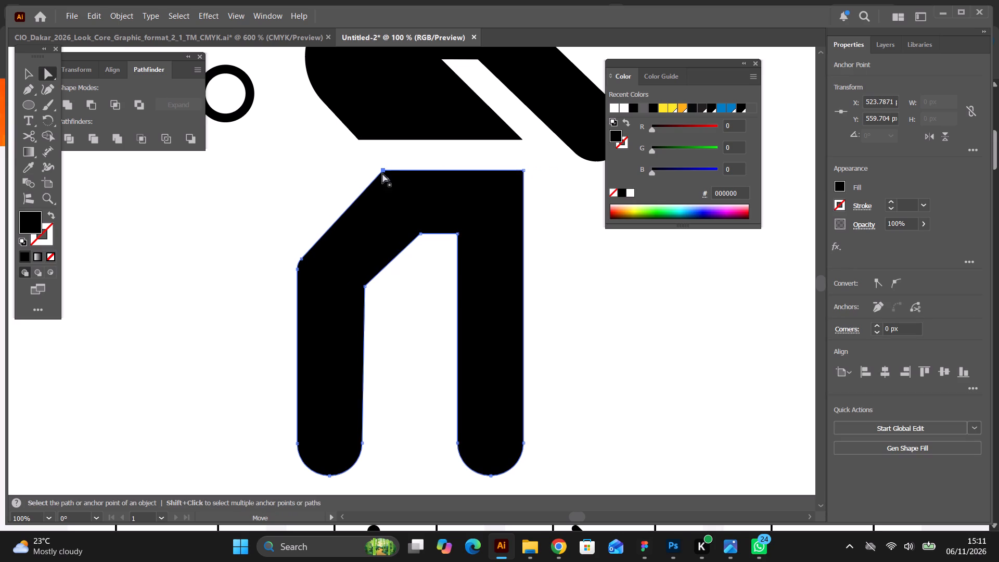
{"action": "left_click", "coordinate": [556, 259]}
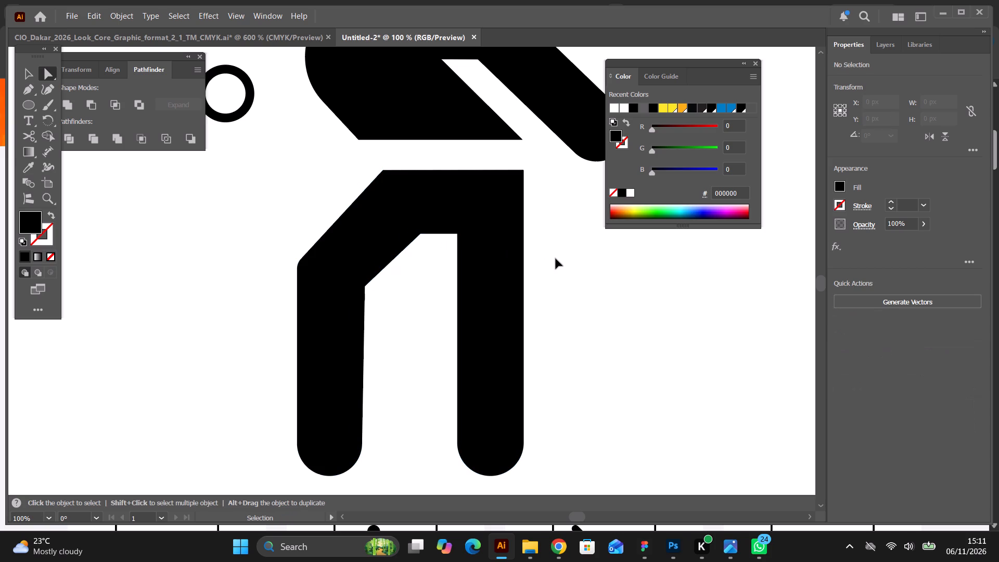
Enlarge the grouped Baseball5 figure to about 640 × 711 px and recentre it inside its square frame.
{"action": "key", "text": "ctrl+minus"}
{"action": "key", "text": "ctrl+minus"}
{"action": "key", "text": "ctrl+minus"}
{"action": "key", "text": "ctrl+minus"}
{"action": "key", "text": "ctrl+minus"}
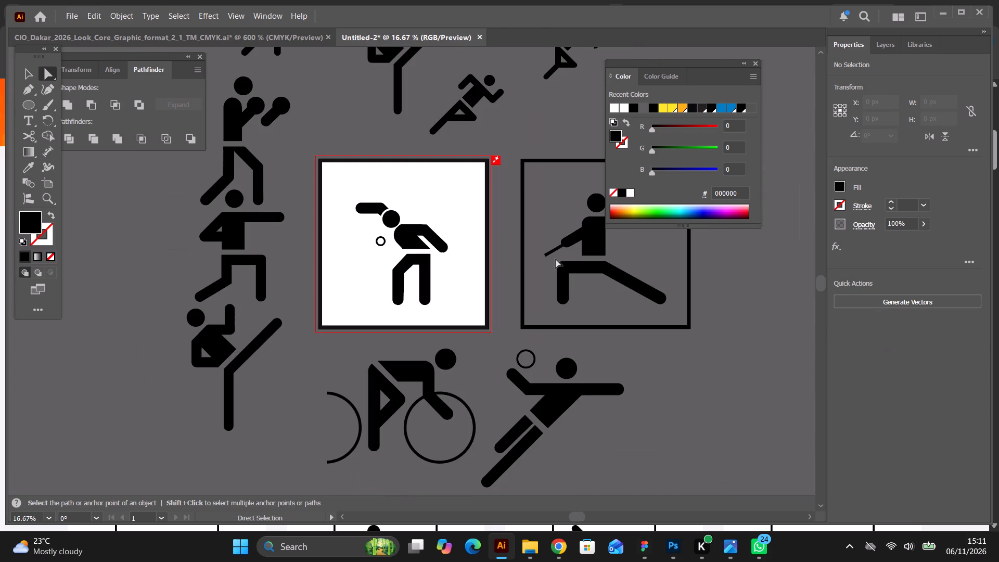
{"action": "left_click", "coordinate": [31, 72]}
{"action": "left_click", "coordinate": [389, 212]}
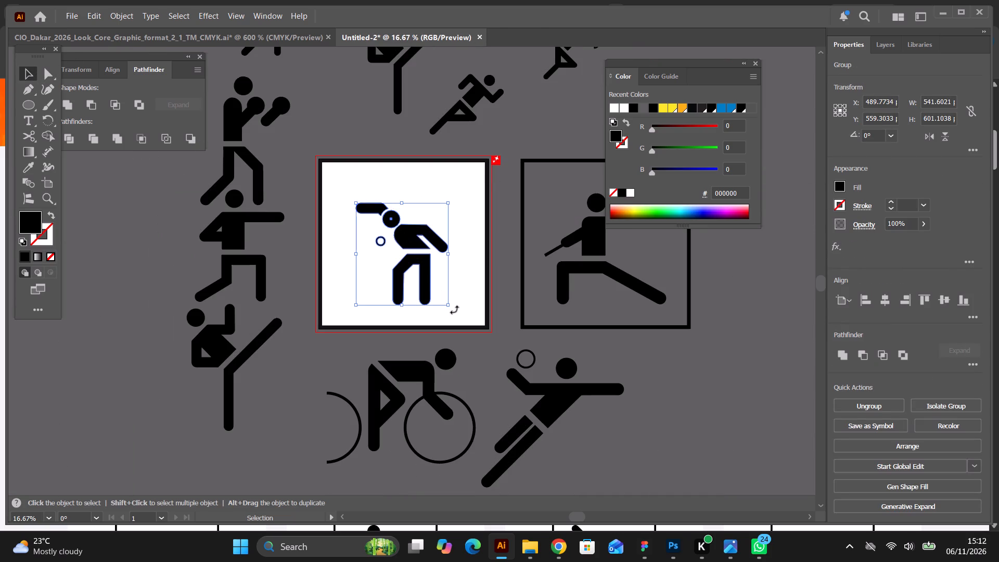
{"action": "left_click_drag", "start_coordinate": [450, 307], "coordinate": [457, 320]}
{"action": "left_click_drag", "start_coordinate": [419, 244], "coordinate": [418, 239]}
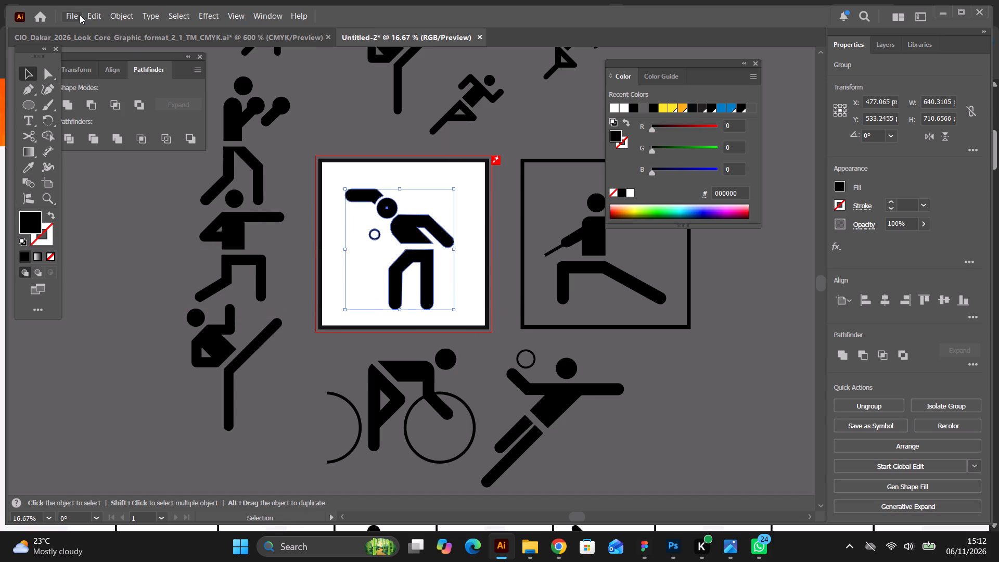
Export artboard 1 as a PNG named baseball5 at 300 ppi with a transparent background.
{"action": "left_click", "coordinate": [80, 15]}
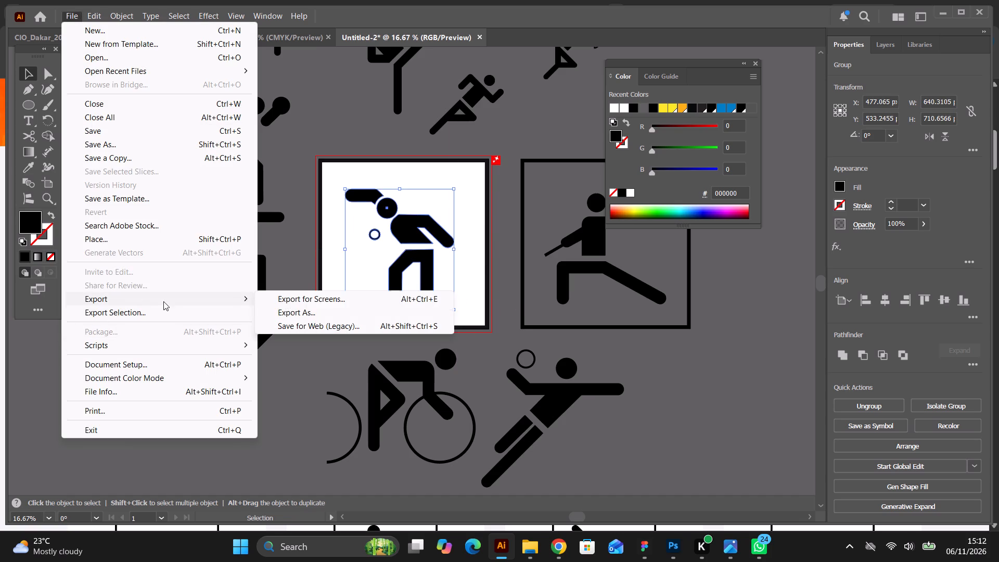
{"action": "left_click", "coordinate": [296, 316]}
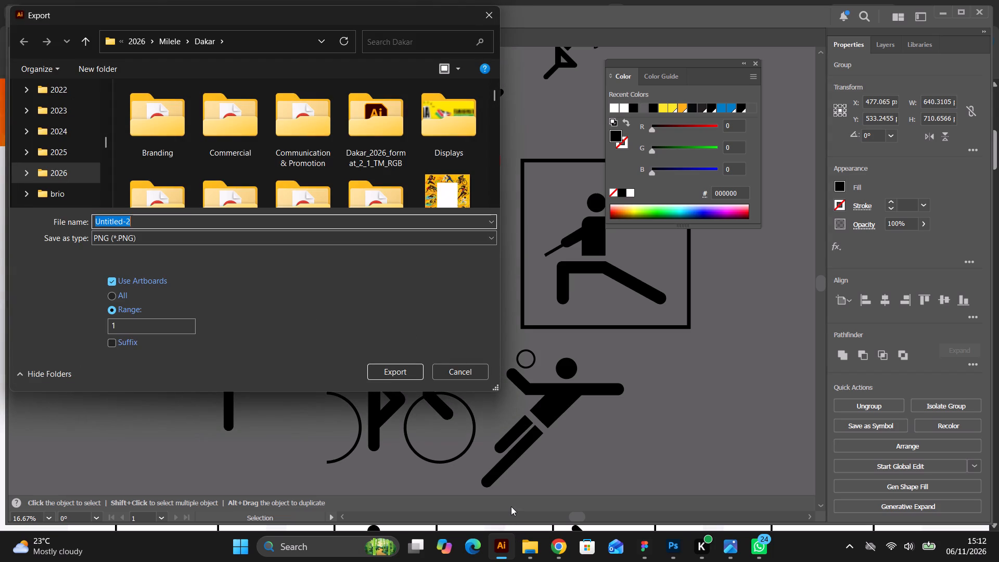
{"action": "type", "text": "bas"}
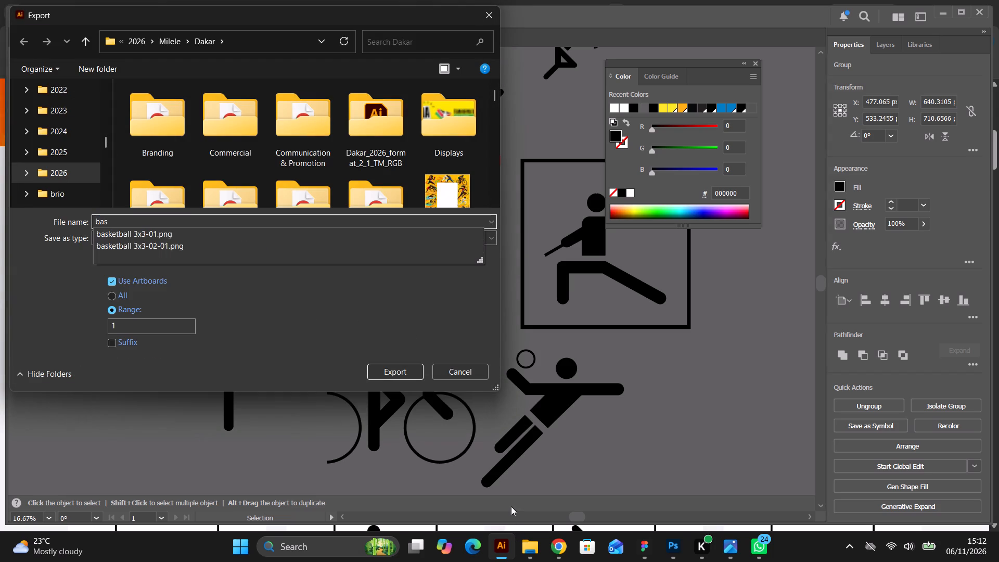
{"action": "type", "text": "eball5"}
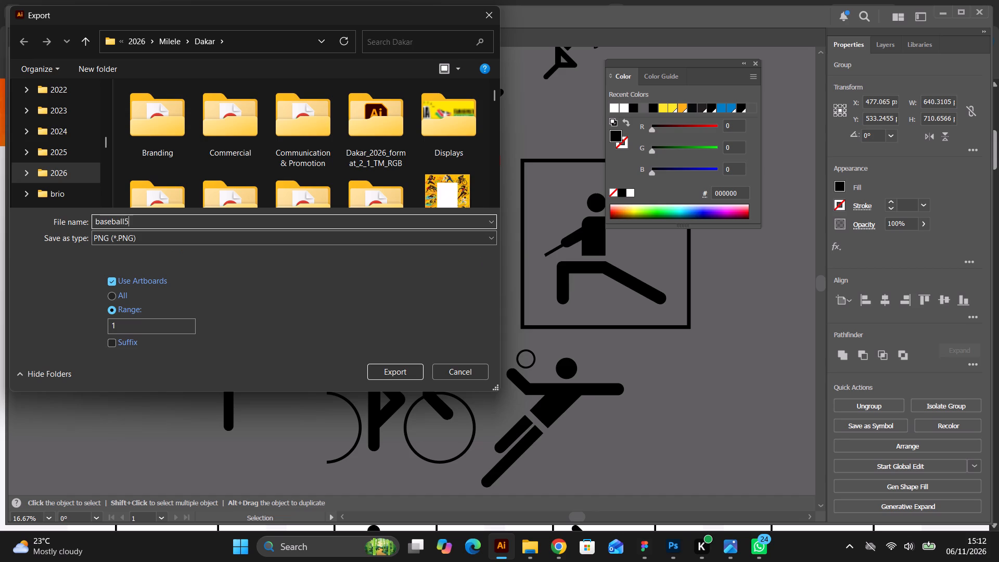
{"action": "left_click", "coordinate": [390, 377]}
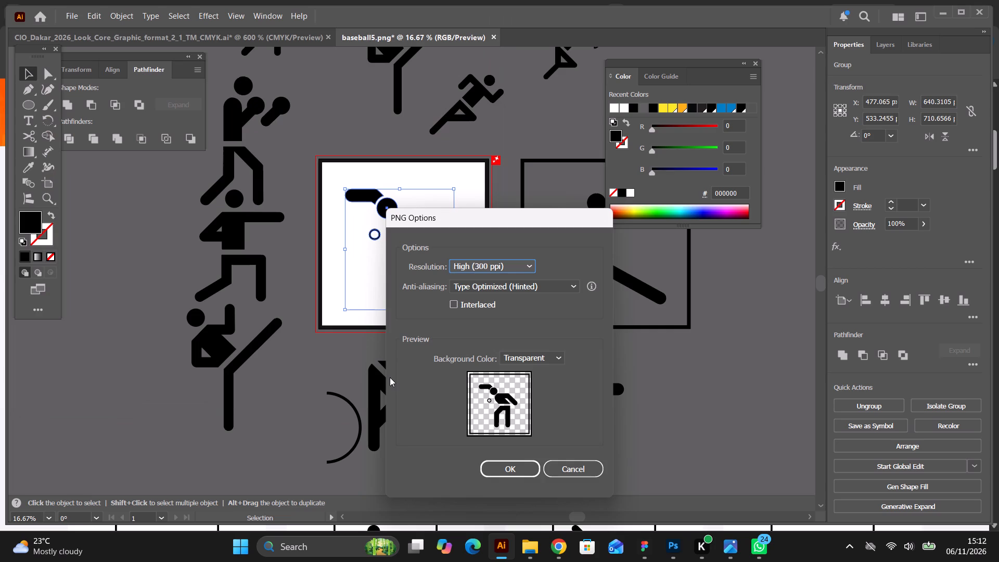
{"action": "left_click", "coordinate": [517, 470]}
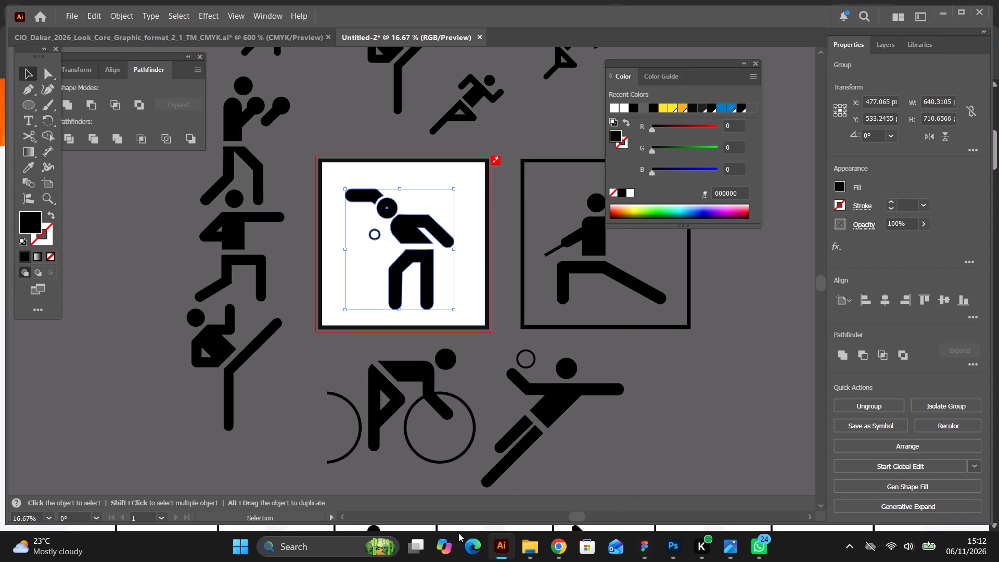
Upload the exported baseball5-01 image from the Dakar folder to the Canva design's uploads.
{"action": "left_click", "coordinate": [530, 547]}
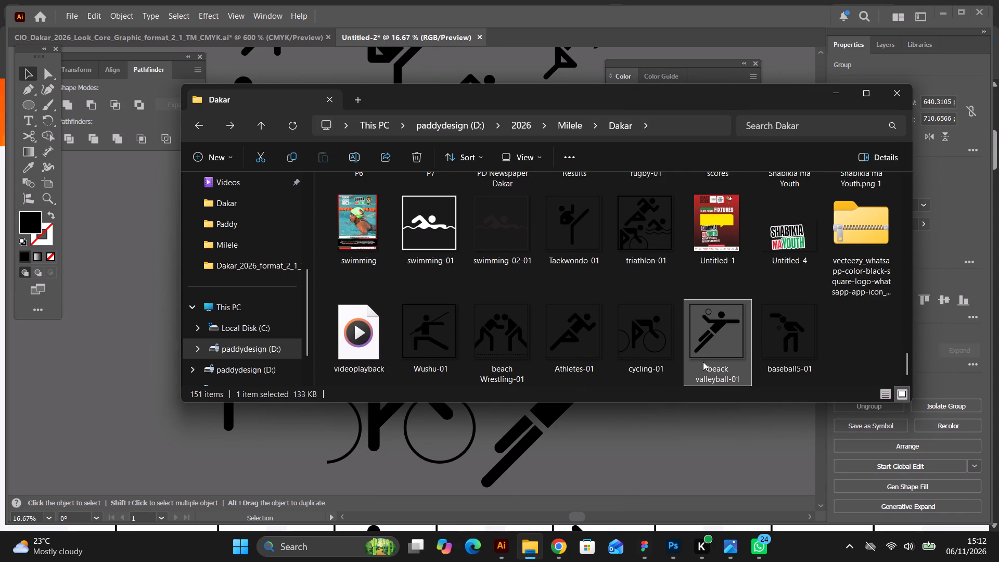
{"action": "left_click", "coordinate": [788, 343]}
{"action": "left_click_drag", "start_coordinate": [788, 334], "coordinate": [696, 423]}
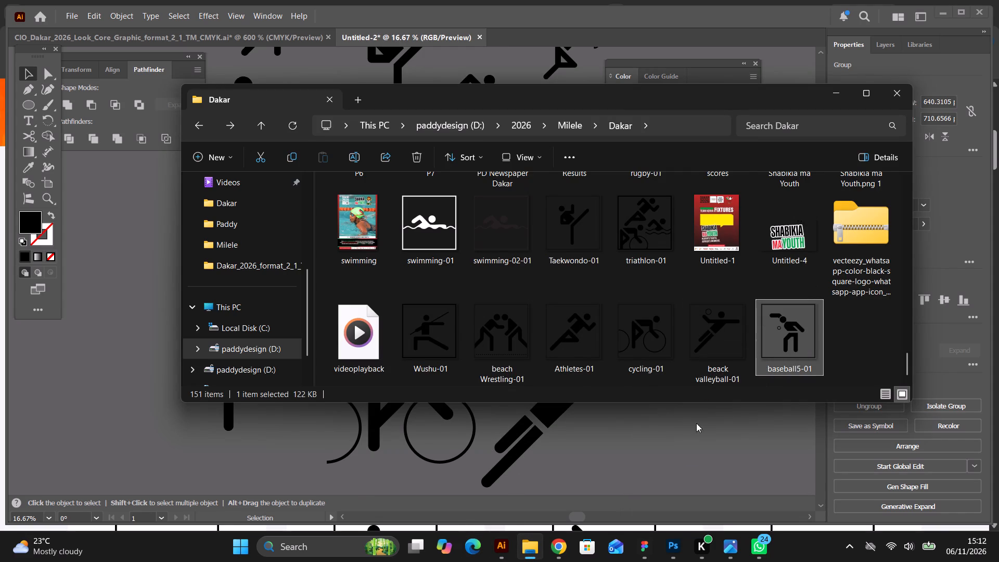
{"action": "left_click_drag", "start_coordinate": [696, 423], "coordinate": [630, 277]}
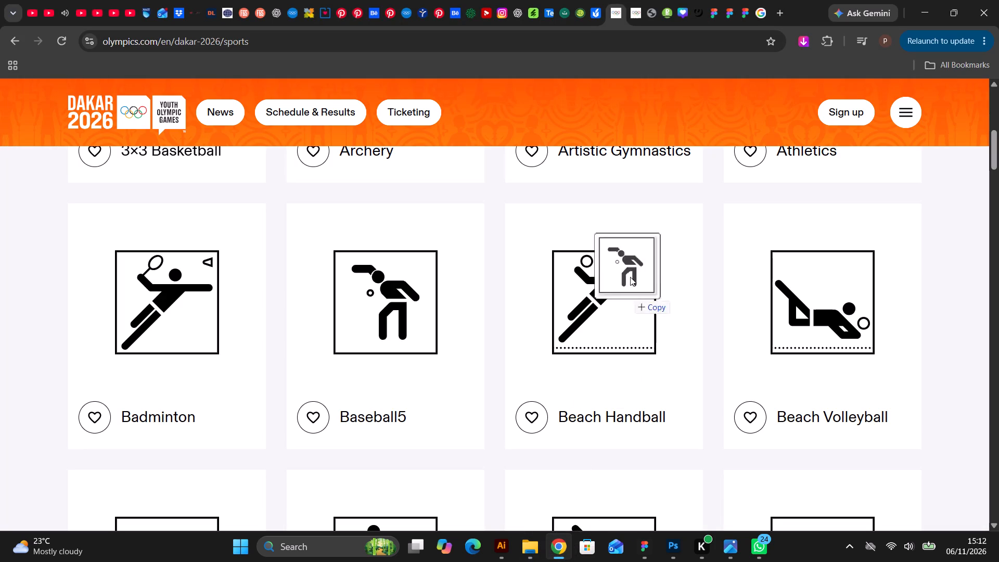
{"action": "left_click_drag", "start_coordinate": [630, 277], "coordinate": [682, 20]}
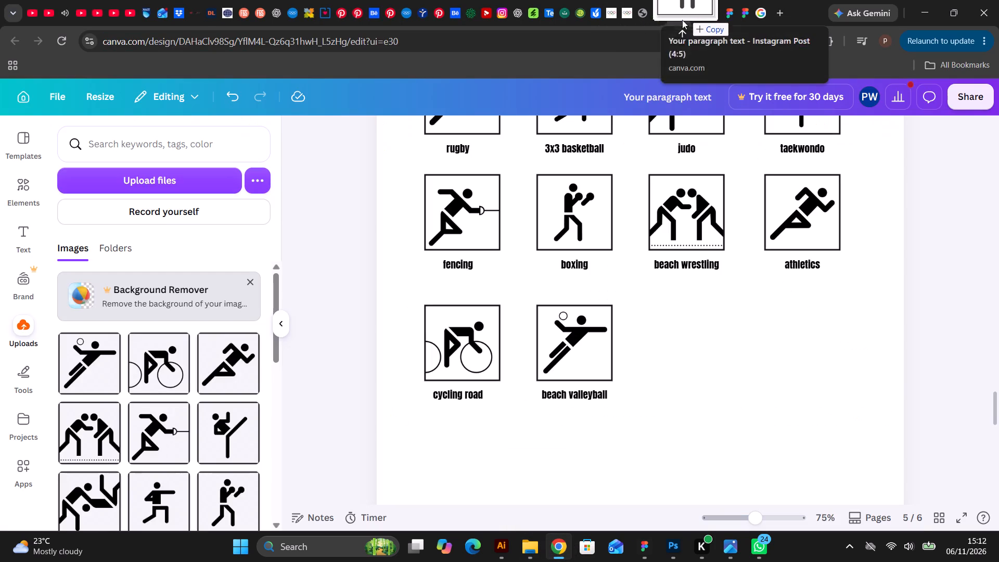
{"action": "left_click_drag", "start_coordinate": [682, 20], "coordinate": [166, 414]}
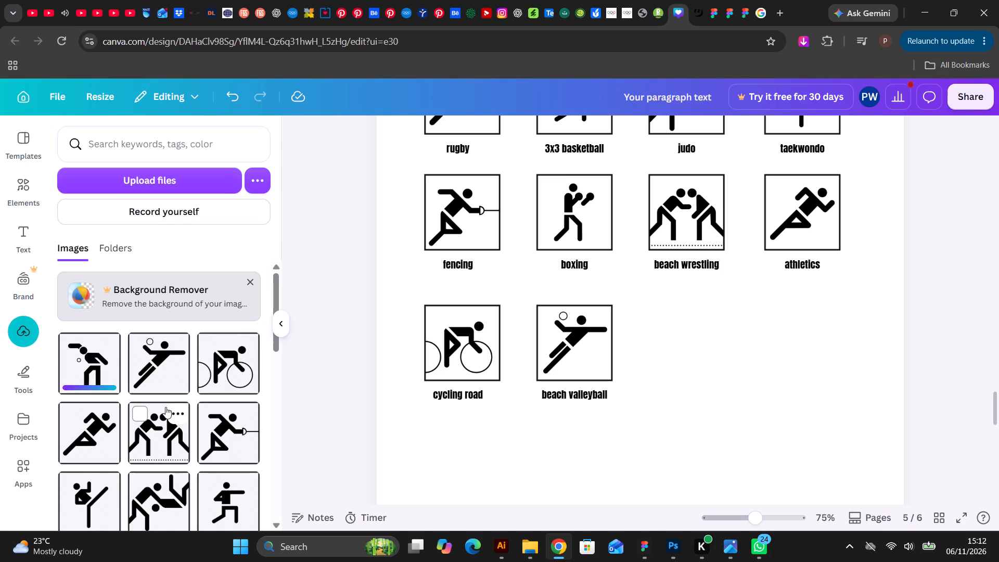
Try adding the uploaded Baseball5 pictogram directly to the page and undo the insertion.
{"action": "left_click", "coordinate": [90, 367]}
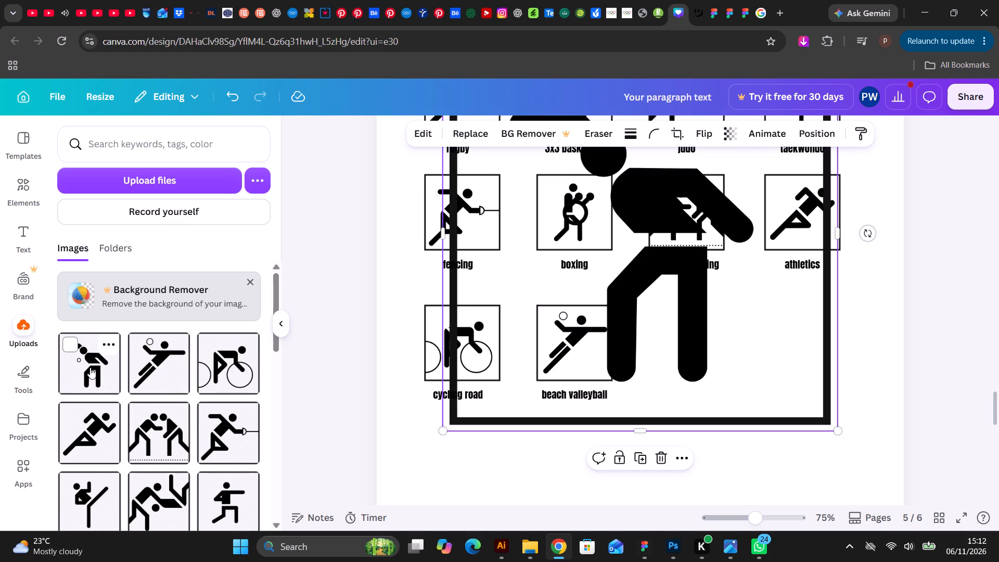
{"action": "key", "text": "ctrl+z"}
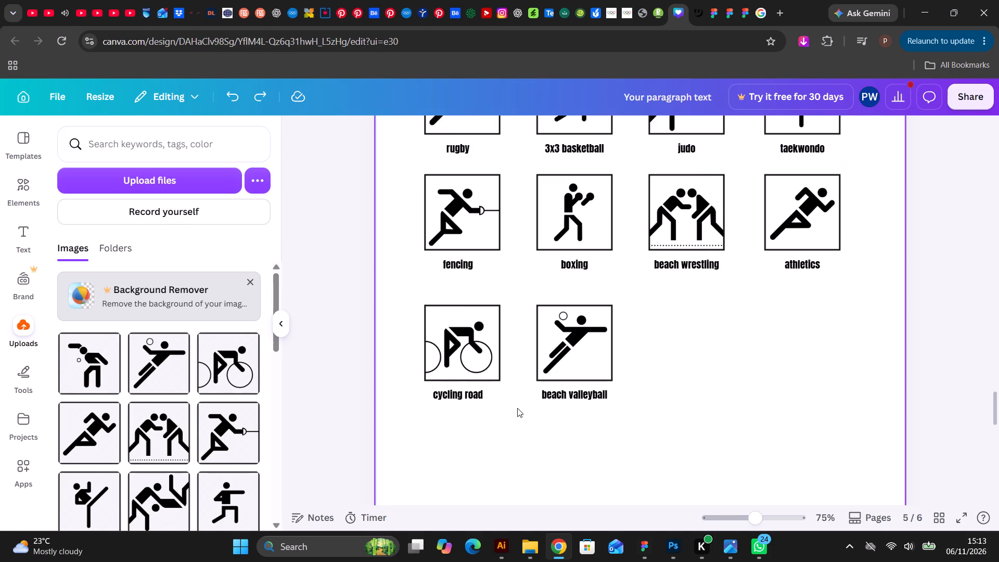
Duplicate the beach volleyball pictogram into the next grid position and replace the copy's image with the Baseball5 pictogram.
{"action": "left_click_drag", "start_coordinate": [582, 333], "coordinate": [625, 332]}
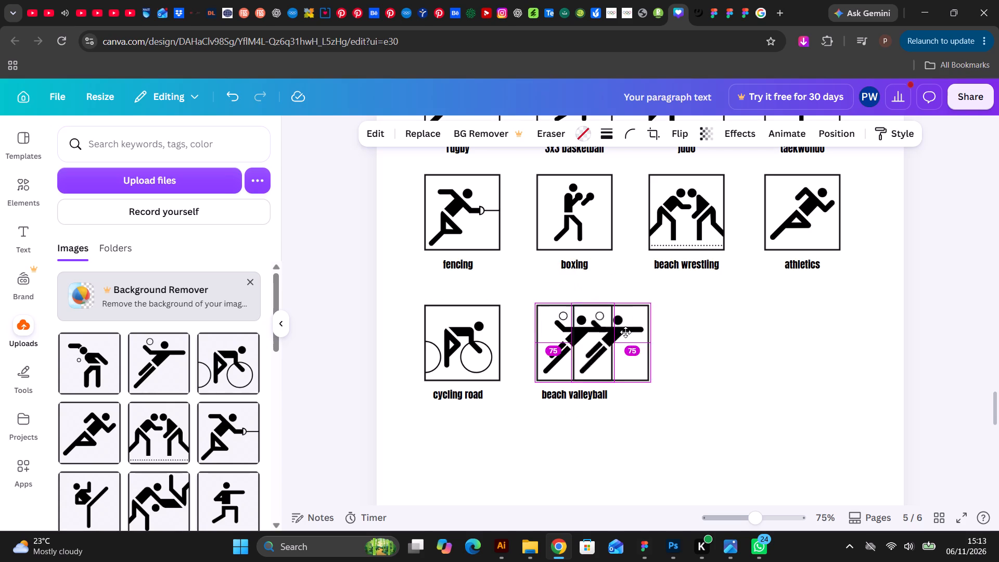
{"action": "left_click_drag", "start_coordinate": [625, 332], "coordinate": [697, 324]}
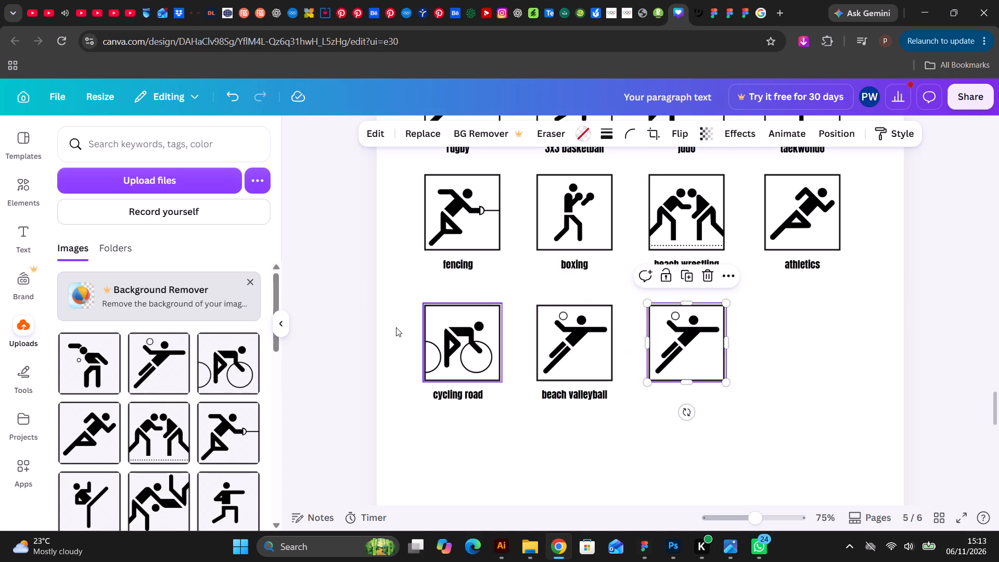
{"action": "left_click_drag", "start_coordinate": [90, 355], "coordinate": [684, 328]}
{"action": "left_click", "coordinate": [937, 334]}
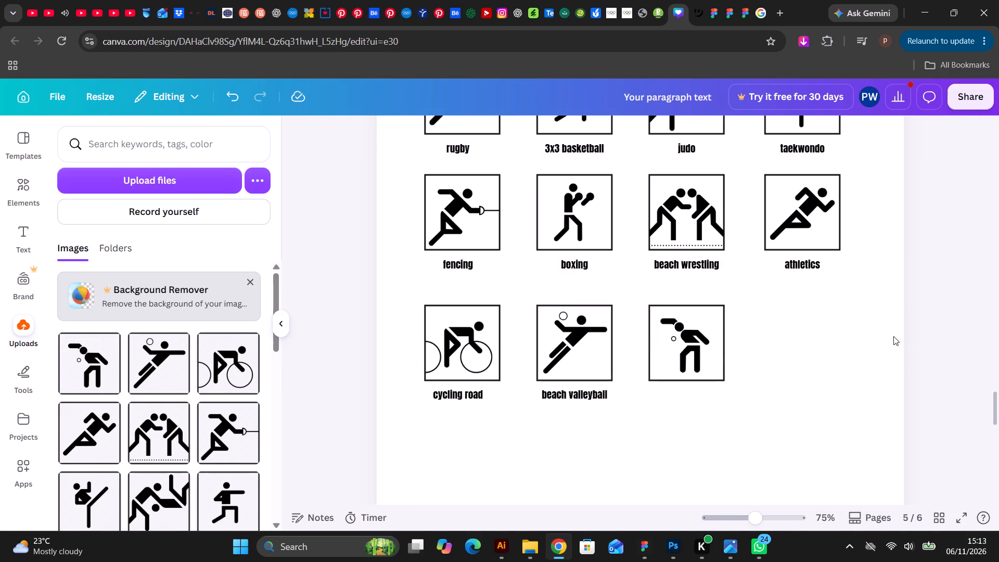
Copy the "beach valleyball" label beneath the new pictogram and change its text to "baseball5".
{"action": "left_click_drag", "start_coordinate": [581, 396], "coordinate": [699, 391]}
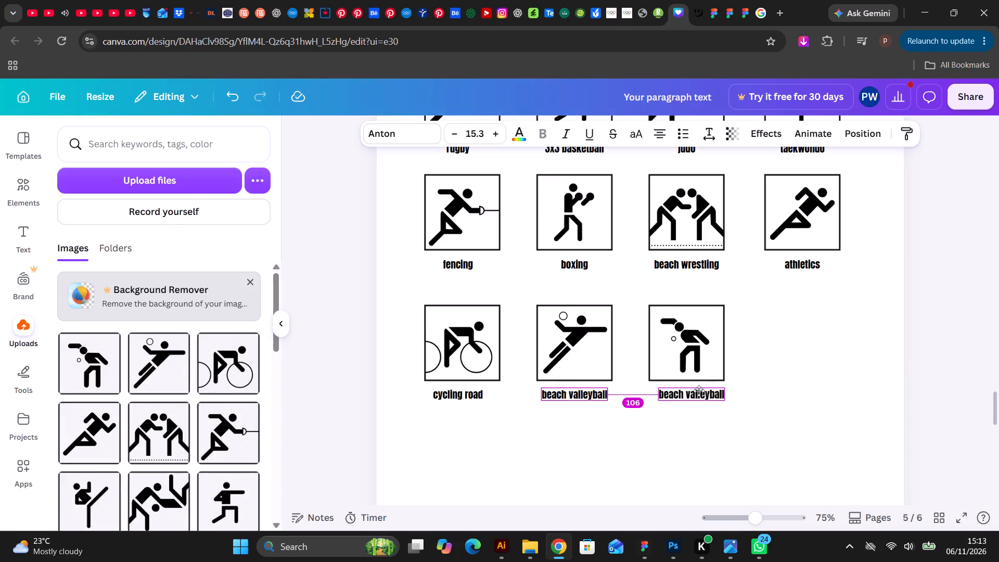
{"action": "left_click_drag", "start_coordinate": [699, 391], "coordinate": [692, 390]}
{"action": "double_click", "coordinate": [691, 395]}
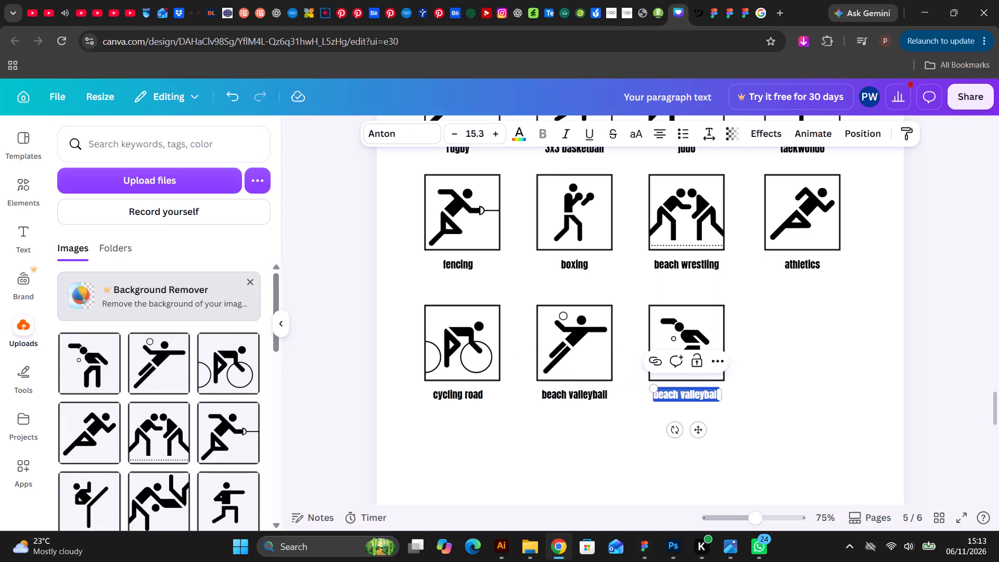
{"action": "type", "text": "baseball5"}
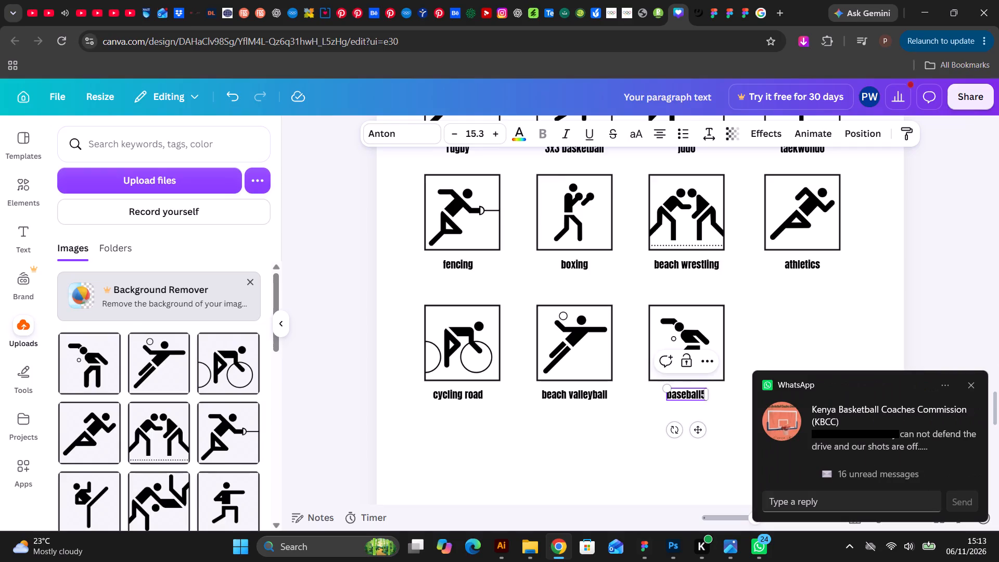
{"action": "left_click", "coordinate": [972, 387]}
{"action": "left_click", "coordinate": [948, 345]}
Review the pictogram sheet and the earlier pages of the design up to the Team Kenya fixture page.
{"action": "scroll", "coordinate": [946, 348], "scroll_direction": "up", "scroll_amount": 6}
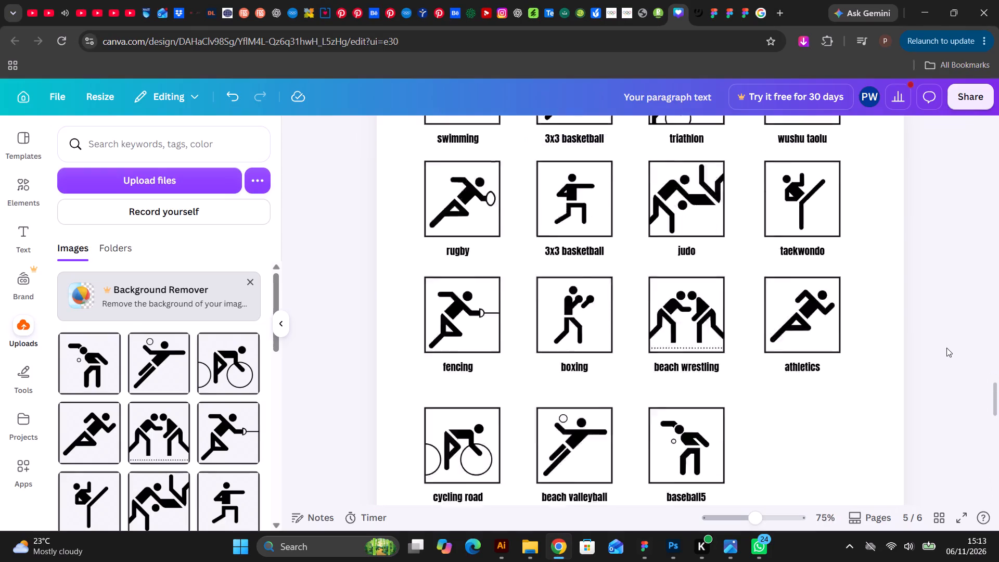
{"action": "scroll", "coordinate": [944, 348], "scroll_direction": "down", "scroll_amount": 5}
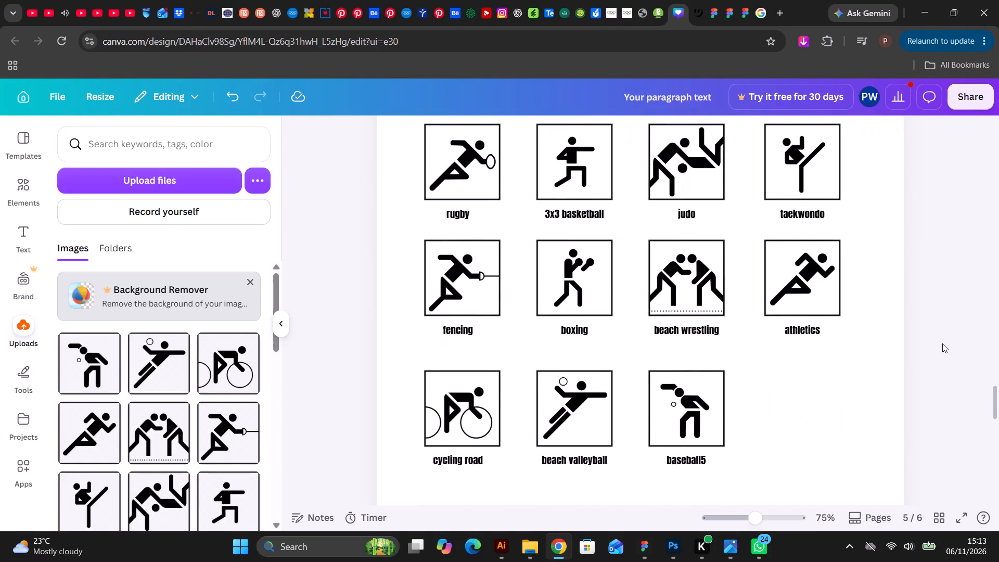
{"action": "scroll", "coordinate": [942, 343], "scroll_direction": "down", "scroll_amount": 1}
{"action": "scroll", "coordinate": [942, 342], "scroll_direction": "up", "scroll_amount": 3}
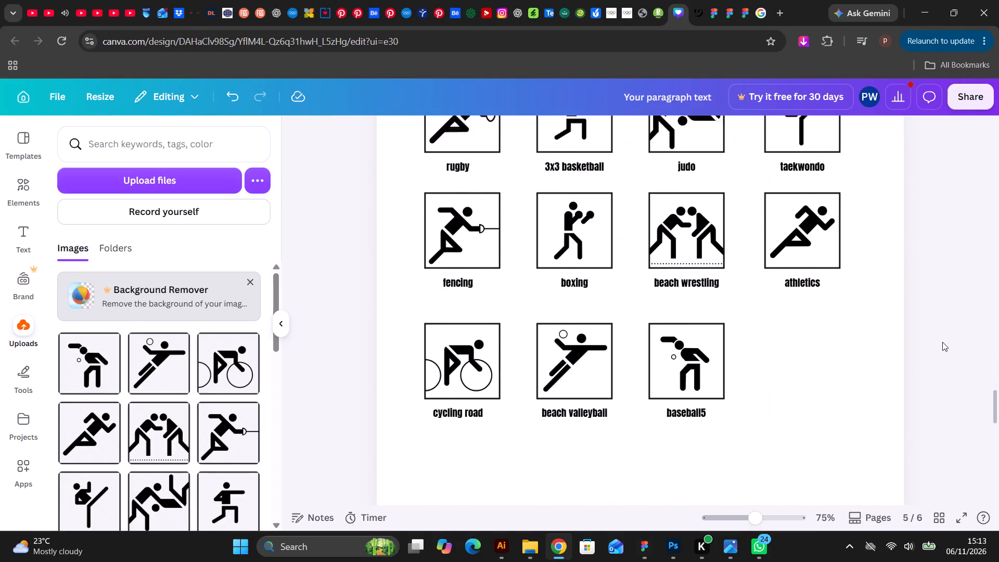
{"action": "scroll", "coordinate": [942, 342], "scroll_direction": "up", "scroll_amount": 7}
{"action": "scroll", "coordinate": [942, 342], "scroll_direction": "up", "scroll_amount": 15}
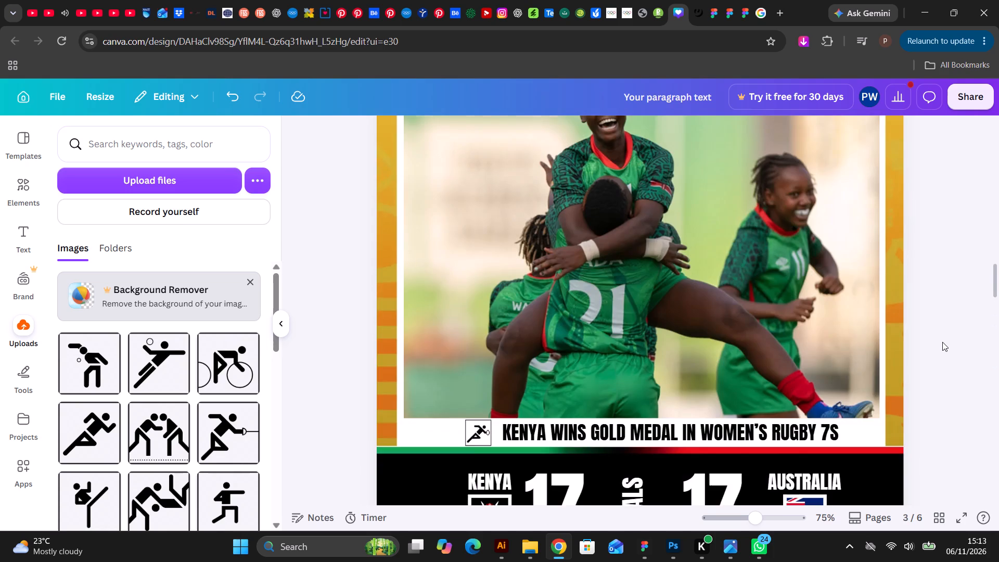
{"action": "scroll", "coordinate": [942, 342], "scroll_direction": "up", "scroll_amount": 19}
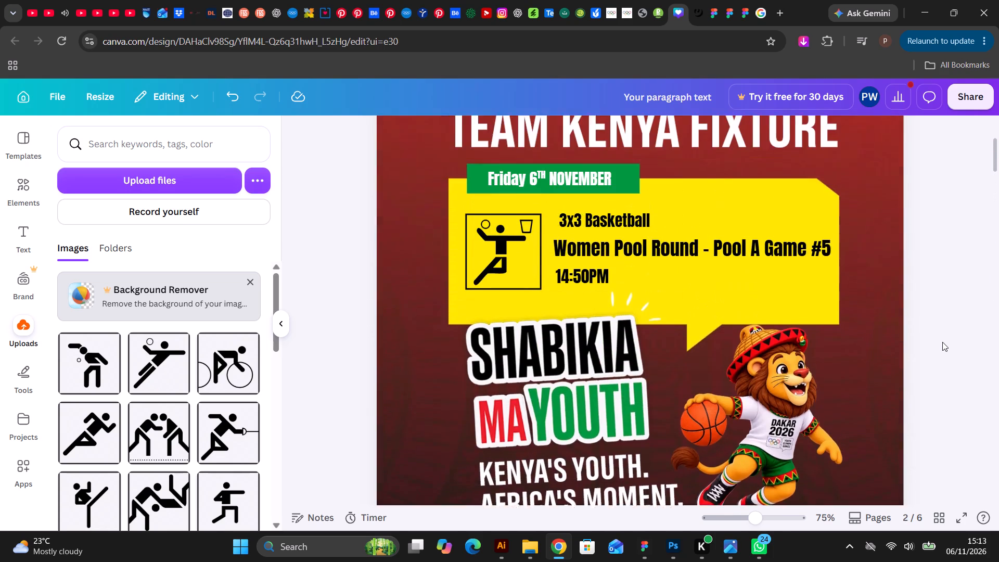
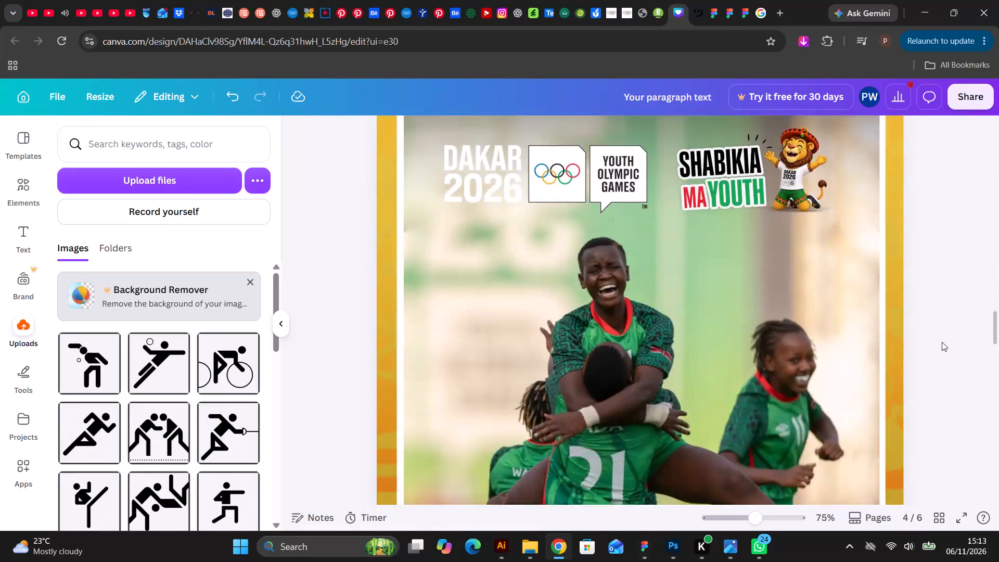
Review the remaining pages of the design through to the Ayo Mascot page.
{"action": "scroll", "coordinate": [942, 342], "scroll_direction": "down", "scroll_amount": 17}
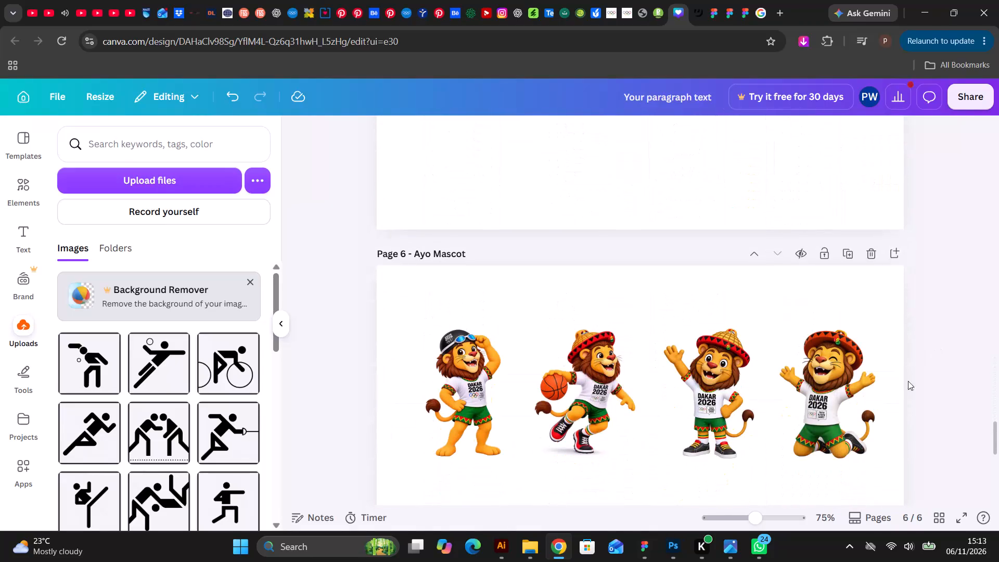
Switch to Photoshop and bring up the open Interactive.psd document.
{"action": "left_click", "coordinate": [667, 538]}
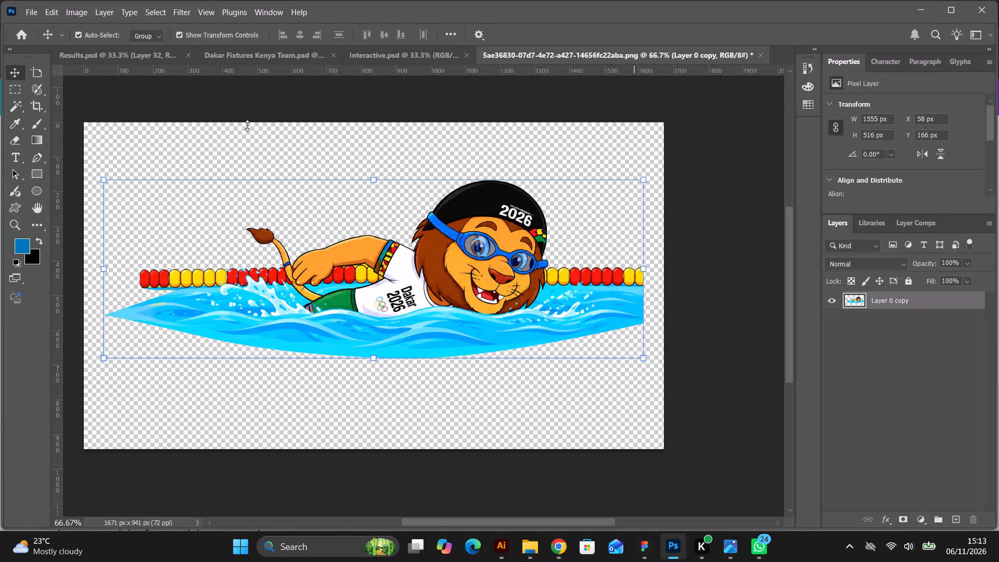
{"action": "left_click", "coordinate": [398, 53]}
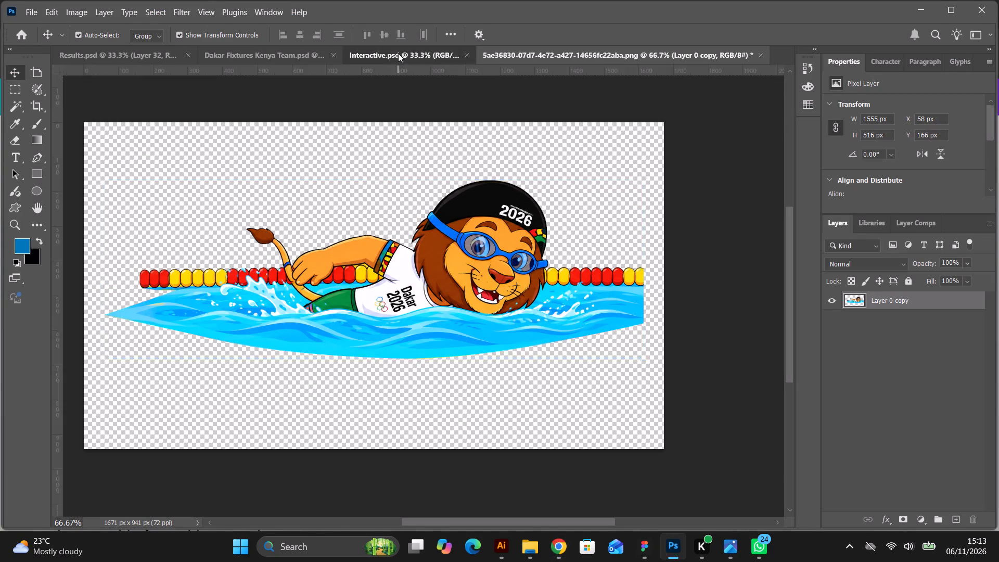